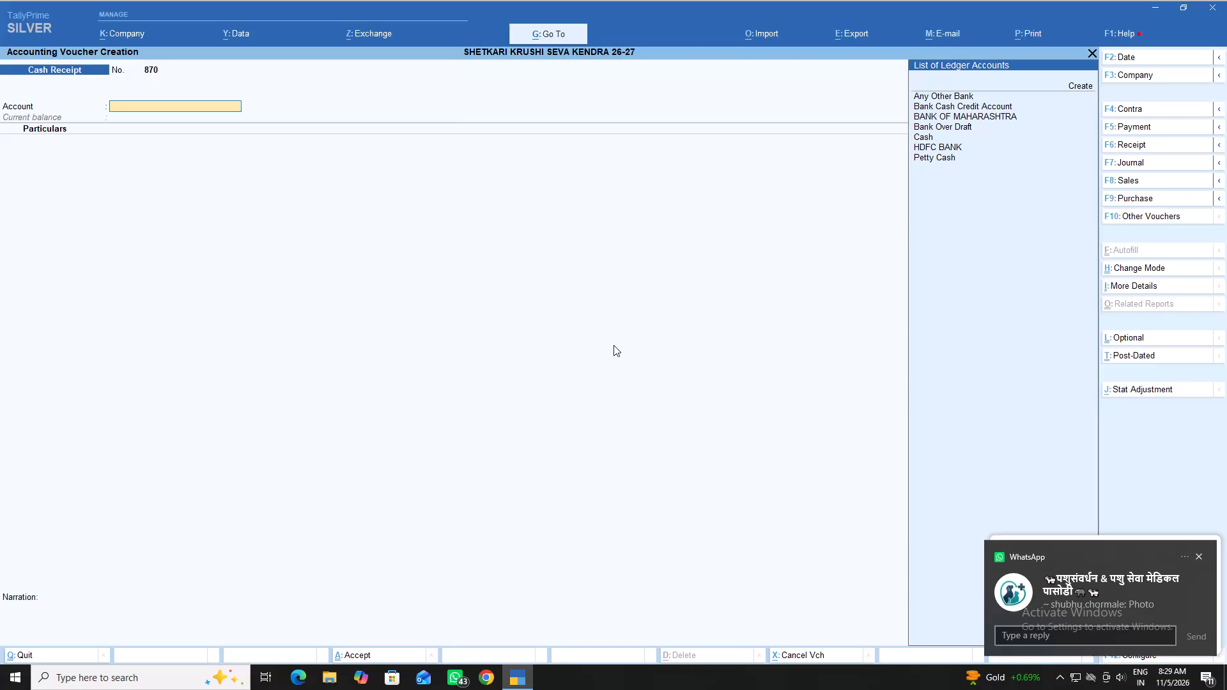
Leave the blank Cash Receipt voucher and open a new Sales GST PF voucher.
key("Escape")
key("Escape")
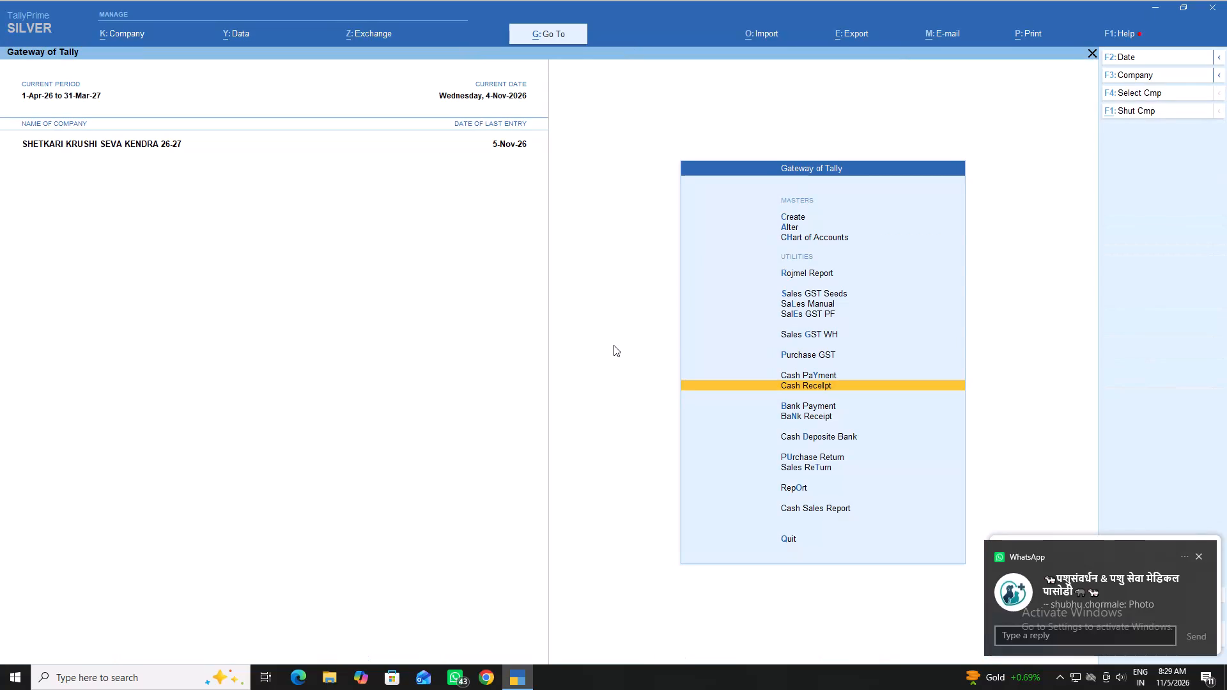
key("Up")
key("Up")
key("Up")
key("Up")
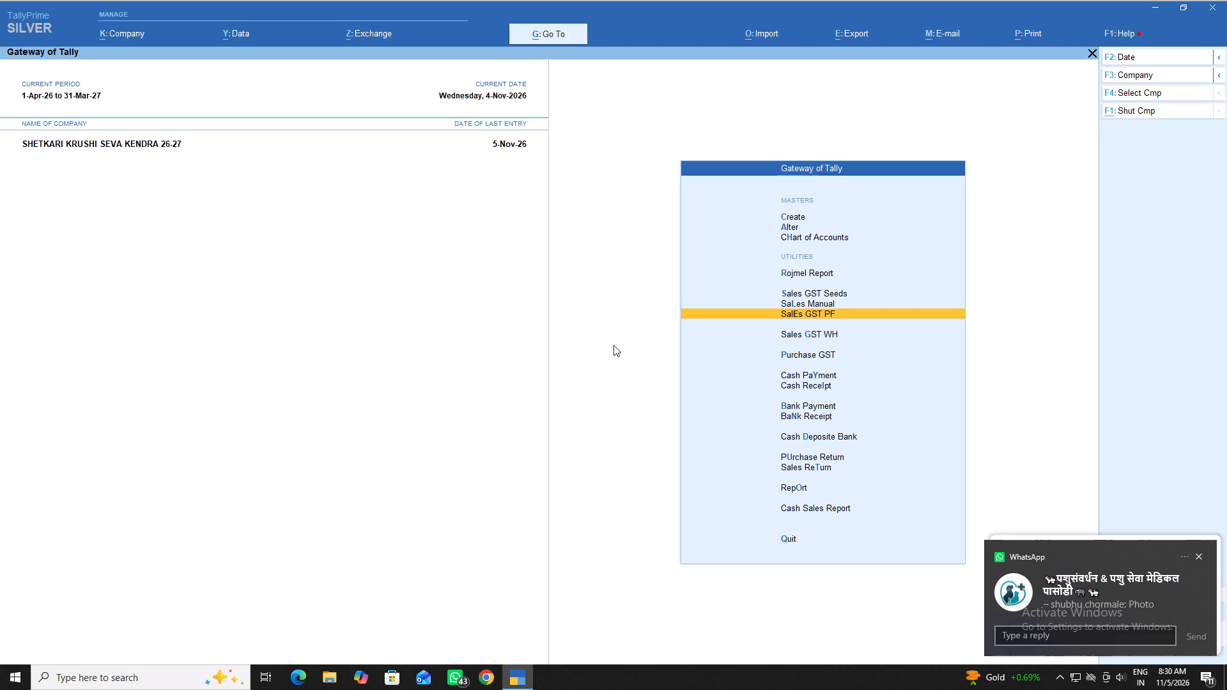
key("Return")
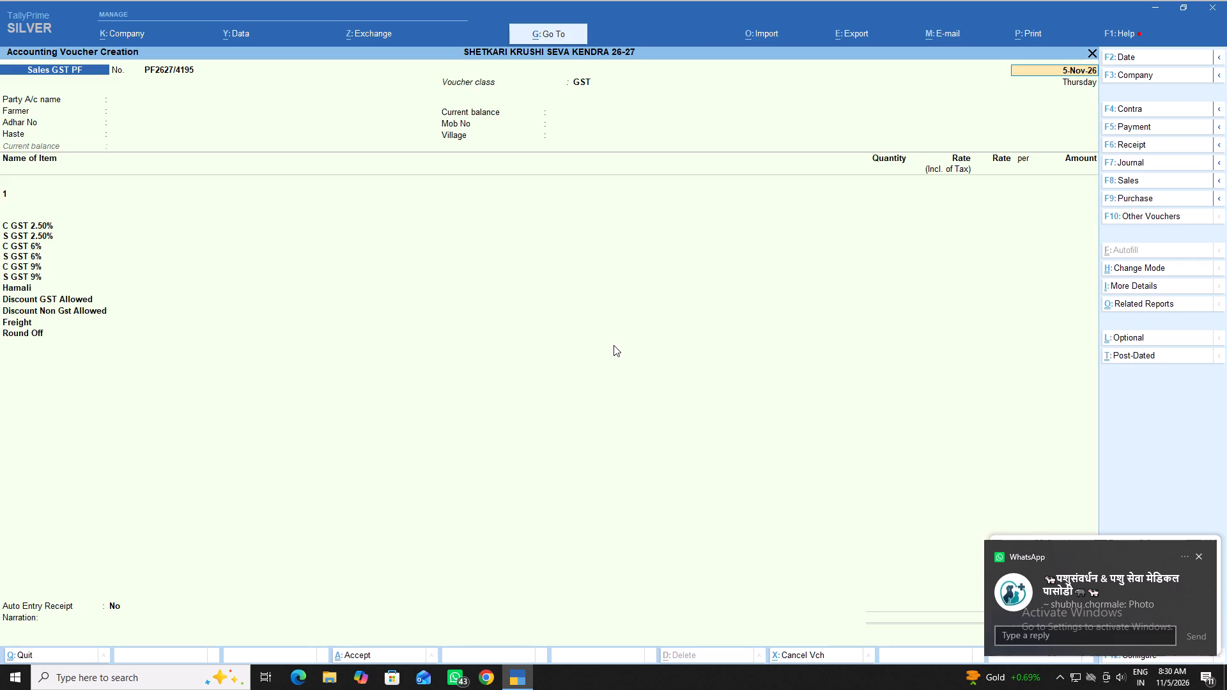
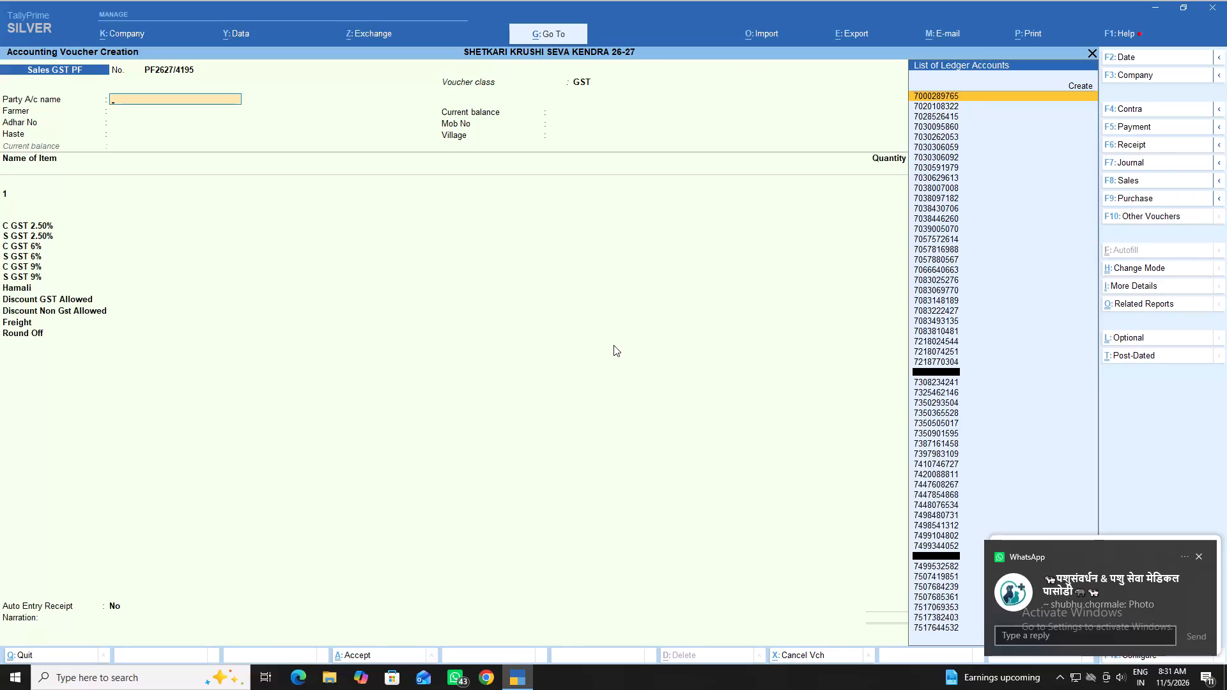
type("kr")
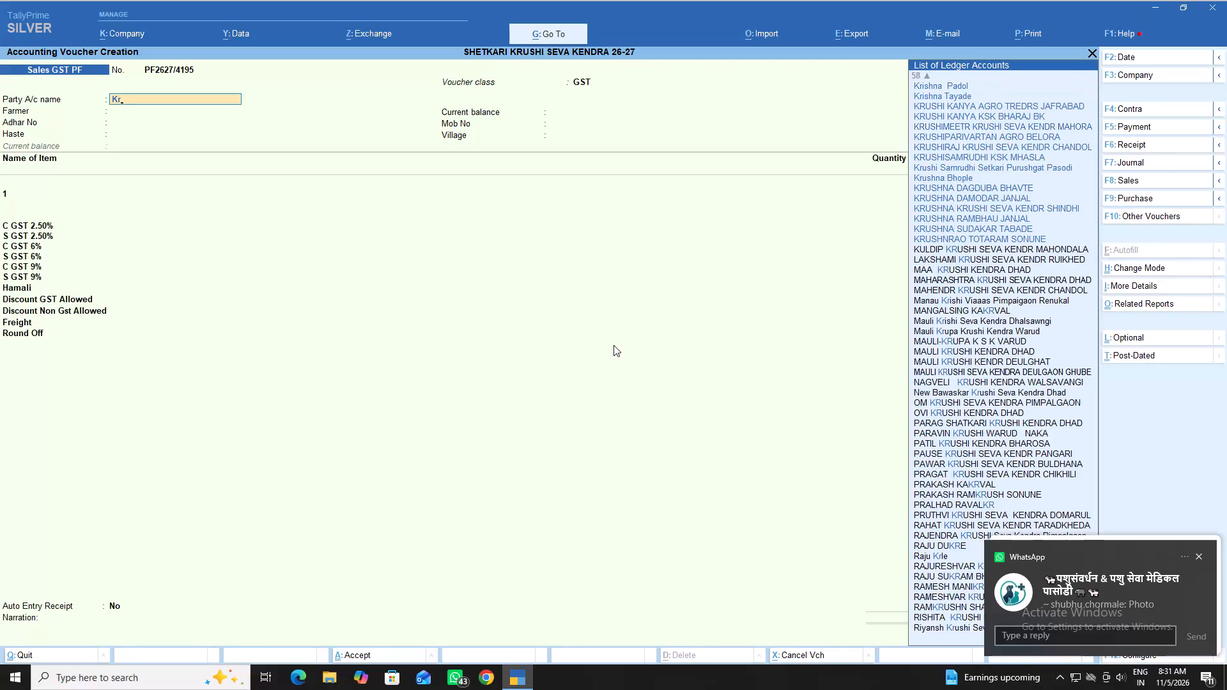
key("Down")
key("Down")
key("Down")
key("Down")
key("Down")
key("Down")
key("Down")
key("Down")
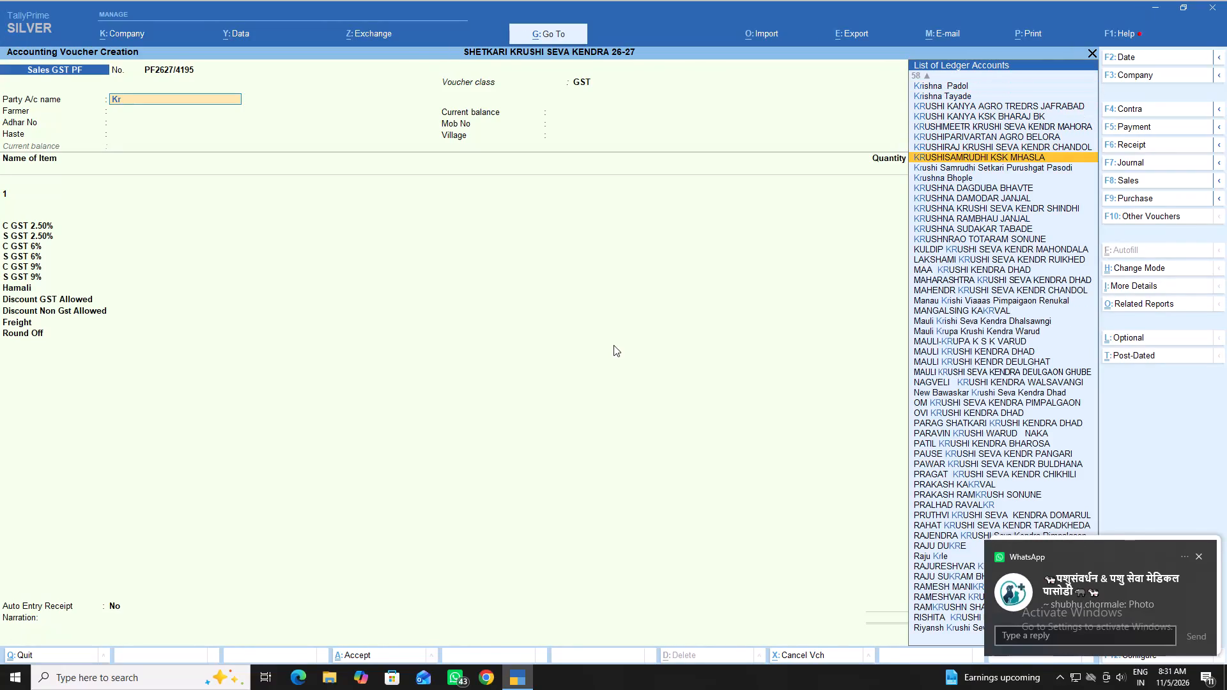
key("Down")
key("Down")
key("Down")
key("Return")
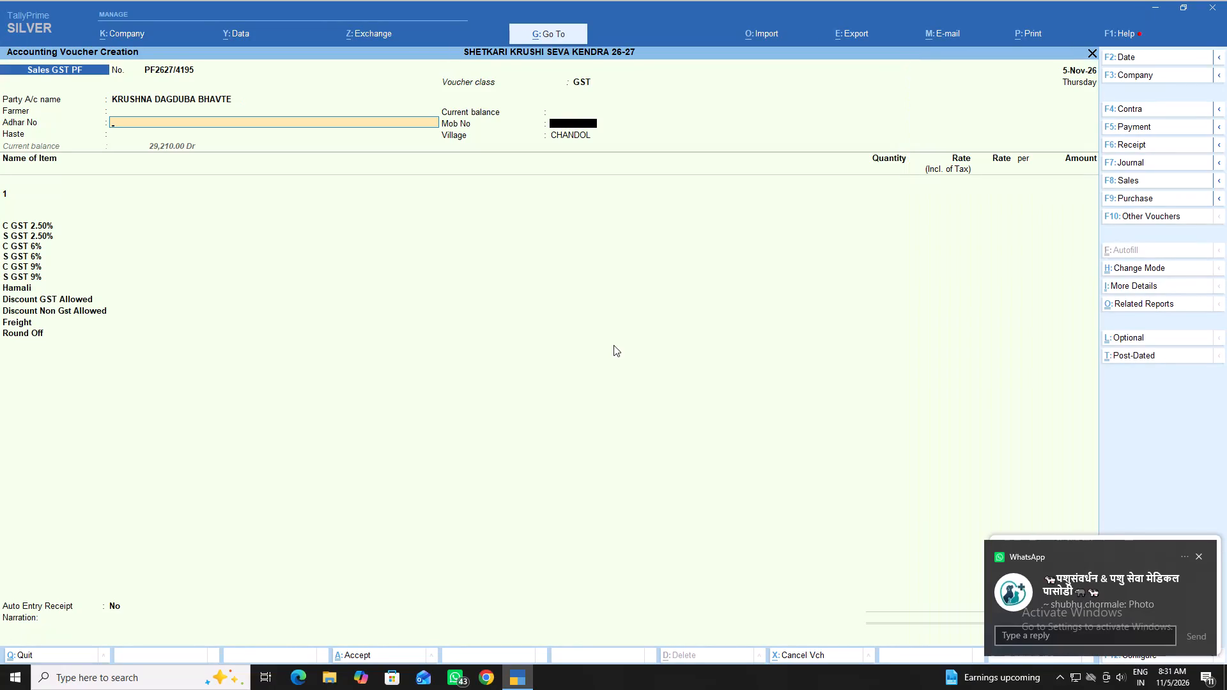
key("Return")
key("Return")
key("Return")
key("Return")
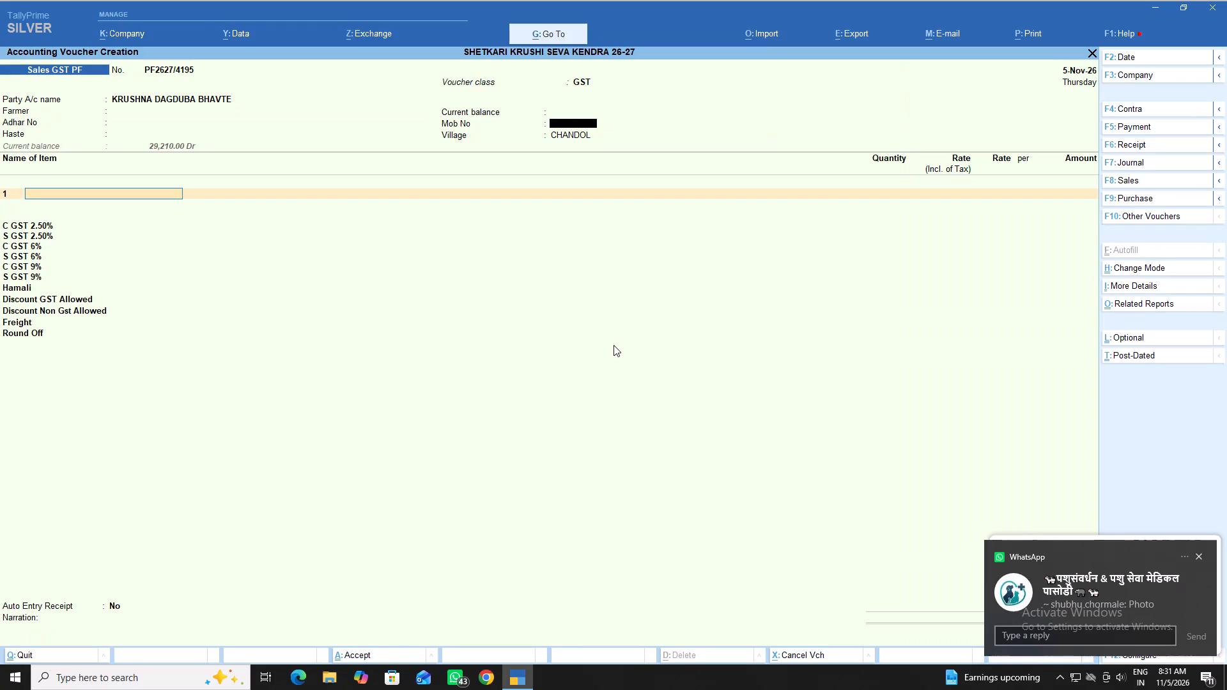
Add the stock item HOLDER 8 GM from batch Ns-111/32 with quantity 1 and a tax-inclusive rate of 100.
type("ho")
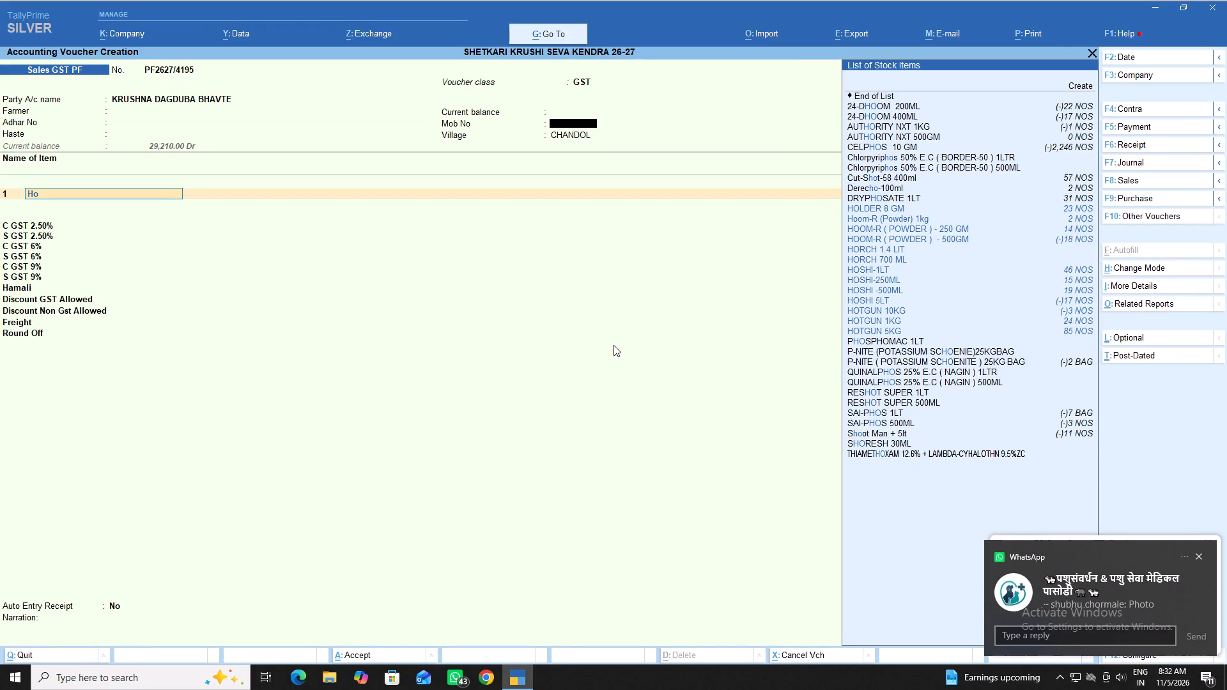
key("Down")
key("Down")
key("Down")
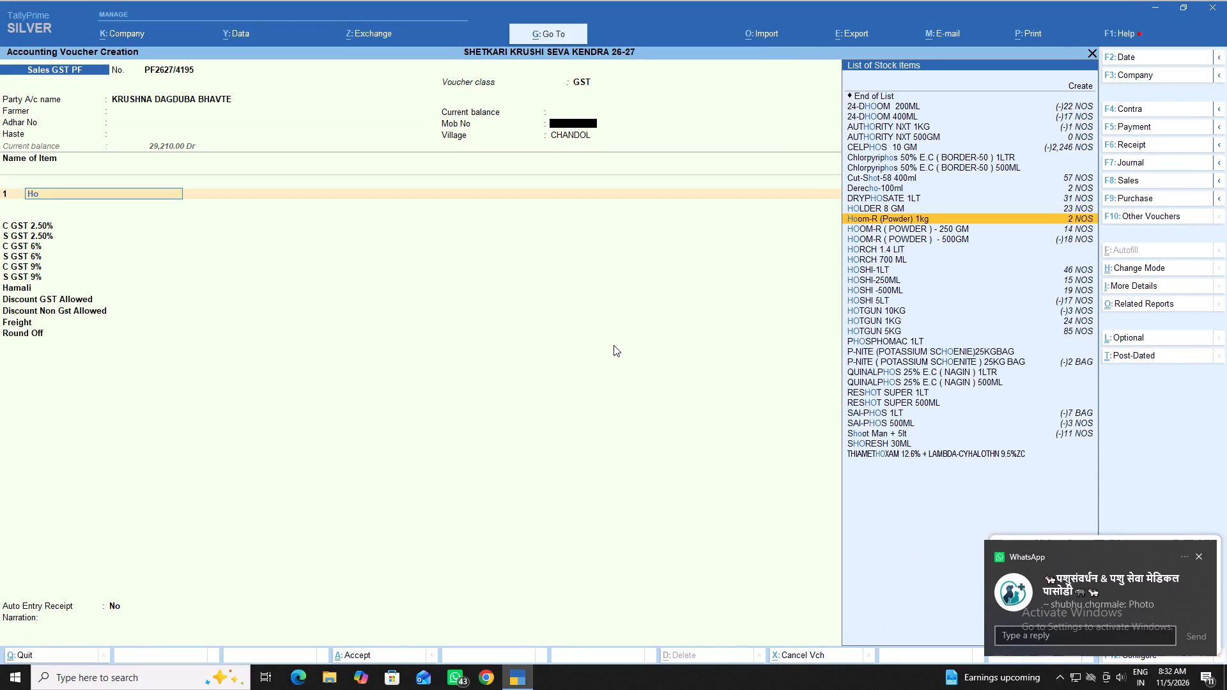
key("Up")
key("Up")
key("Return")
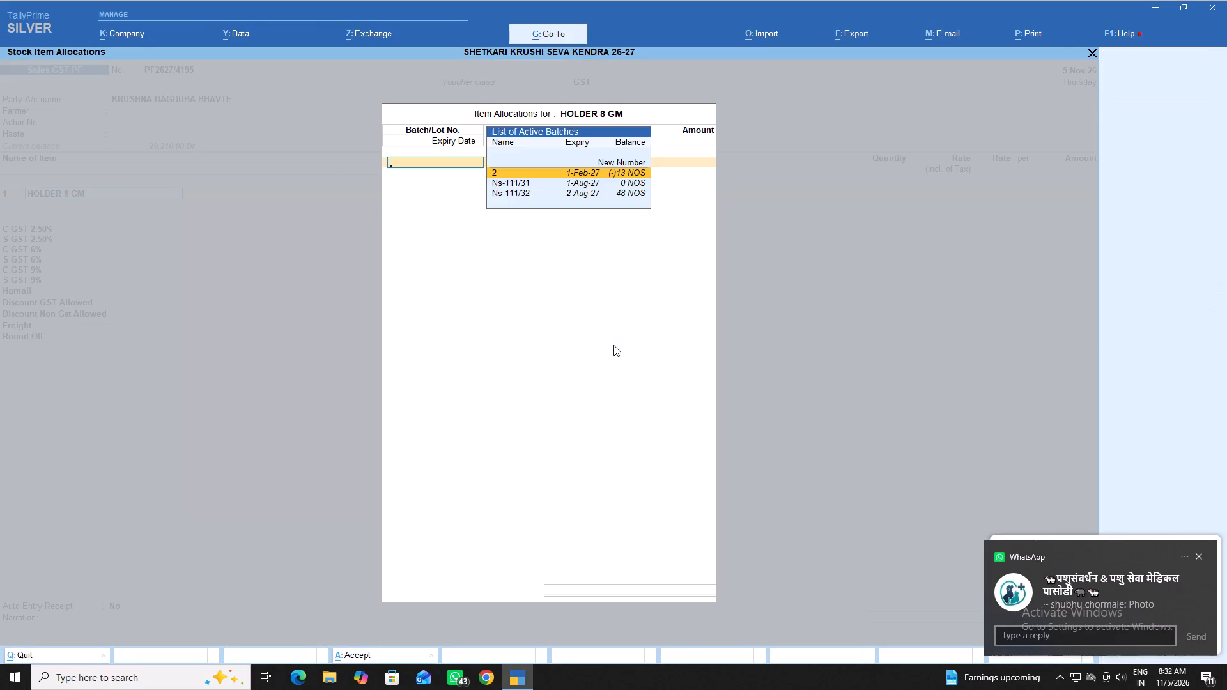
key("Down")
key("Down")
key("Return")
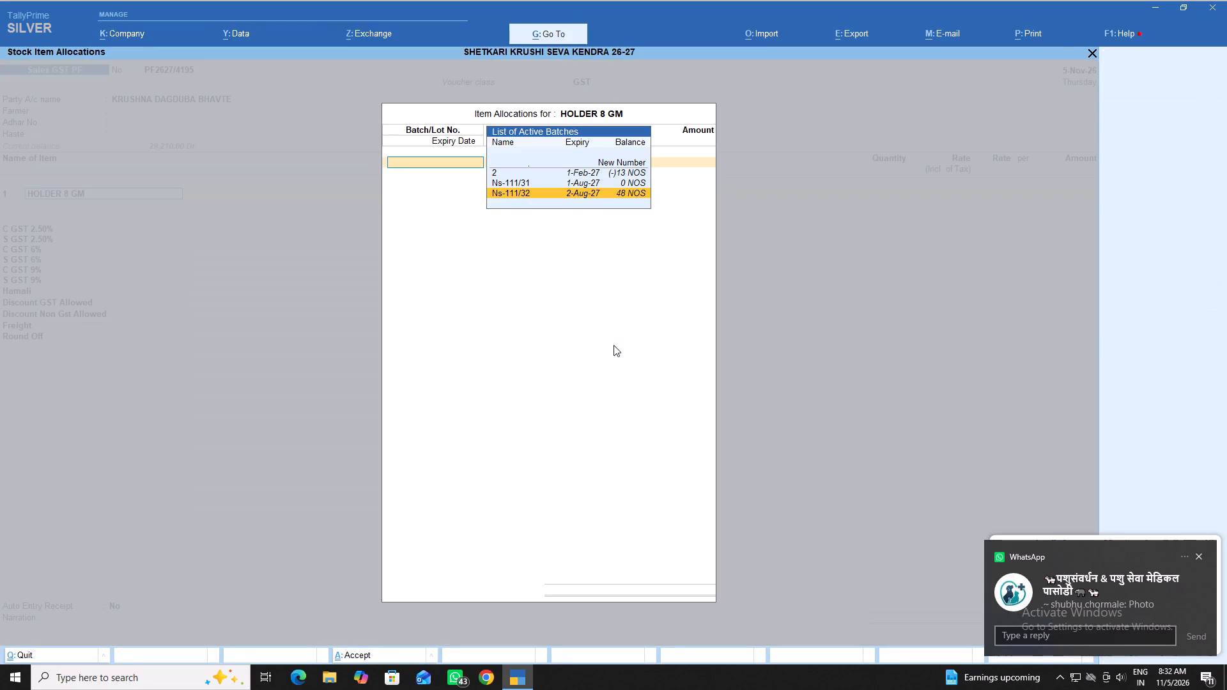
key("1")
key("Return")
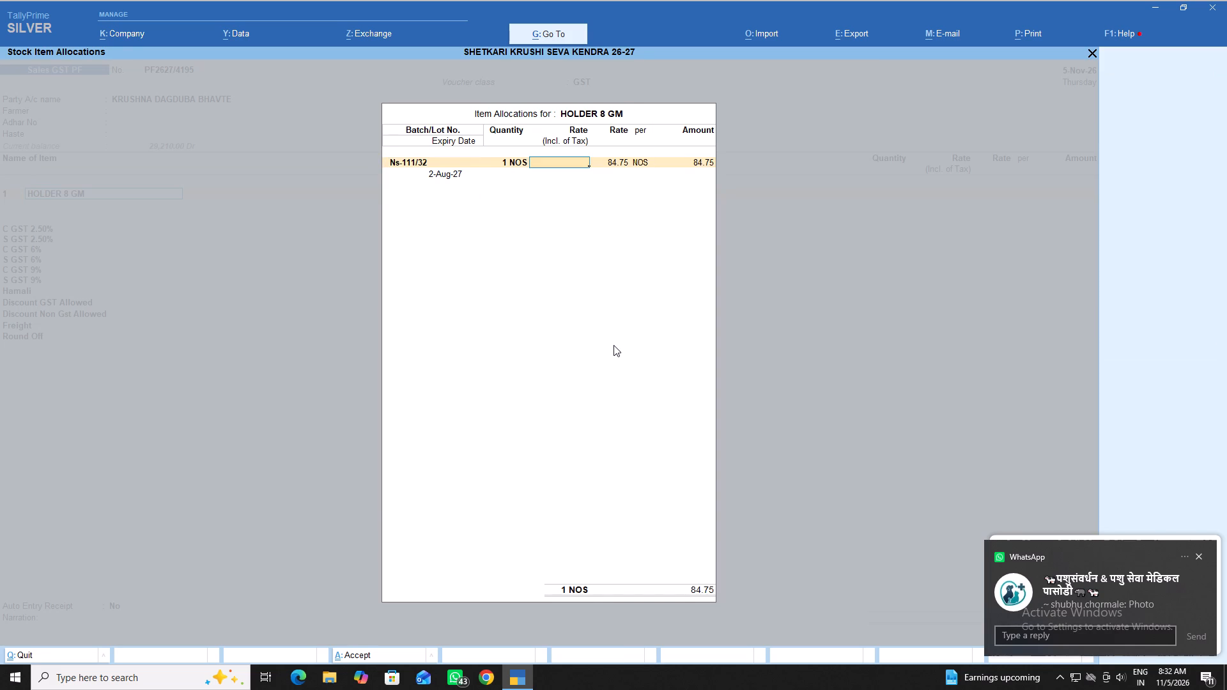
type("100")
key("Return")
key("Return")
key("Return")
key("Return")
key("Return")
Save the voucher with Hamali, discounts and Freight blank and Auto Entry Receipt set to No, skipping the invoice printout.
key("Return")
key("Return")
key("Return")
key("Return")
key("Return")
key("Return")
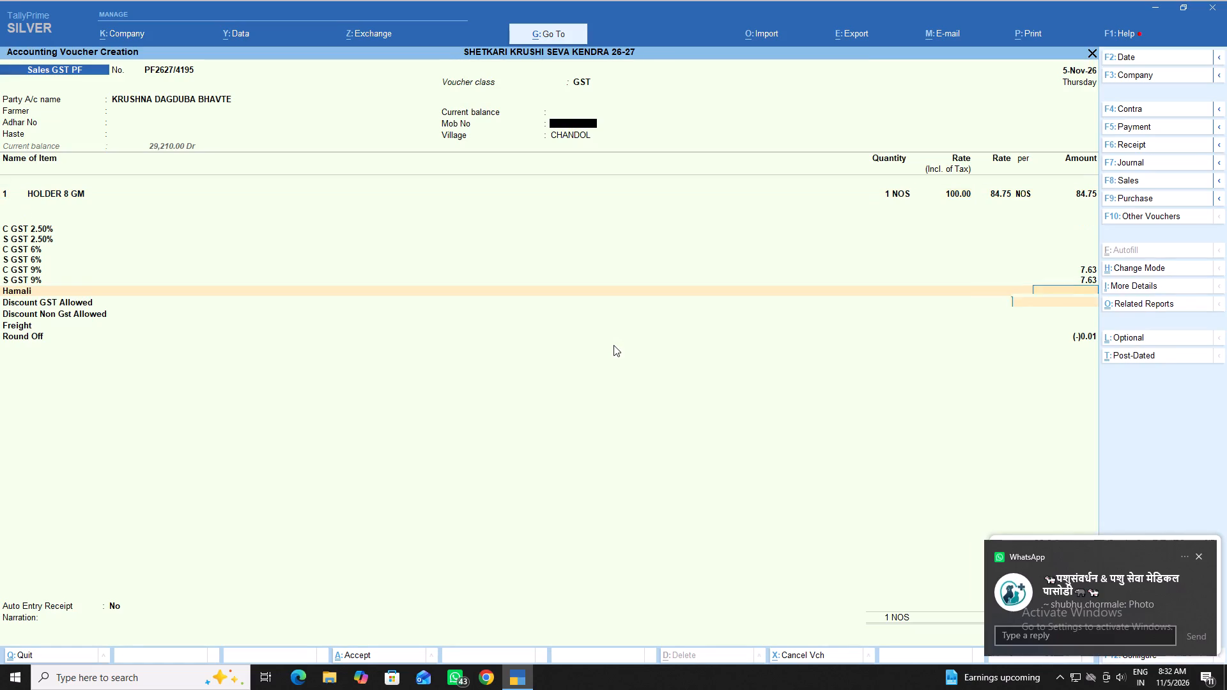
key("Return")
key("Return")
key("Return")
key("Return")
key("Return")
key("Return")
key("Return")
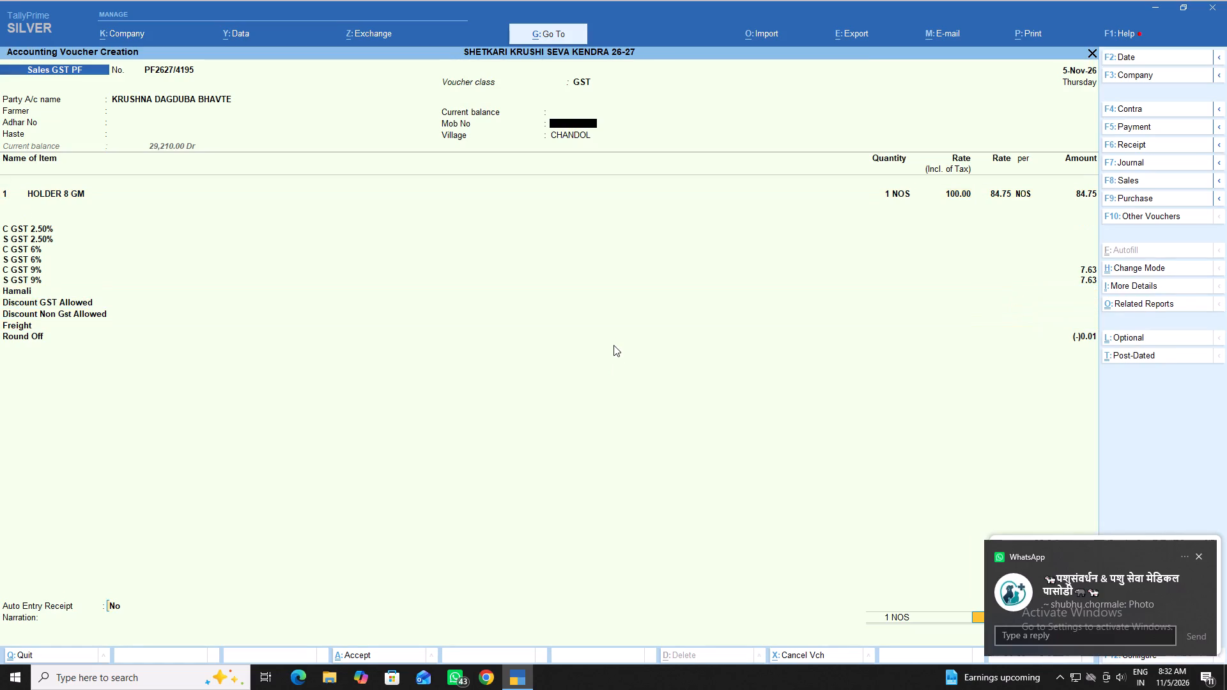
key("Return")
key("Return")
key("Return")
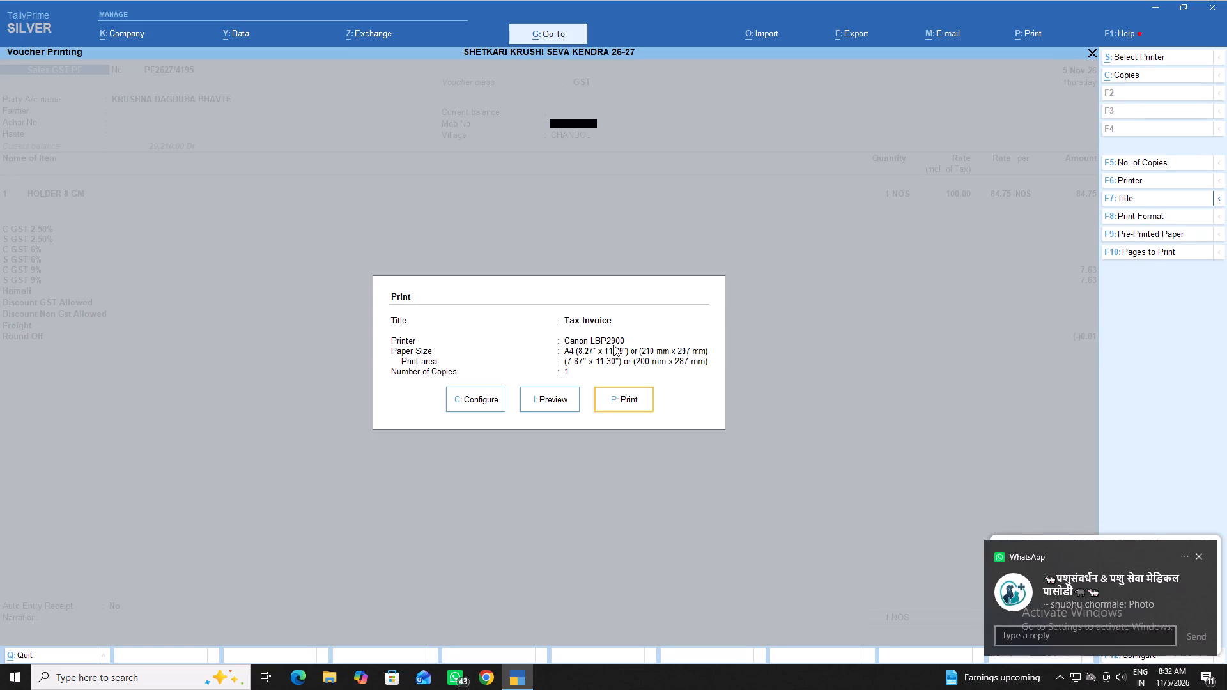
key("Escape")
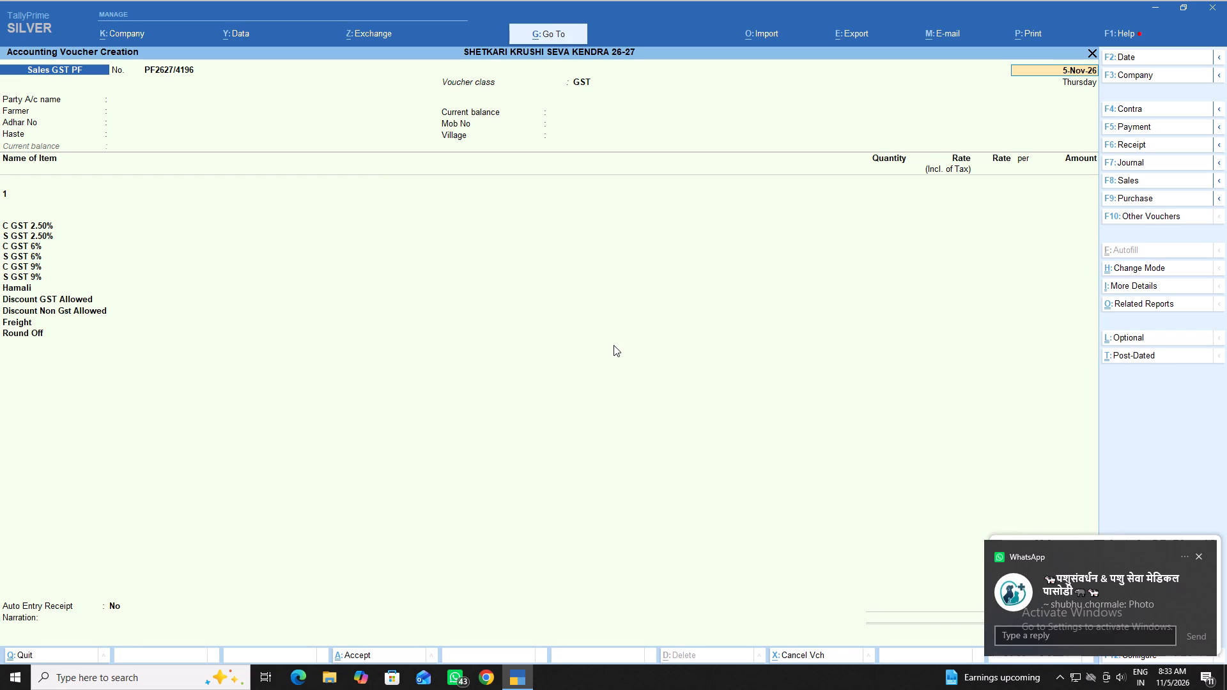
key("Return")
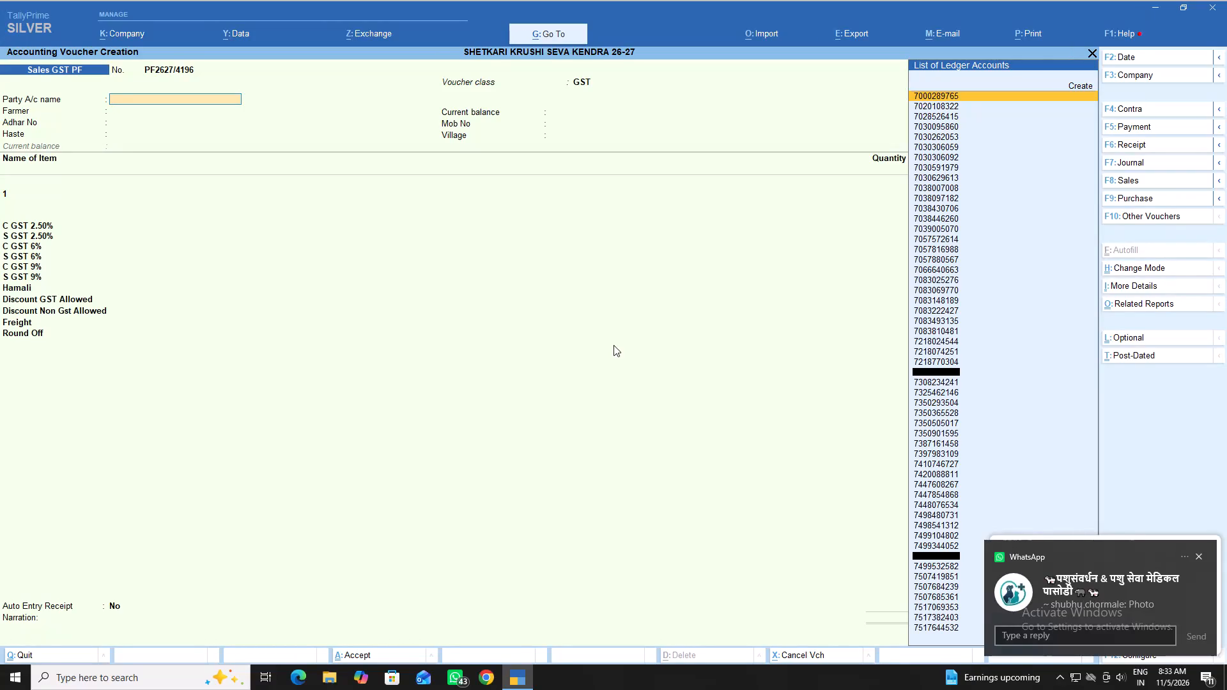
type("su")
key("Down")
key("Down")
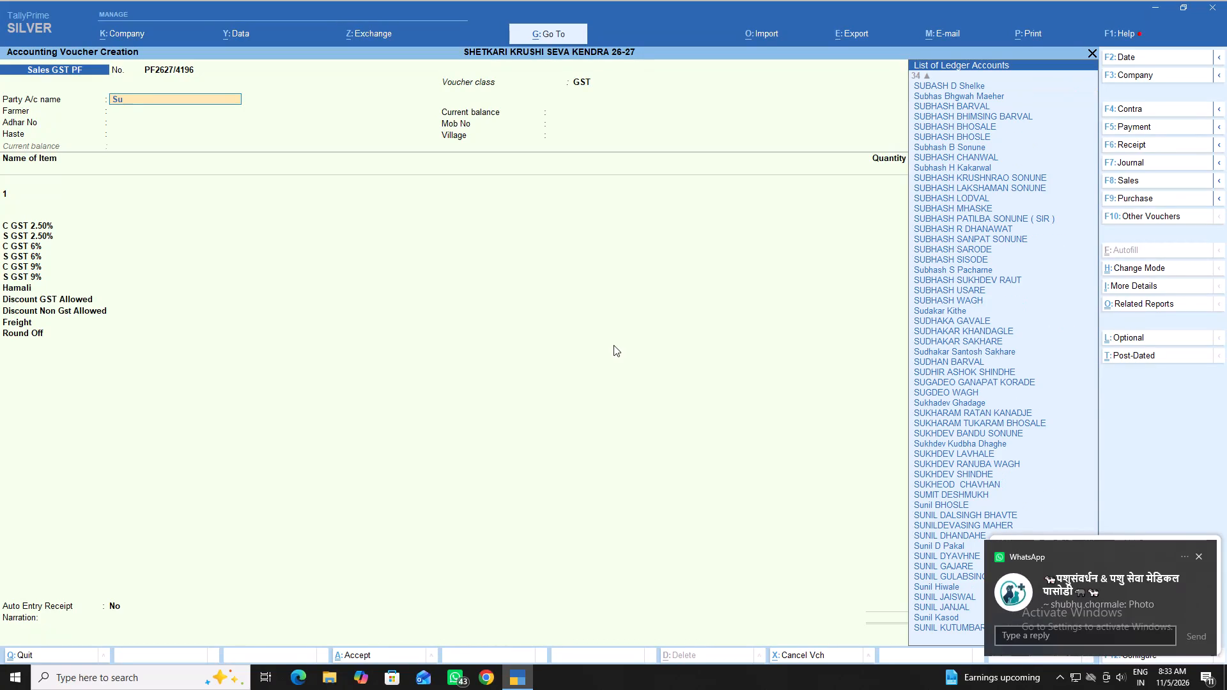
key("Down")
key("Down")
key("Down")
key("Down")
key("Down")
key("Down")
key("Down")
key("Down")
key("Down")
key("Down")
key("Down")
key("Down")
key("Down")
key("Down")
key("Down")
key("Down")
key("Down")
key("Down")
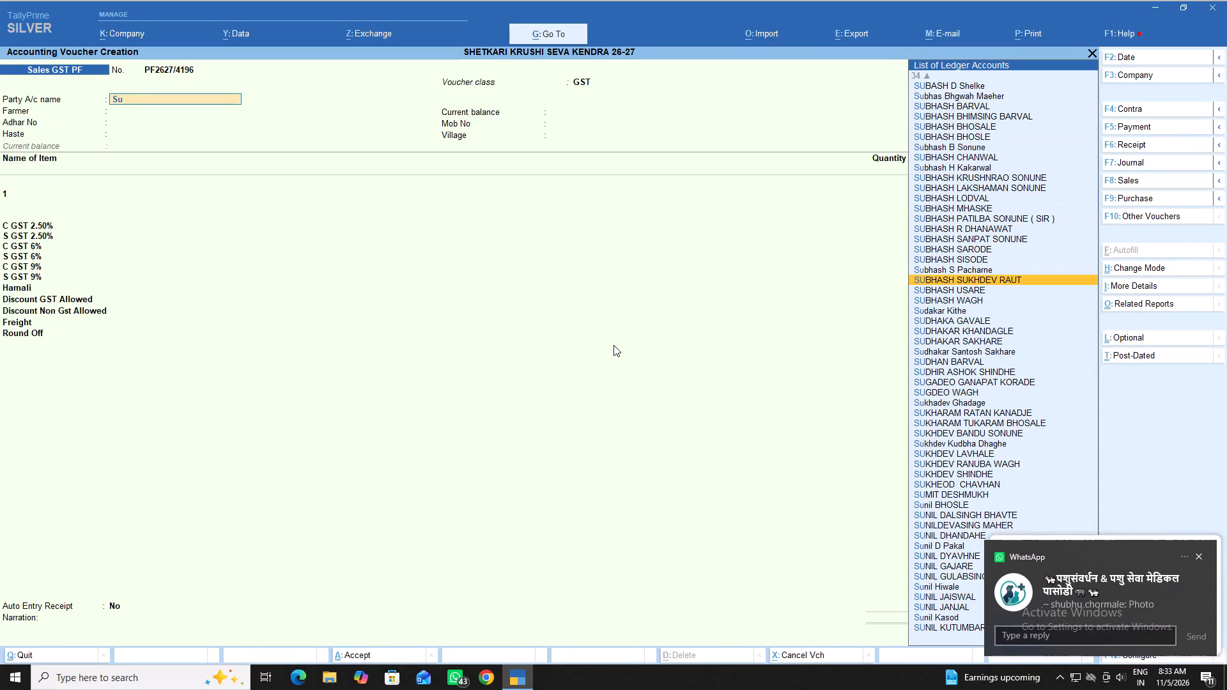
key("Down")
key("Down")
key("Down")
key("Down")
key("Down")
key("Down")
key("Down")
key("Down")
key("Down")
key("Down")
key("Down")
key("Down")
key("Down")
key("Down")
key("Down")
key("Down")
key("Down")
key("Down")
key("Down")
key("Down")
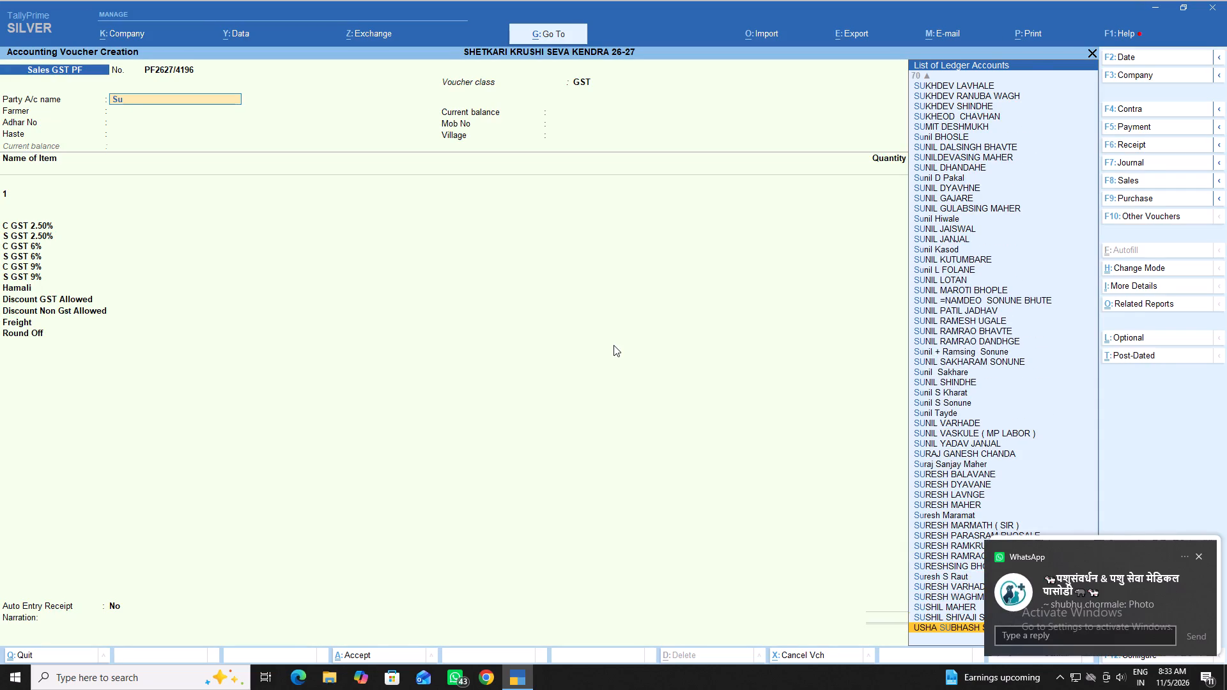
key("Up")
key("Up")
key("Up")
key("Up")
key("Up")
key("Up")
key("Up")
key("Up")
key("Up")
key("Up")
key("Up")
key("Up")
key("Up")
key("Up")
key("Up")
key("Up")
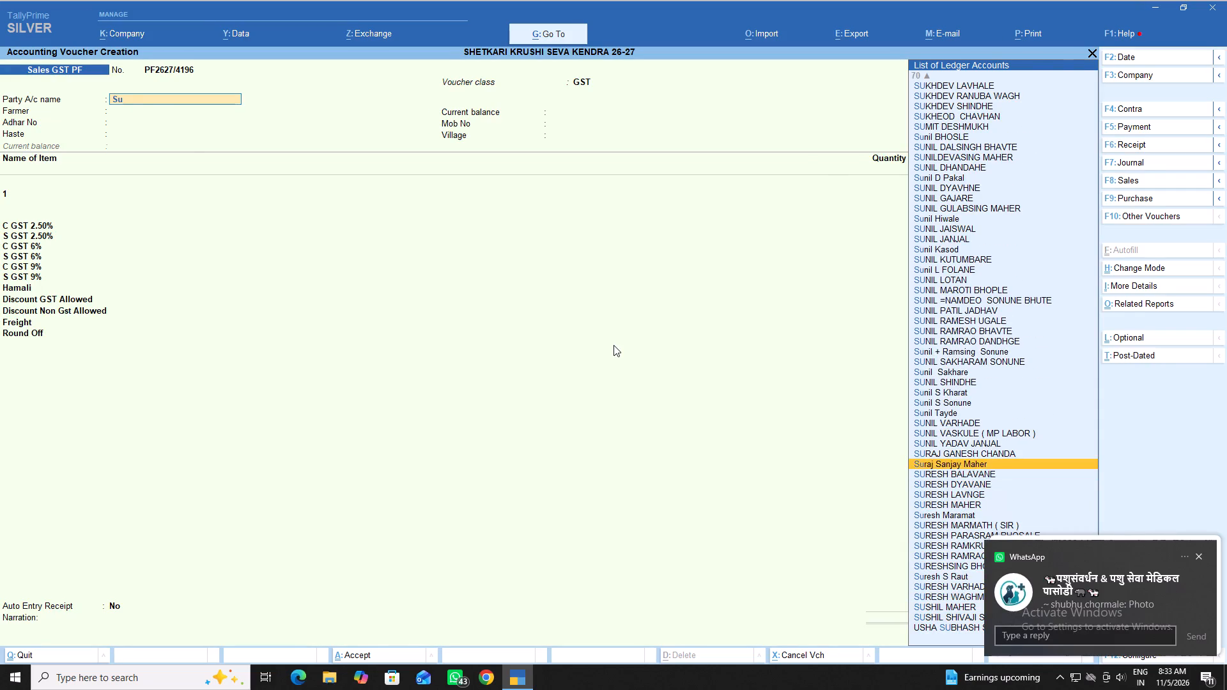
key("Return")
key("Return")
key("Return")
key("Return")
key("Return")
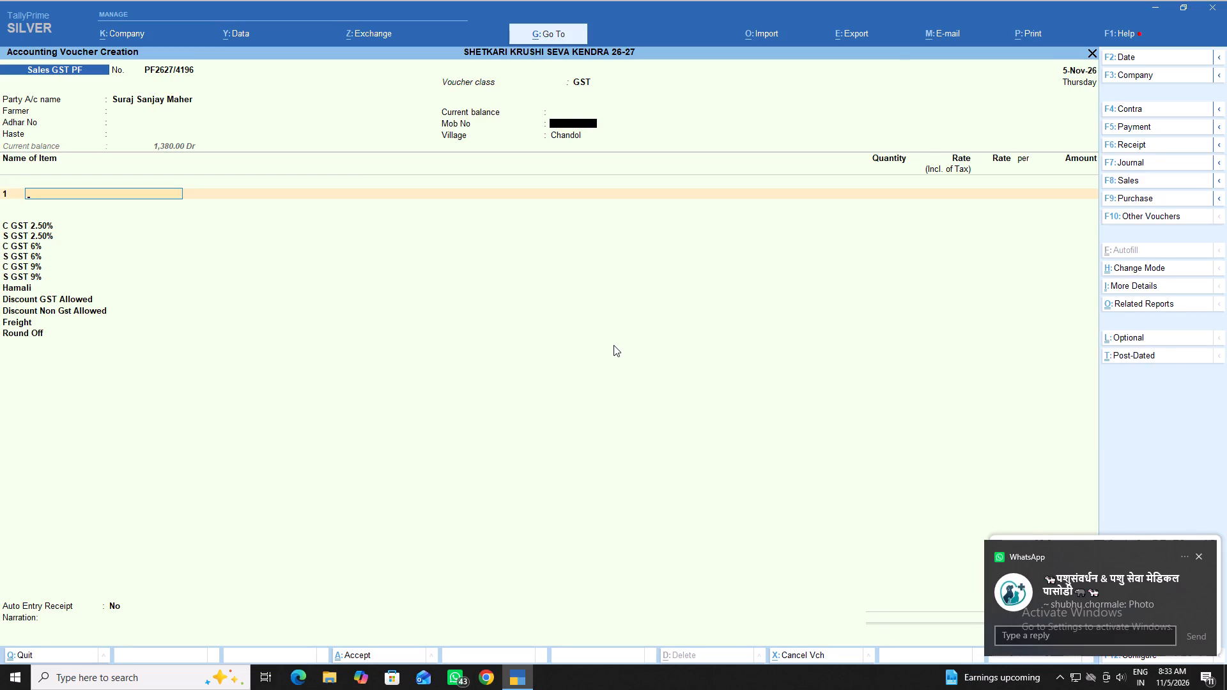
Select BOUNCER 250ML as the first stock item and open its batch allocation.
type("bo")
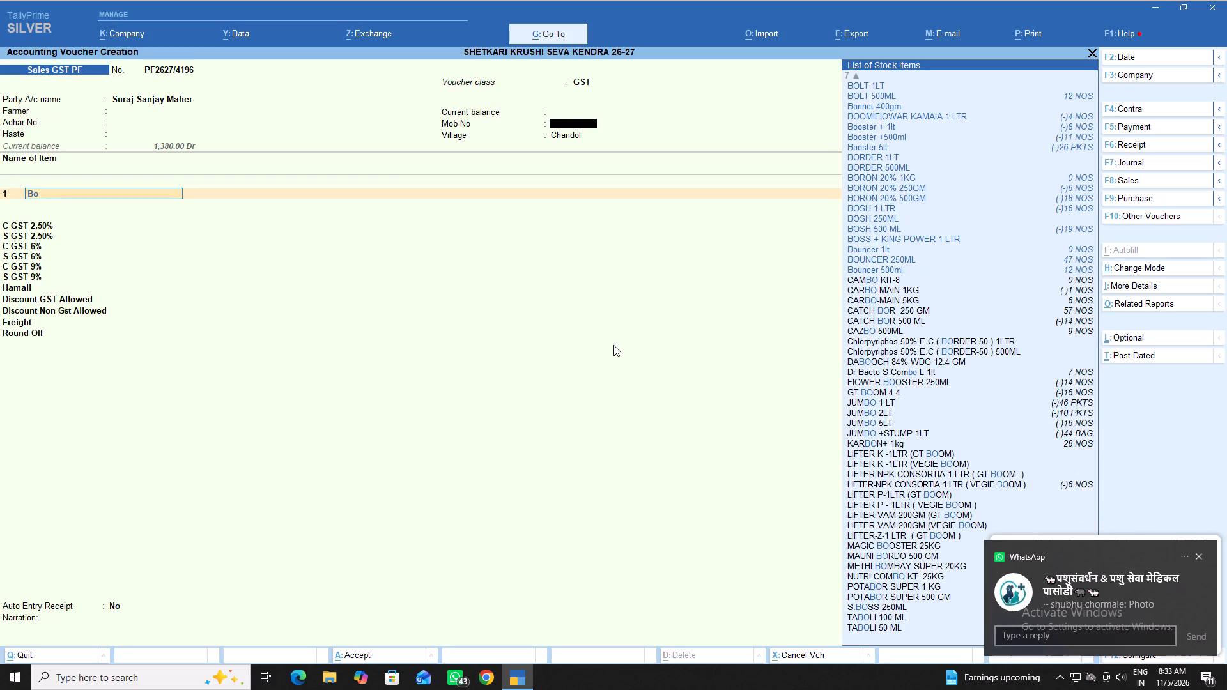
key("Down")
key("Down")
key("Down")
key("Down")
key("Down")
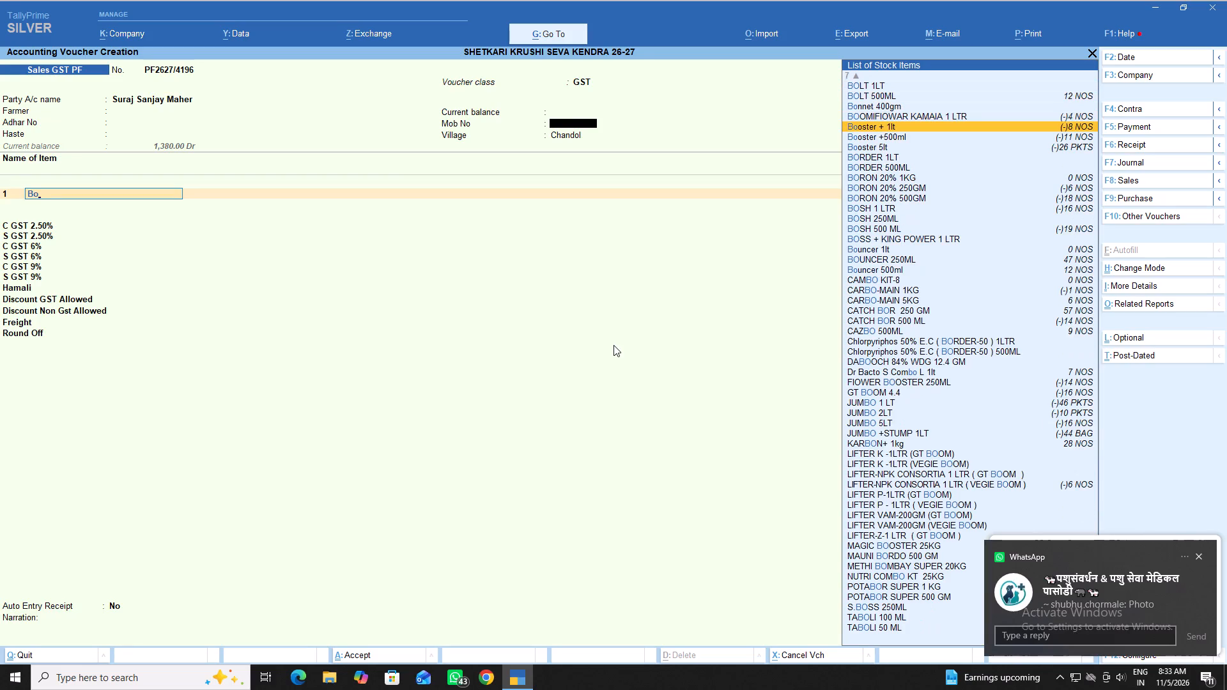
key("Down")
key("Down")
key("Down")
key("Down")
key("Down")
key("Down")
key("Down")
key("Down")
key("Down")
key("Down")
key("Down")
key("Down")
key("Down")
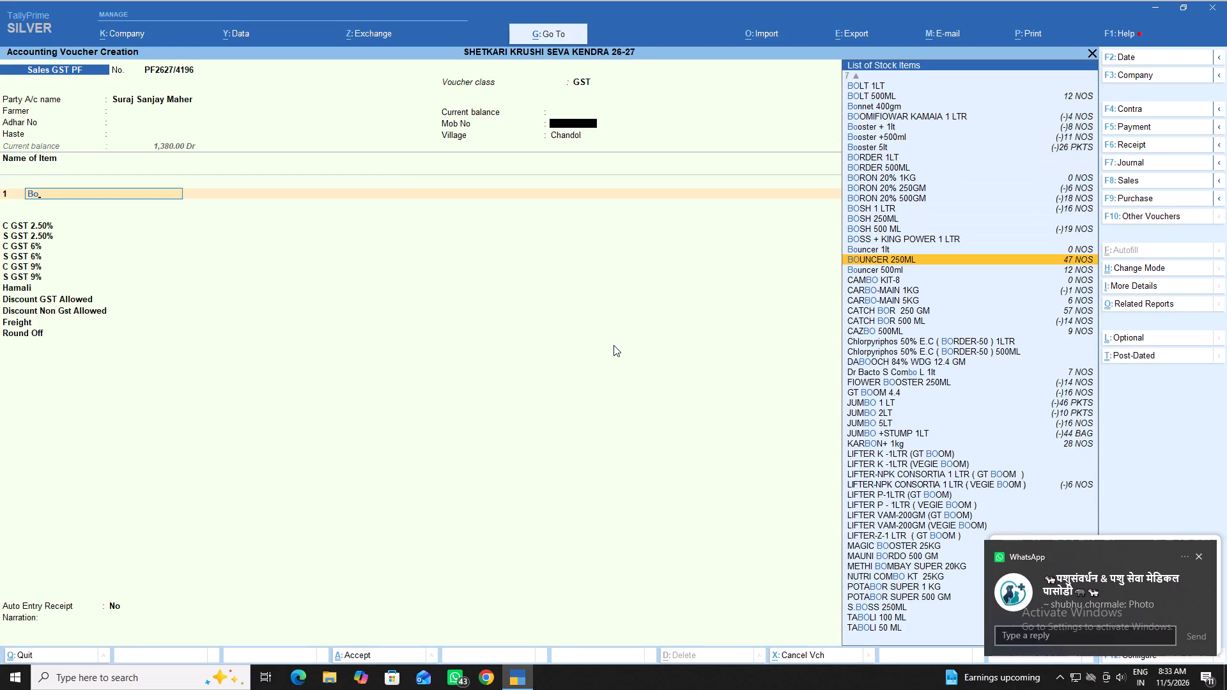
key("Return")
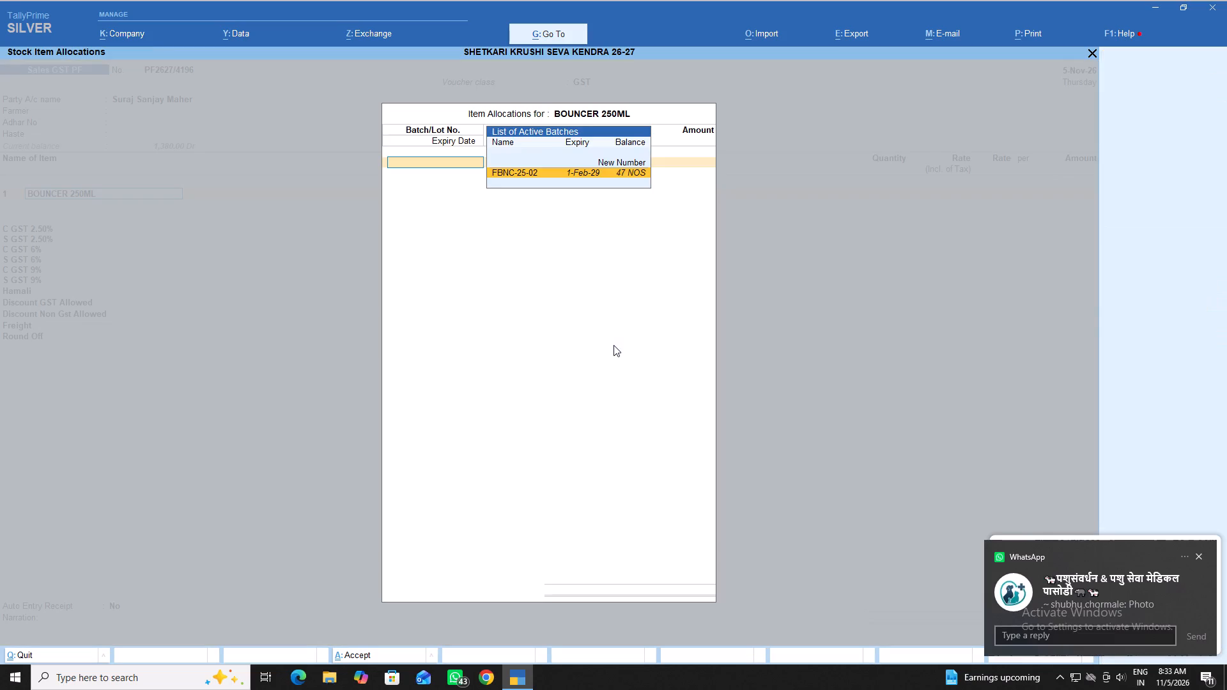
Allocate BOUNCER 250ML from batch FBNC-25-02 with quantity 2 and a tax-inclusive rate of 625.
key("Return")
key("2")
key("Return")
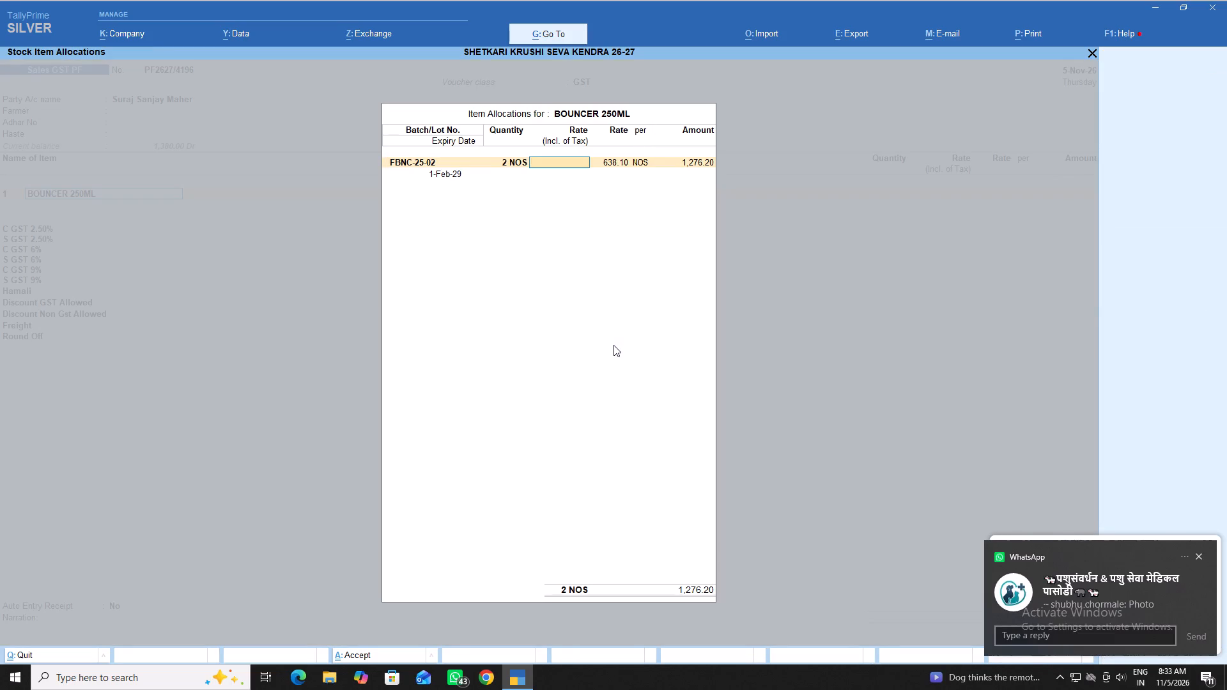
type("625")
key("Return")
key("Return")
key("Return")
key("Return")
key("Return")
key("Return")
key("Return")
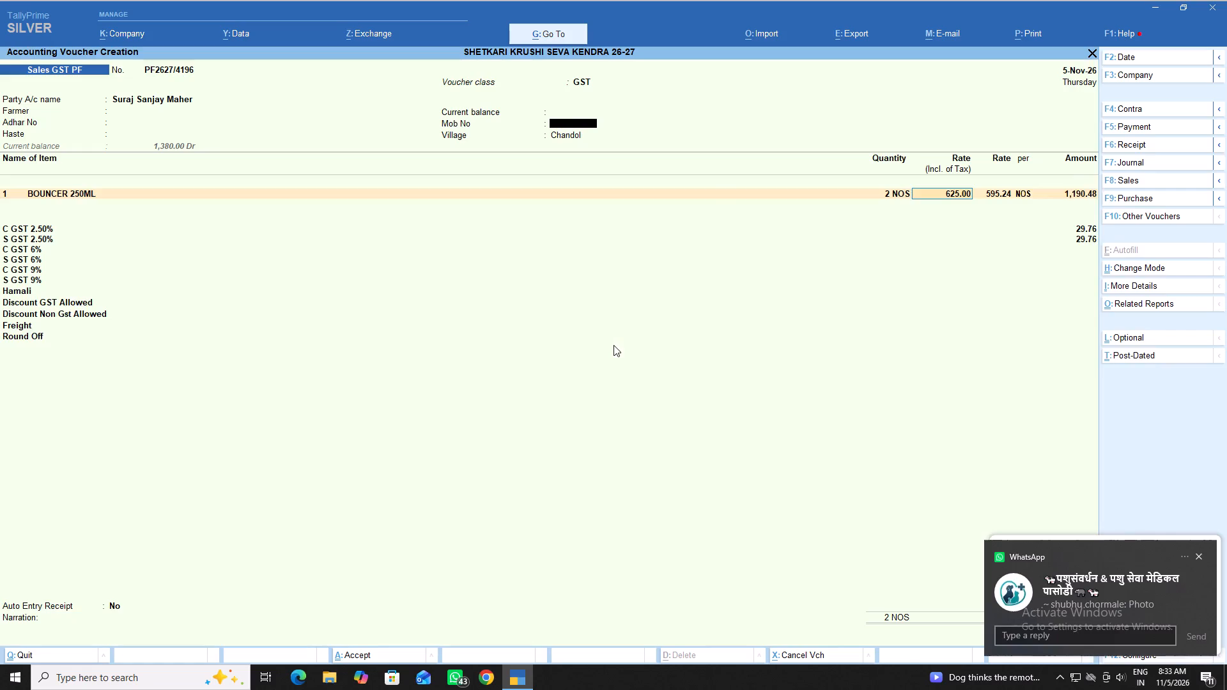
Finish the item list with BOUNCER 250ML as the only item and leave Hamali blank.
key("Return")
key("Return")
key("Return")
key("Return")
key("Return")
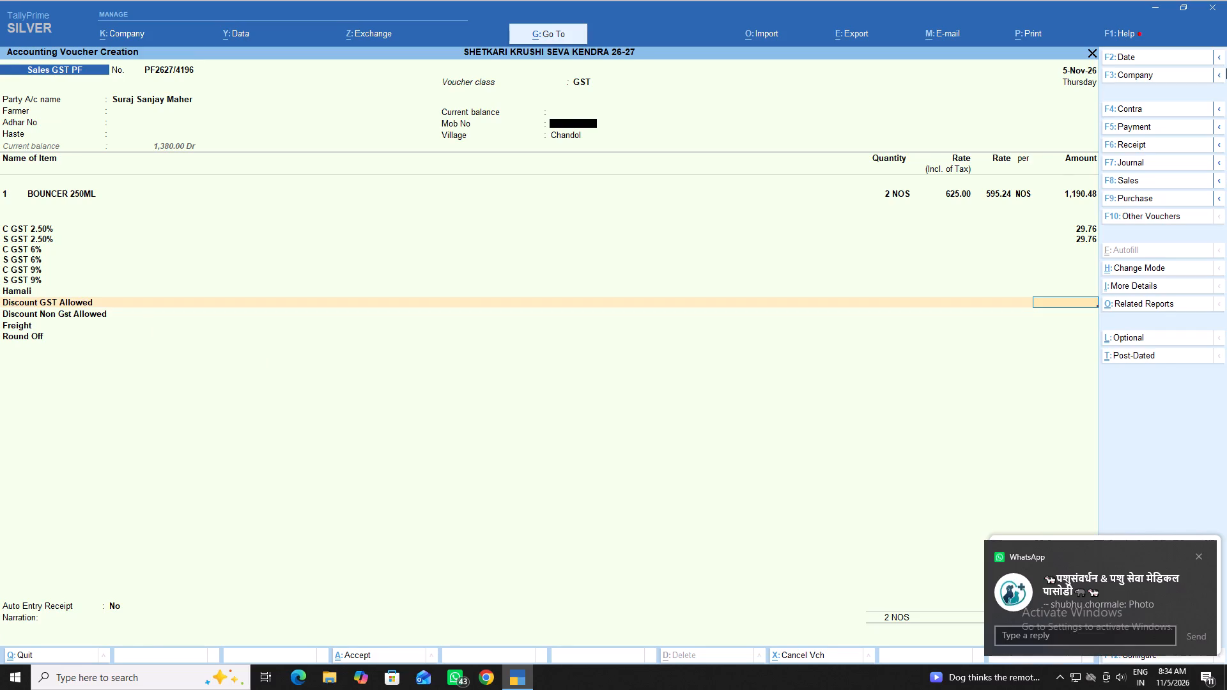
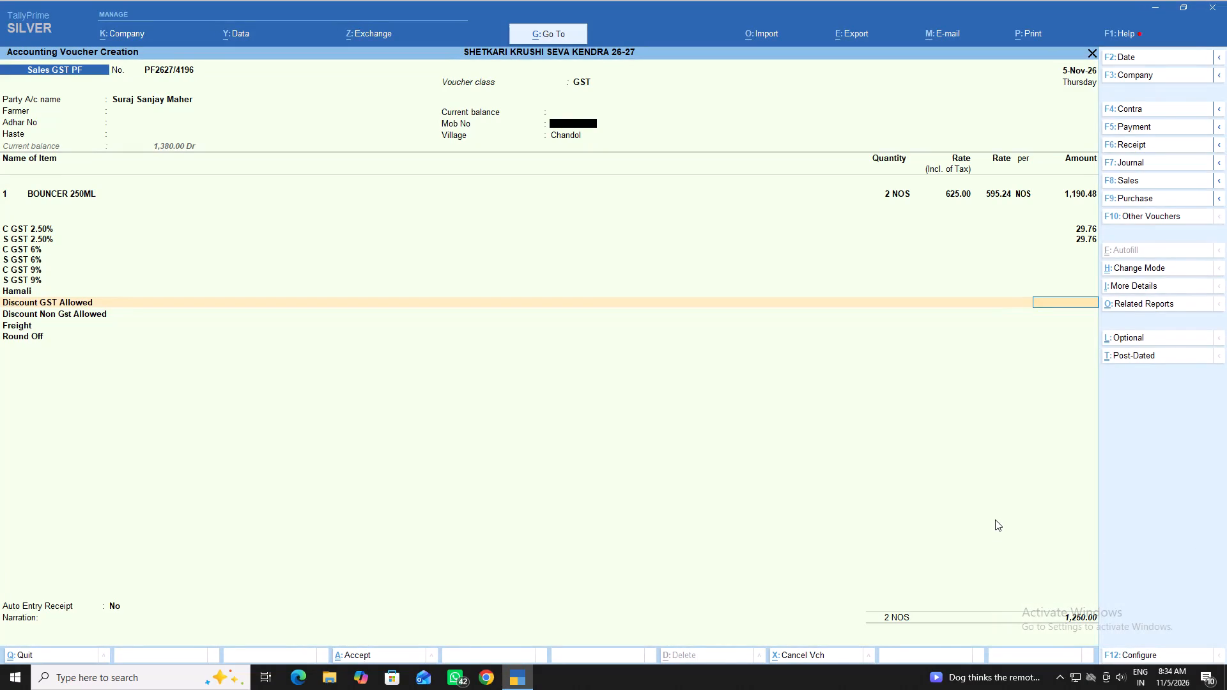
Leave the discounts and Freight blank, set Auto Entry Receipt to Yes and choose Cash as the receipt's cash account.
key("Return")
key("Return")
key("Return")
key("Return")
key("Return")
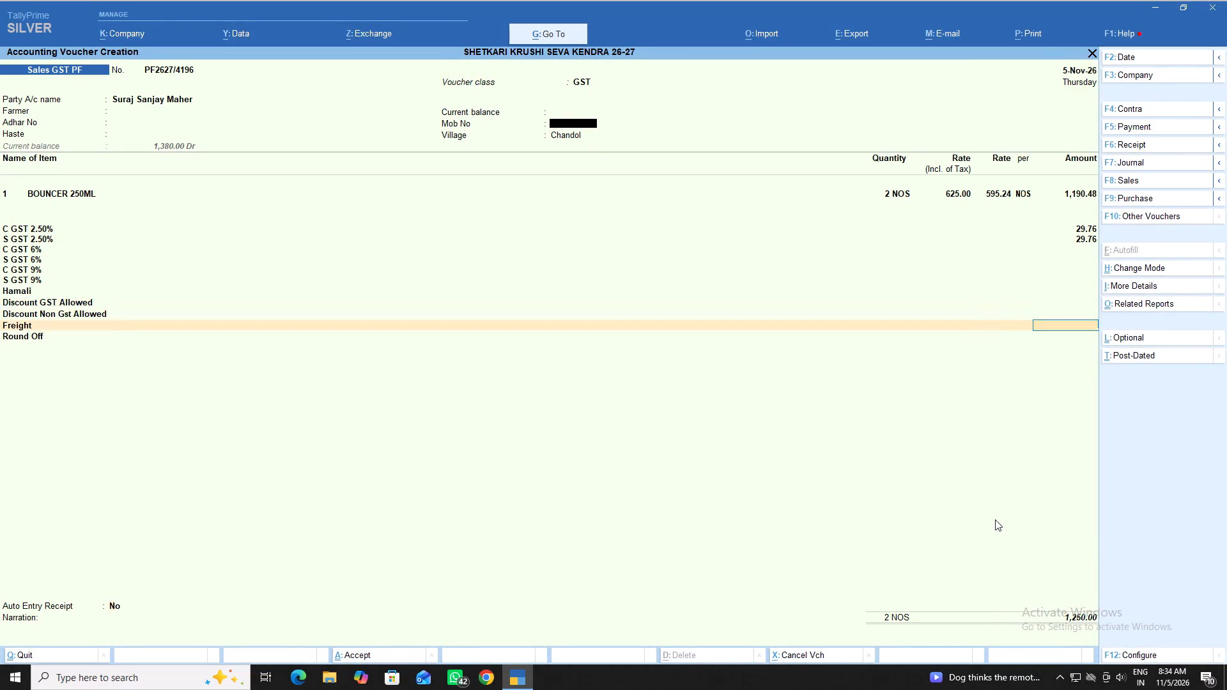
key("Return")
key("BackSpace")
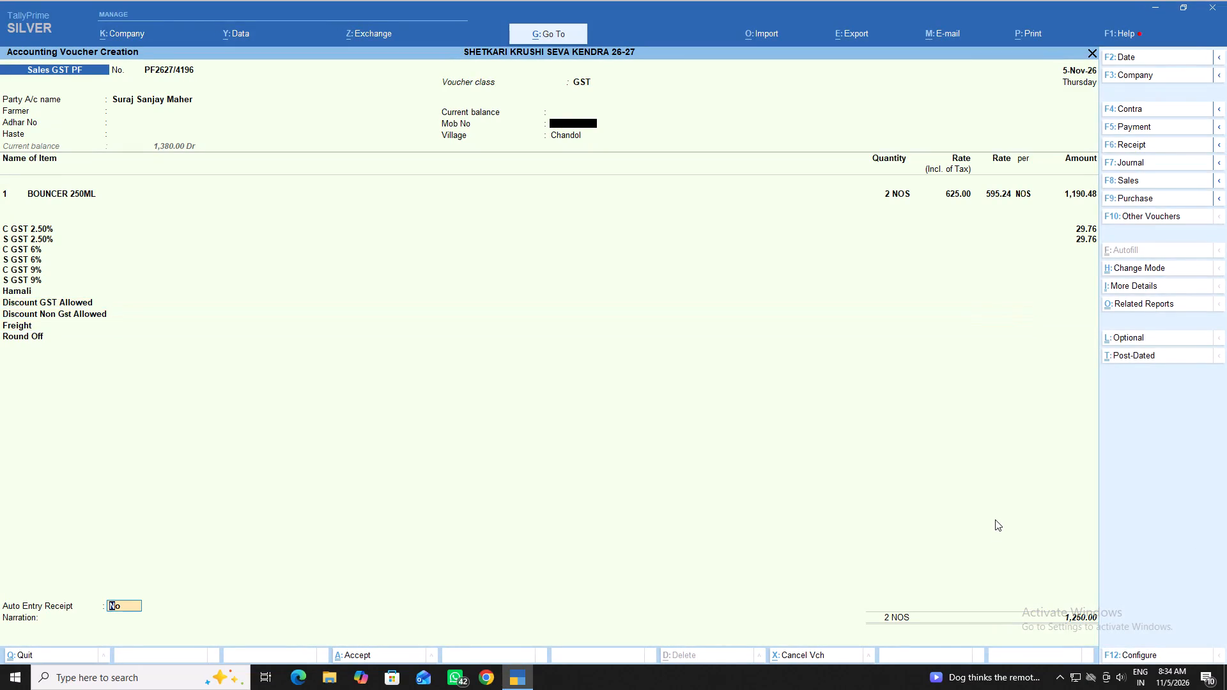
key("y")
key("Return")
key("Down")
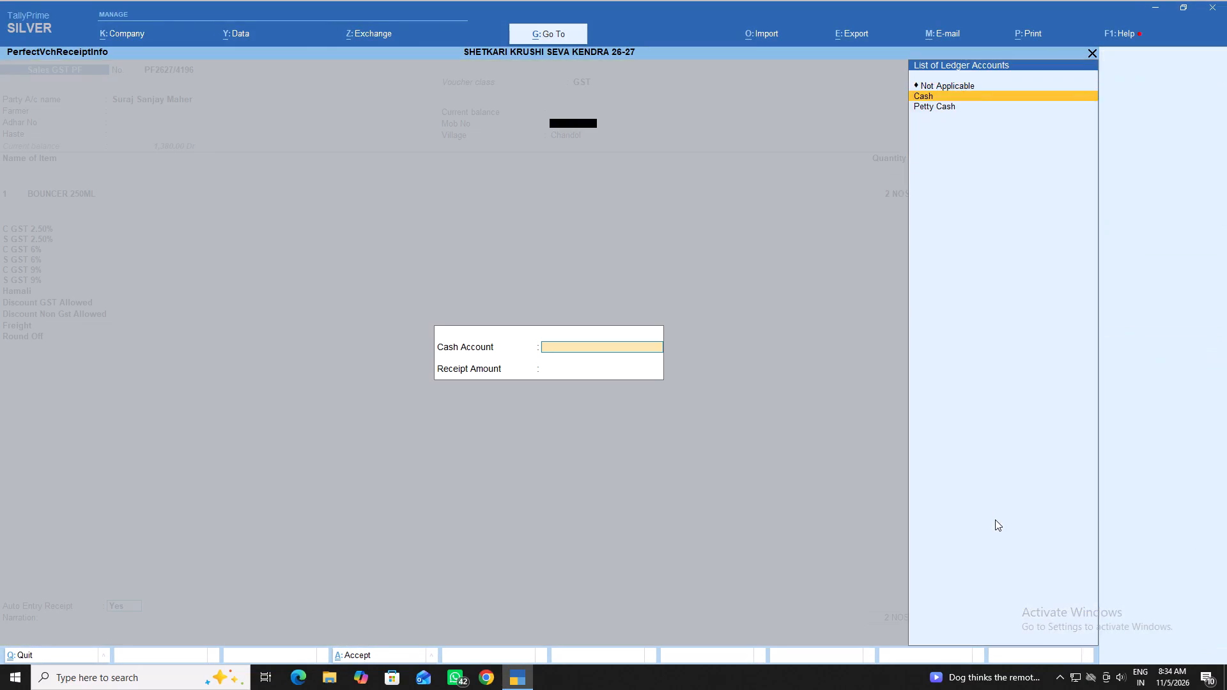
key("Return")
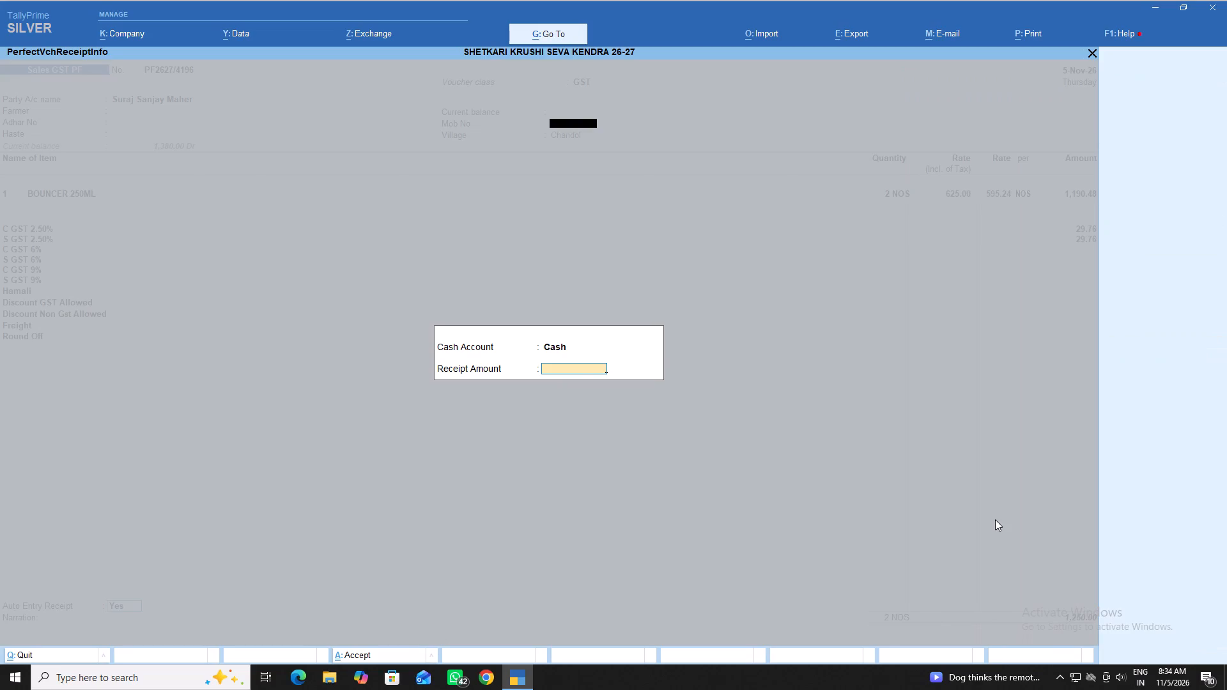
Enter a cash receipt amount of 650 and save the voucher with the narration blank, skipping the invoice printout.
type("650")
key("Return")
key("Return")
key("Return")
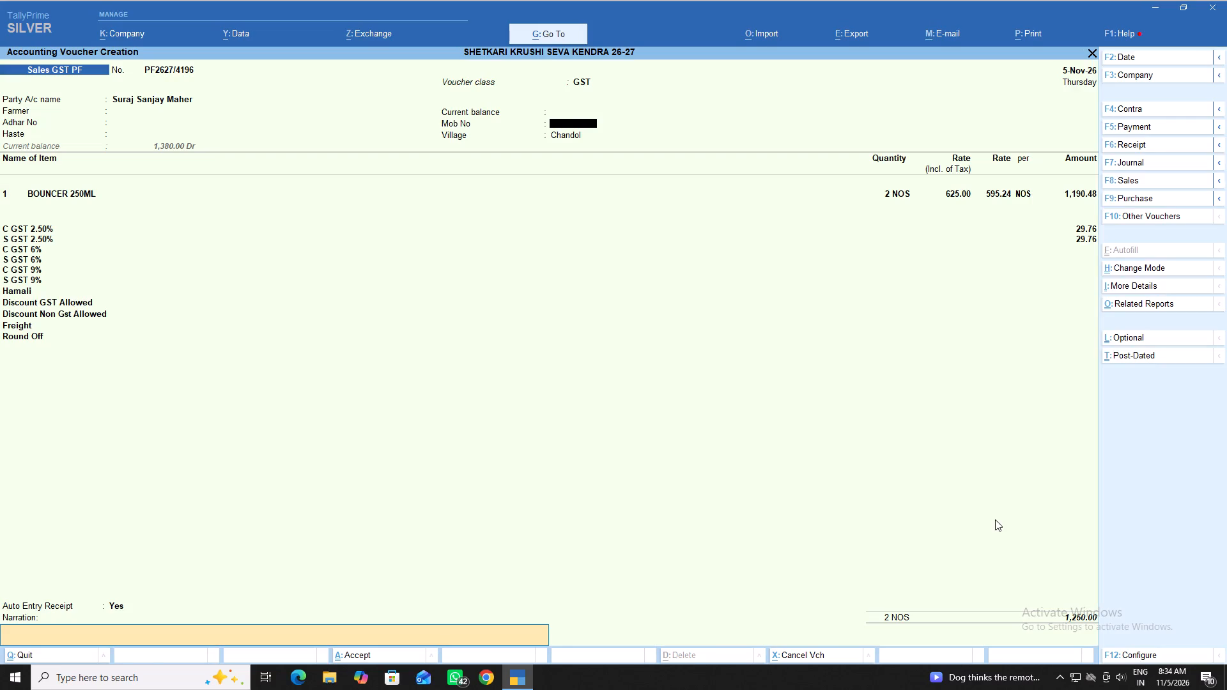
key("Return")
key("Return")
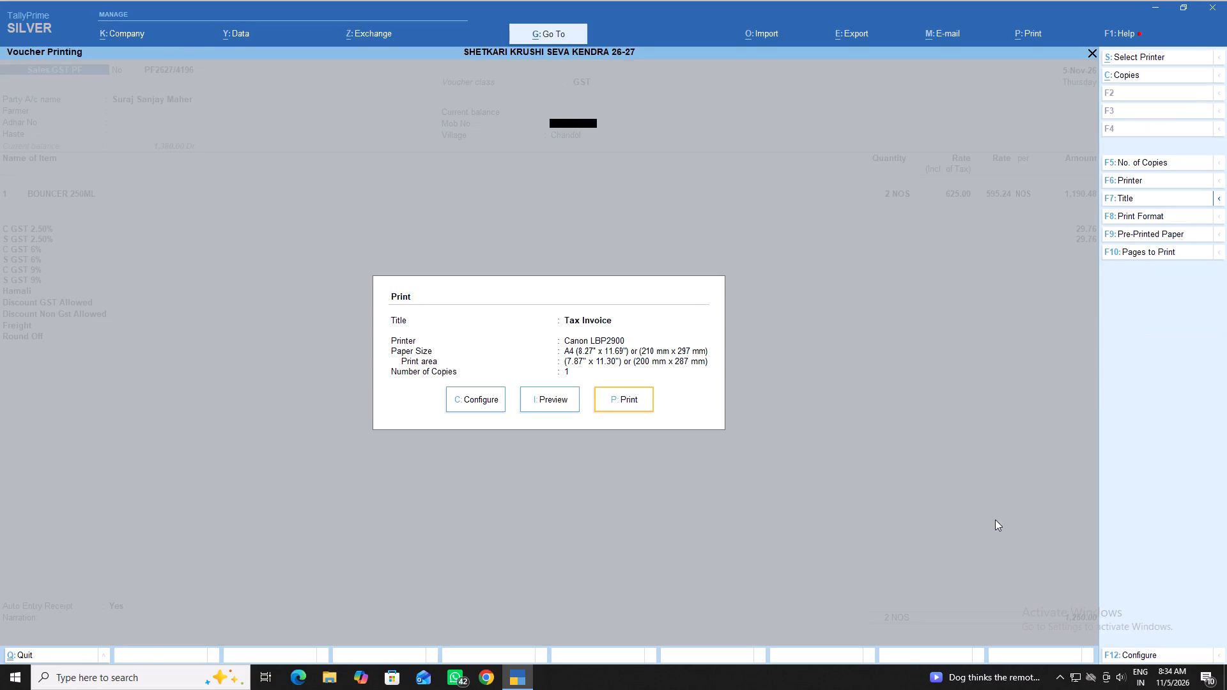
key("Escape")
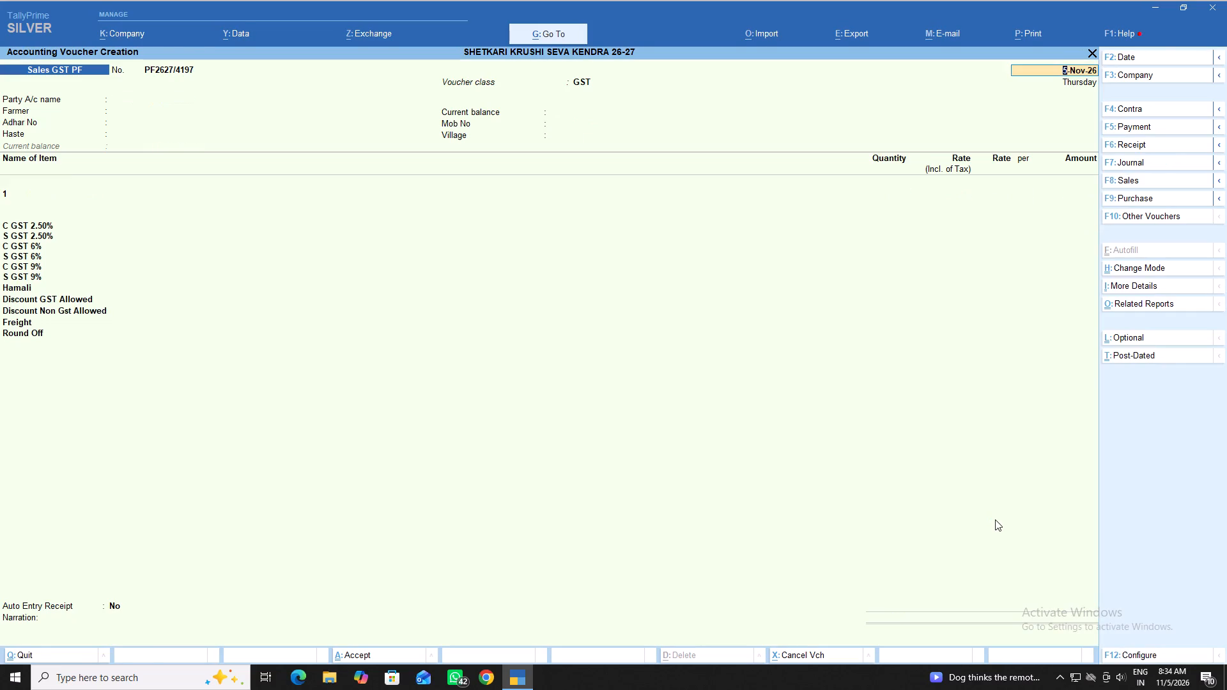
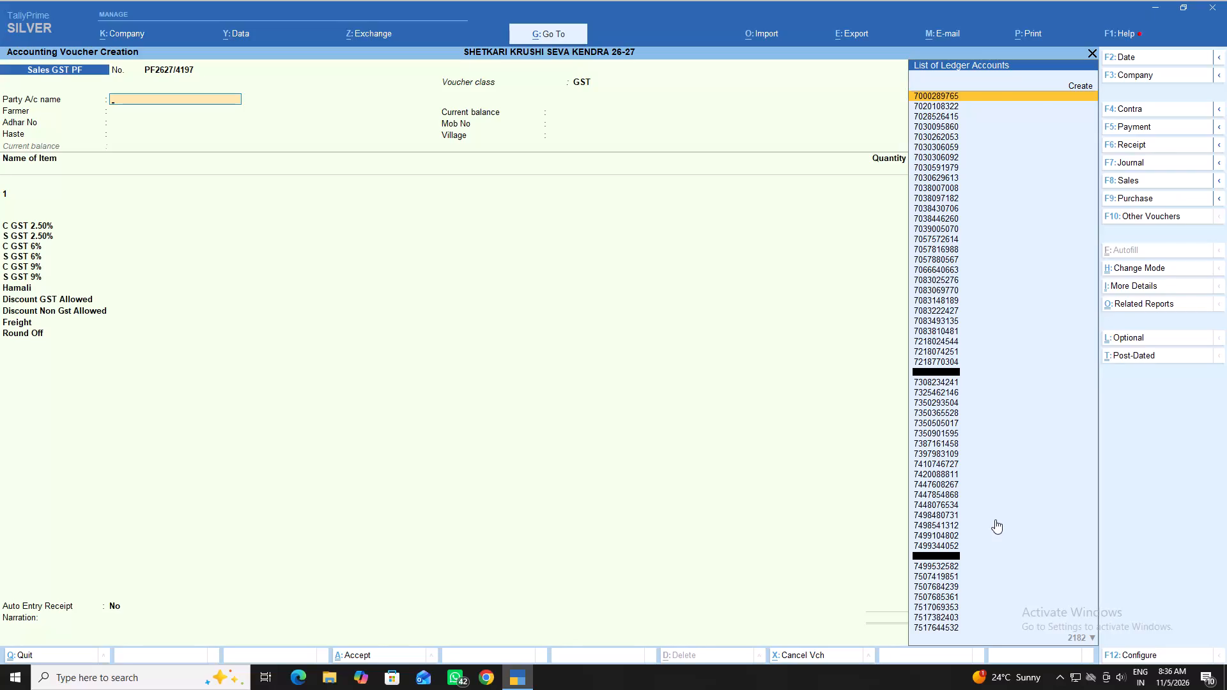
type("dipak")
key("Down")
key("Down")
key("Down")
key("Down")
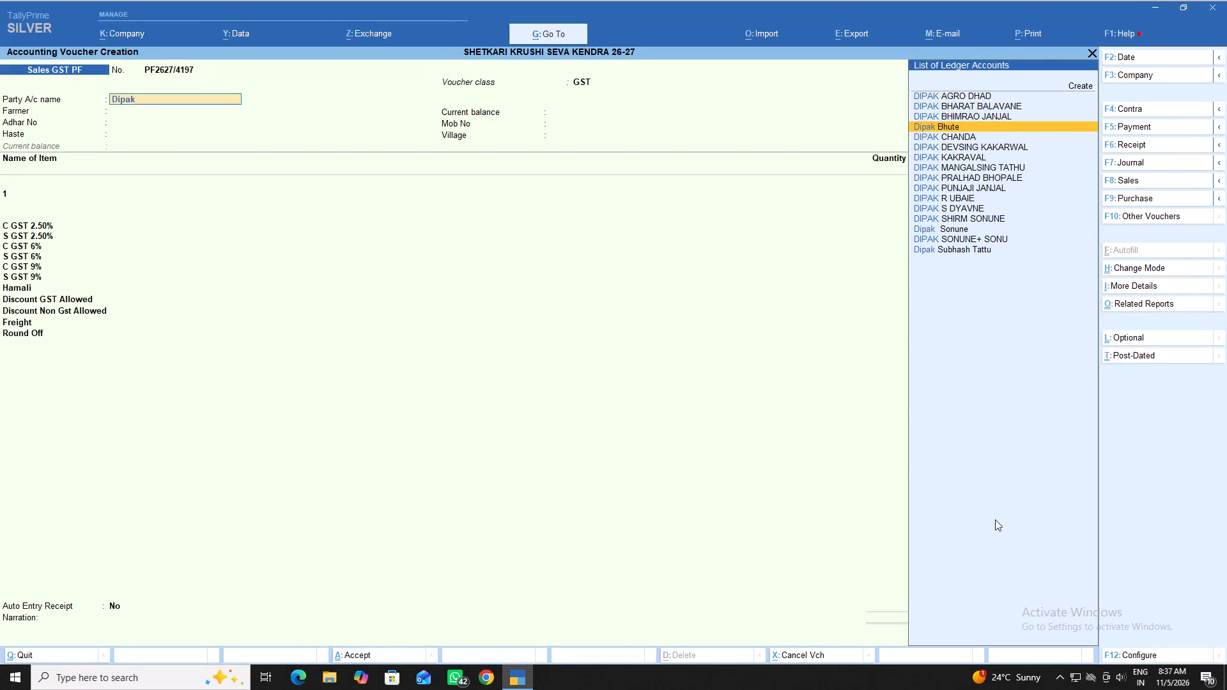
key("Return")
key("Return")
key("Return")
key("Return")
key("Return")
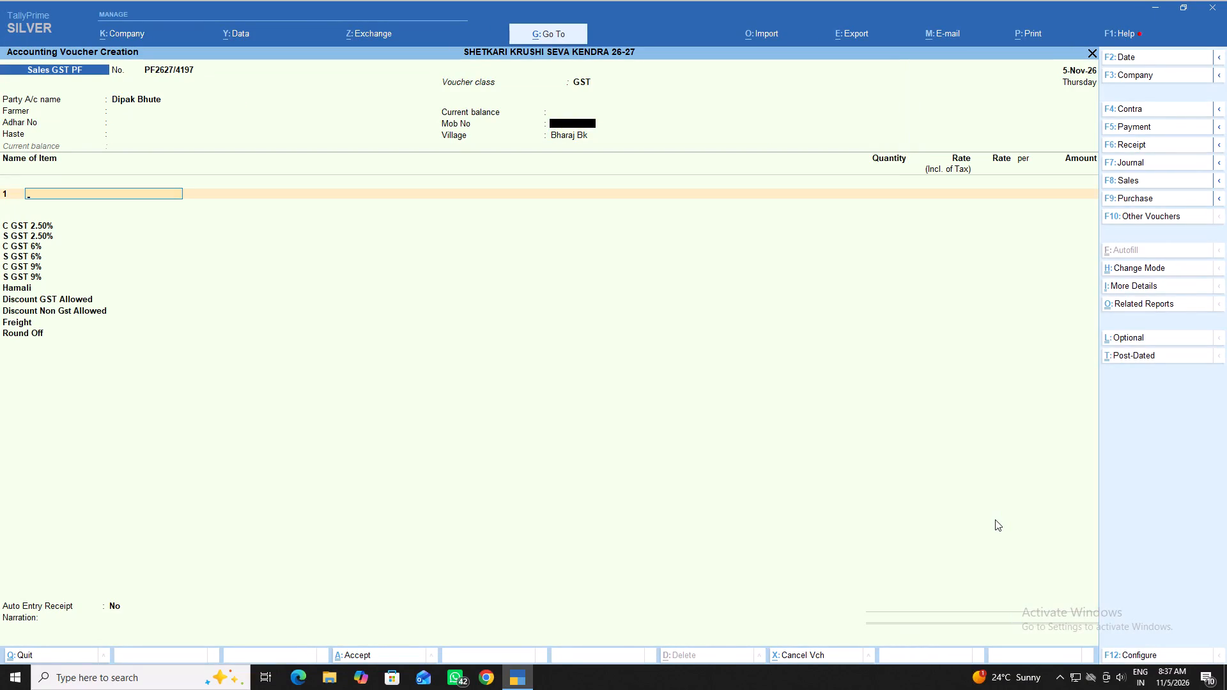
Add ALAIGATOR 250 ML as the first item, quantity 1 NOS at a tax-inclusive rate of 1,150.
type("al")
key("Down")
key("Down")
key("Down")
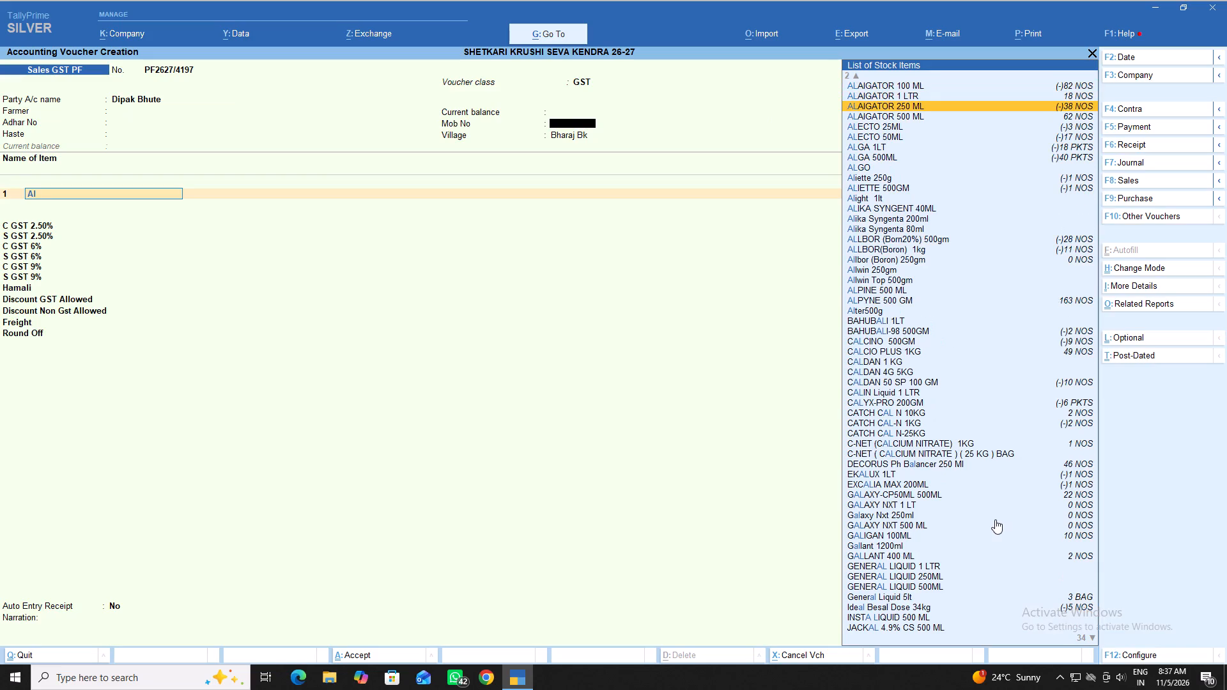
key("Return")
key("Return")
key("1")
key("Return")
type("1150")
key("Return")
key("Return")
key("Return")
key("Return")
key("Return")
key("Return")
key("Return")
key("Return")
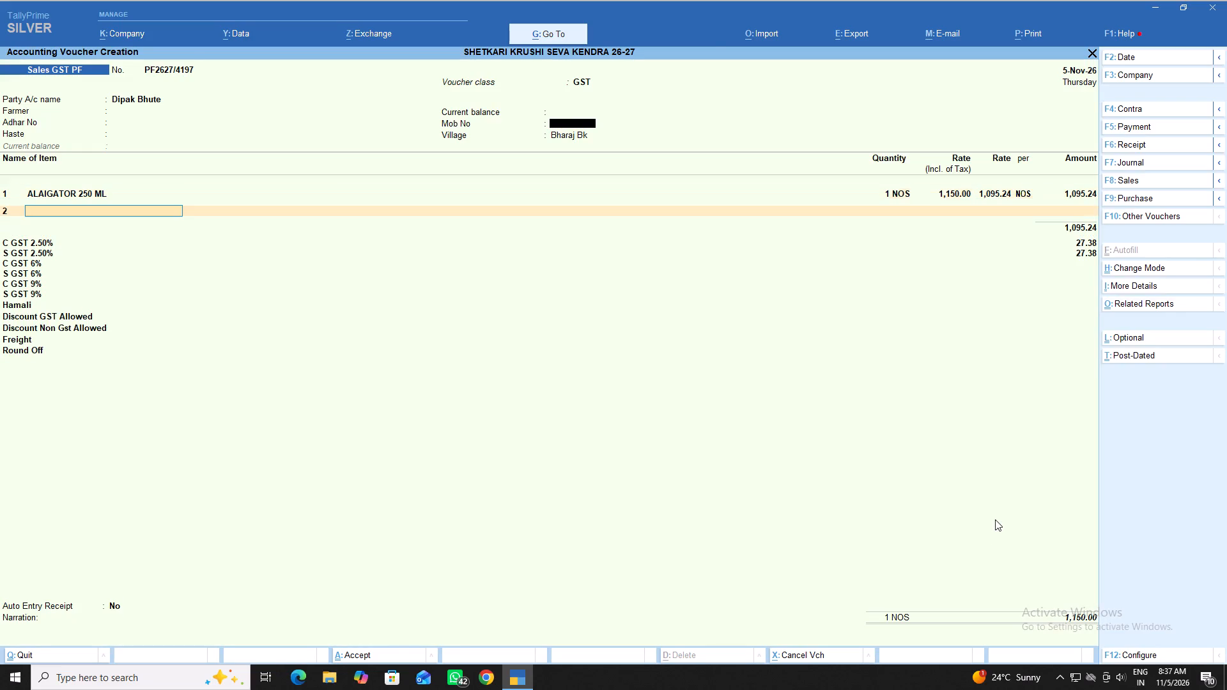
Add PROTON 100ML as the second item from batch 14, quantity 1 PKTS, tax-inclusive rate 550, expiry date 1.2.2029.
key("p")
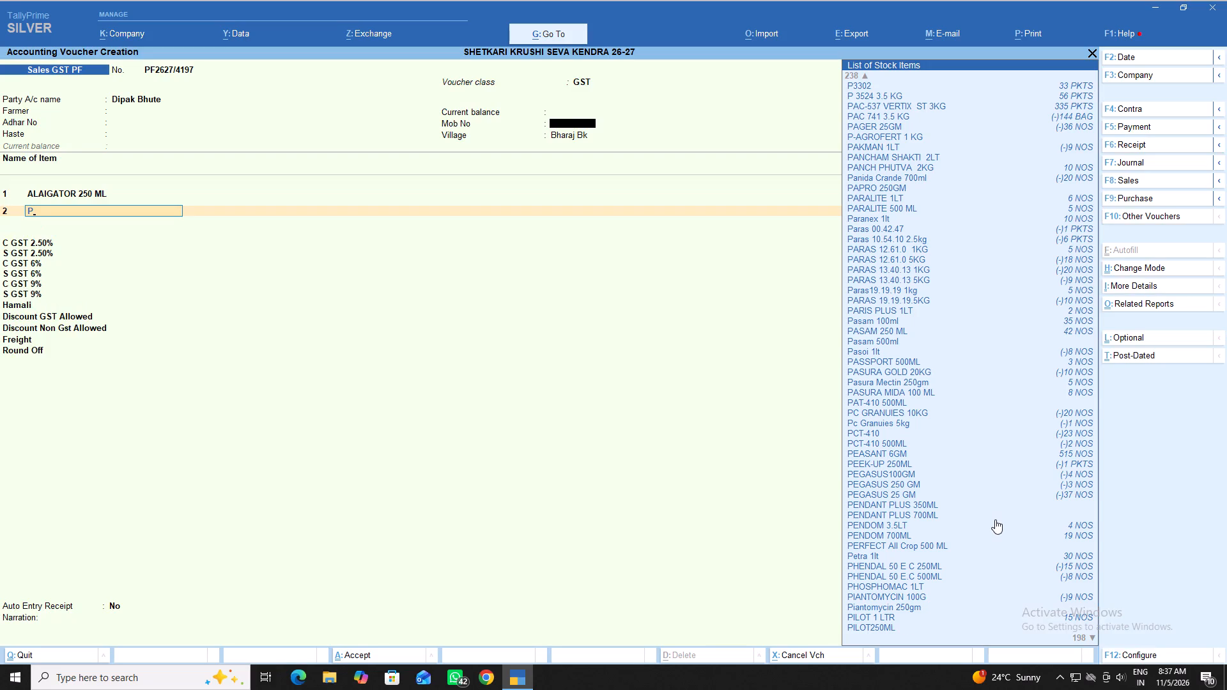
type("ro")
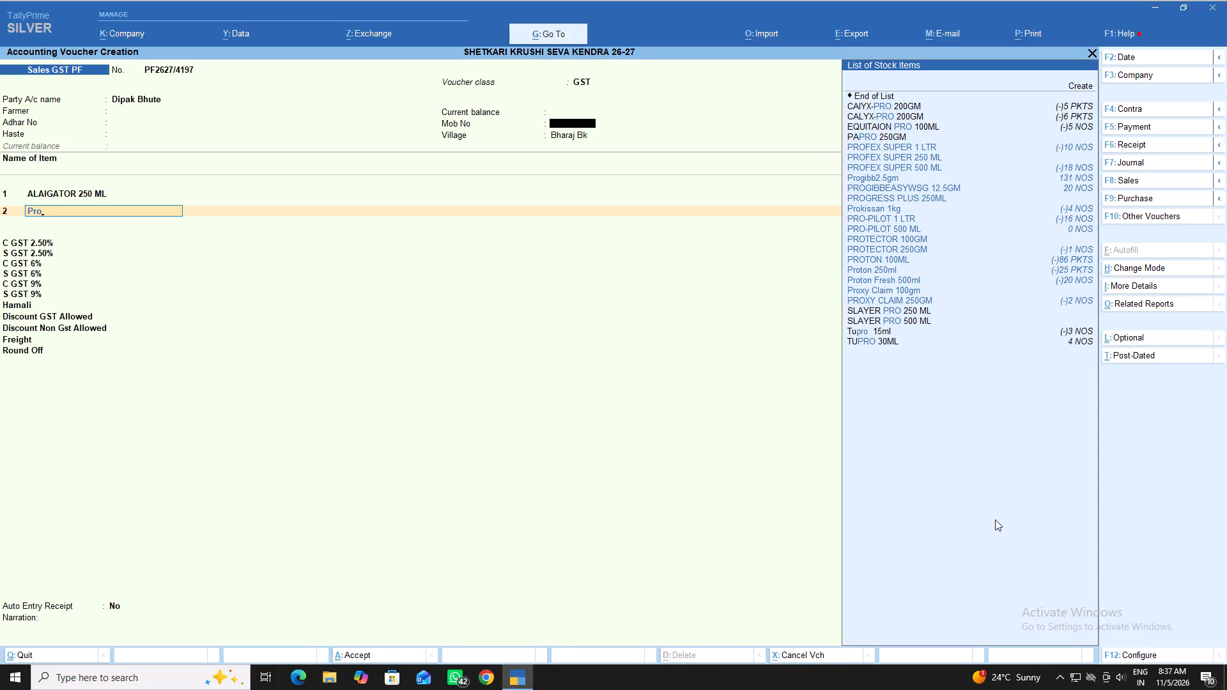
key("Down")
key("Down")
key("Down")
key("Down")
key("Down")
key("Down")
key("Down")
key("Down")
key("Down")
key("Down")
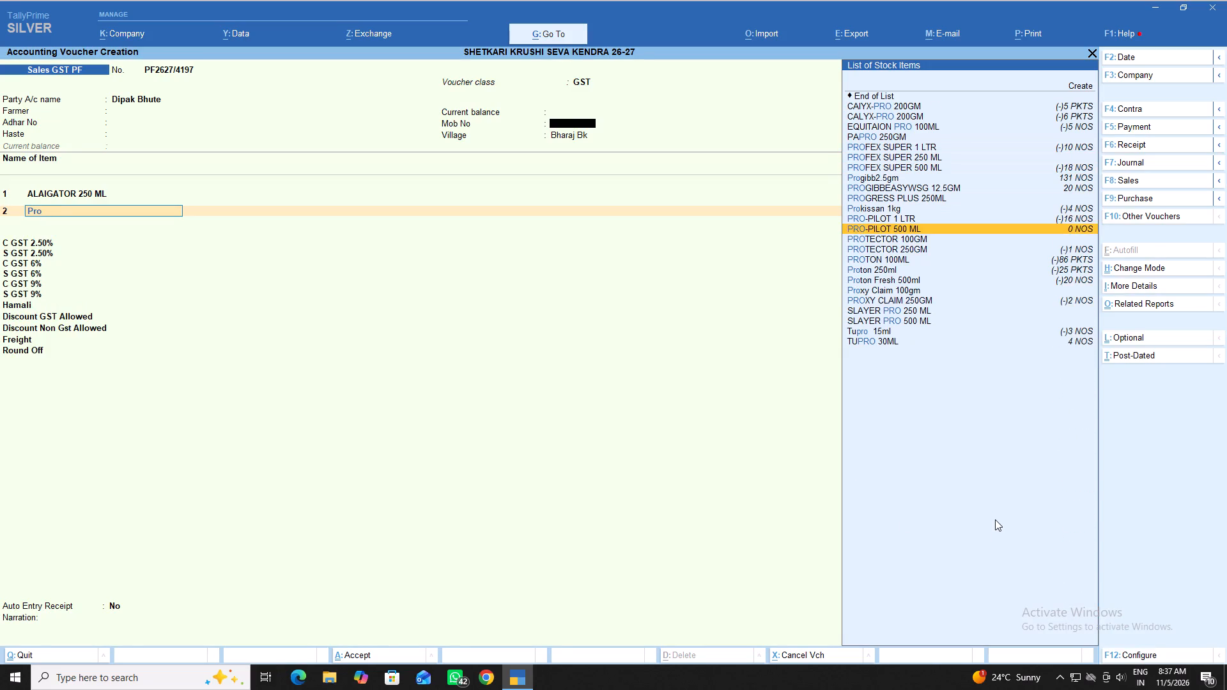
key("Down")
key("Down")
key("Return")
key("Return")
key("1")
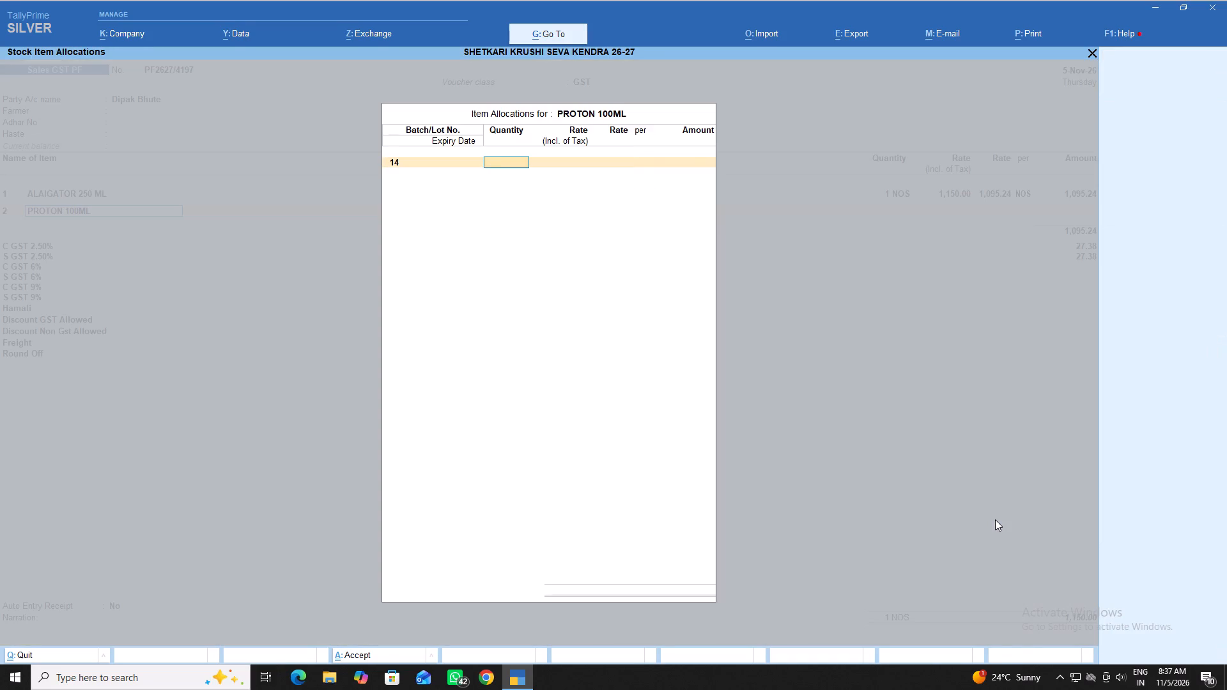
key("Return")
key("Return")
type("550")
key("Return")
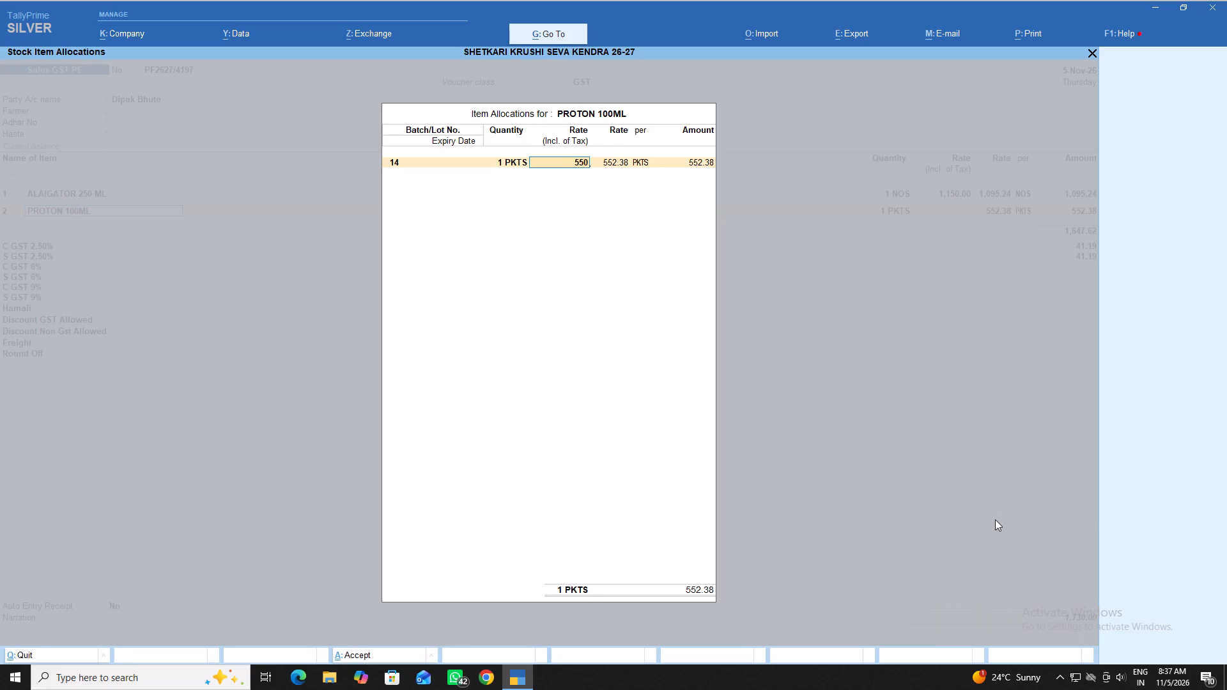
key("Return")
key("Return")
key("Return")
type("1.2.2029")
key("Return")
key("Return")
key("Return")
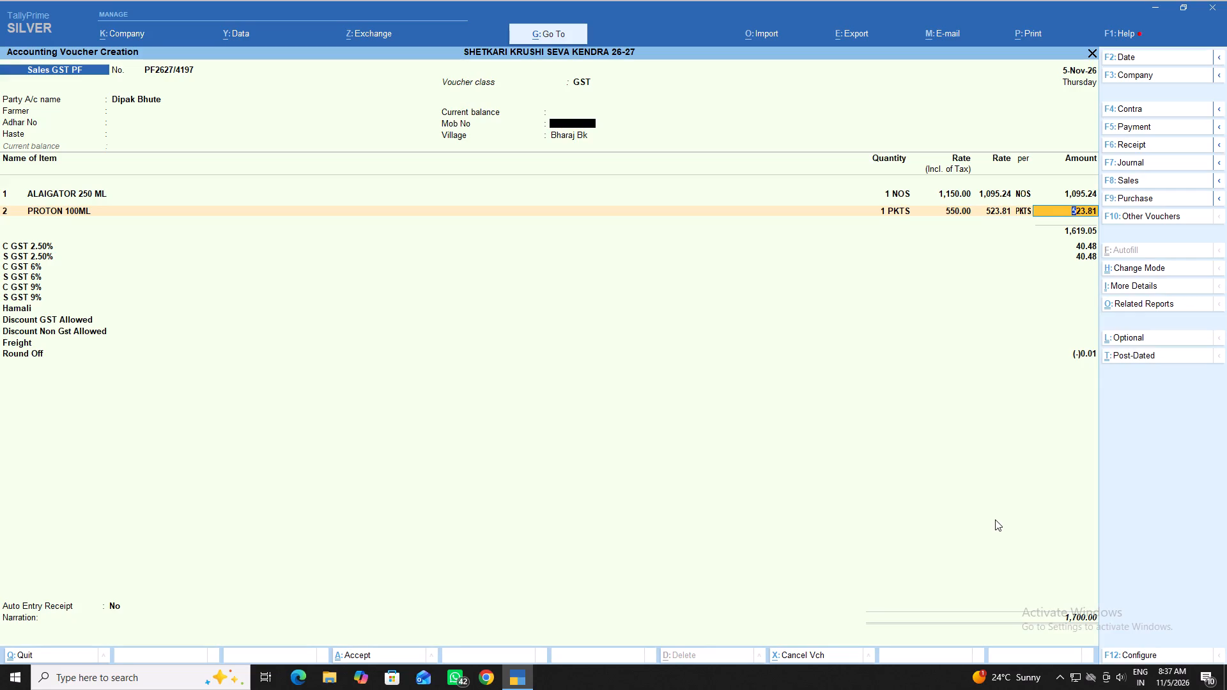
key("Return")
Leave the additional charges and discounts unchanged, enable Auto Entry Receipt, and enter a receipt of 1500 to the Cash account.
key("Return")
key("Return")
key("Return")
key("Return")
key("Return")
key("Return")
key("Return")
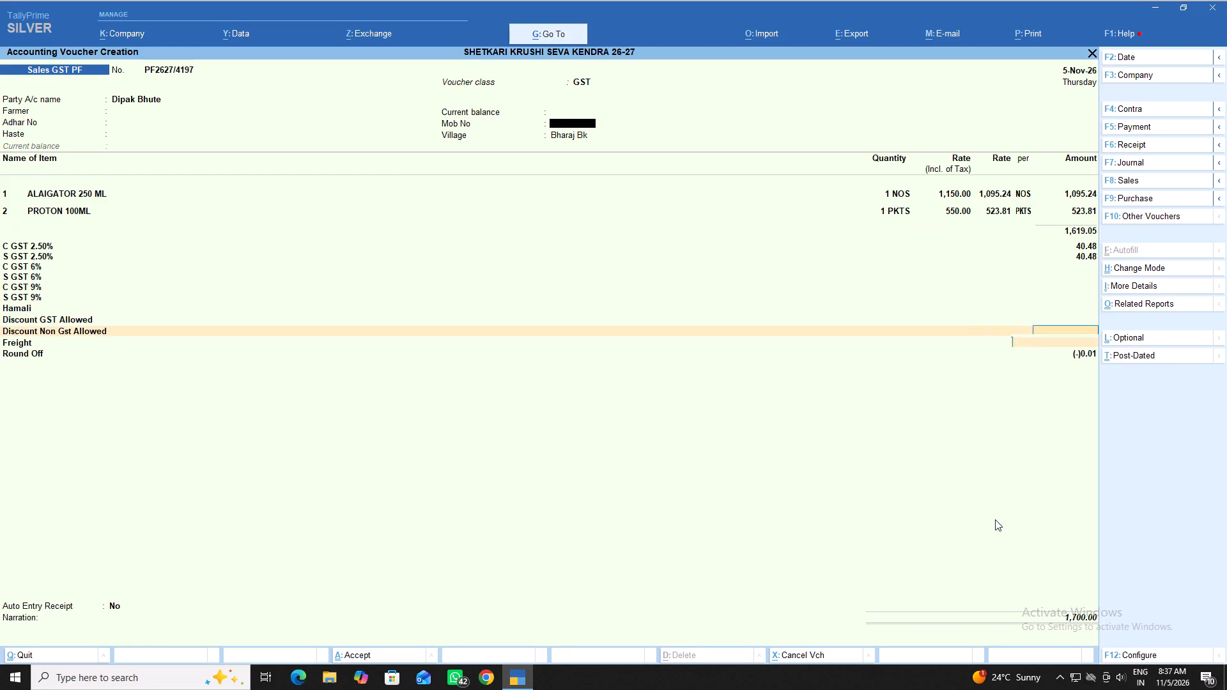
key("Return")
key("Return")
key("y")
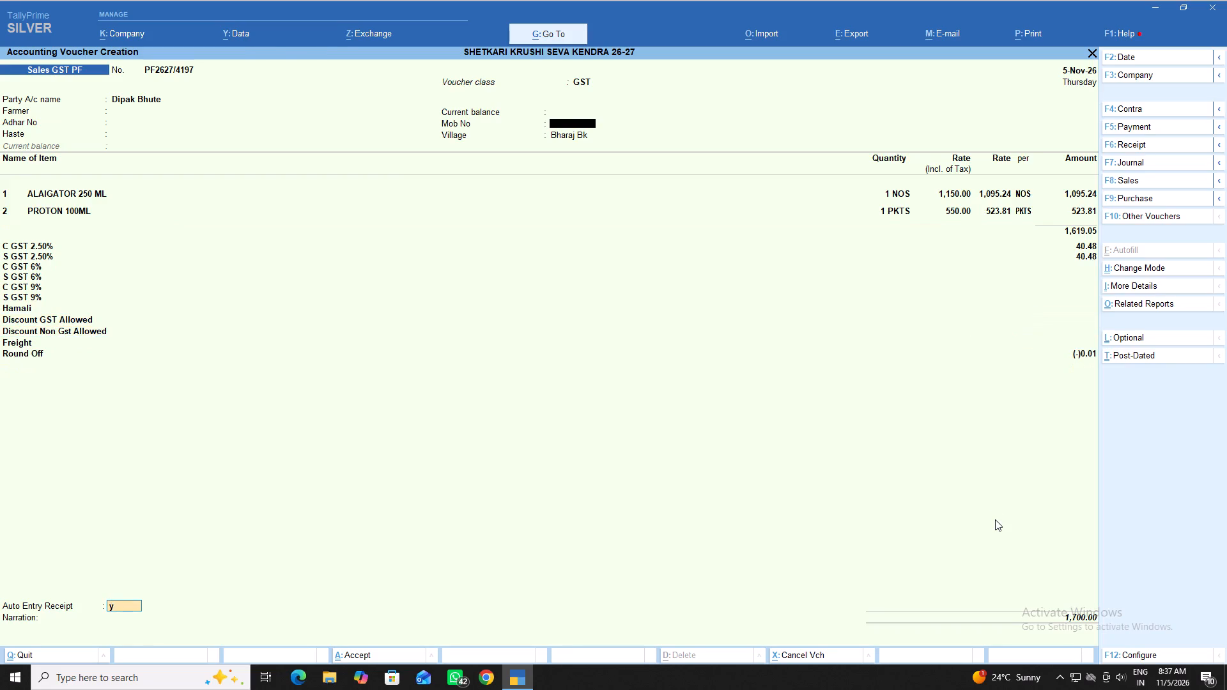
key("Return")
key("Down")
key("Return")
type("1500")
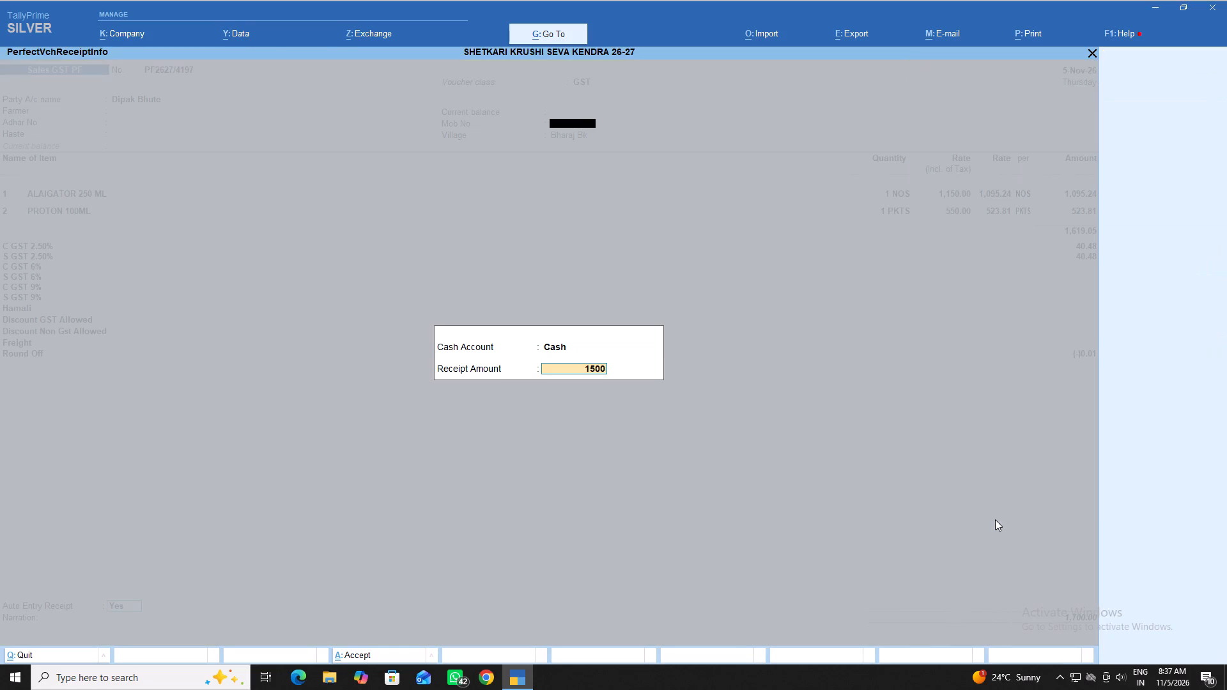
key("Return")
Save the voucher with a blank narration and print one copy of its Tax Invoice on the Canon LBP2900.
key("Return")
key("Return")
key("Return")
key("Return")
key("Return")
key("Return")
key("Return")
key("Return")
key("Return")
key("Return")
key("Return")
key("Return")
key("Return")
key("Return")
key("Return")
key("Return")
key("Return")
key("Return")
key("Return")
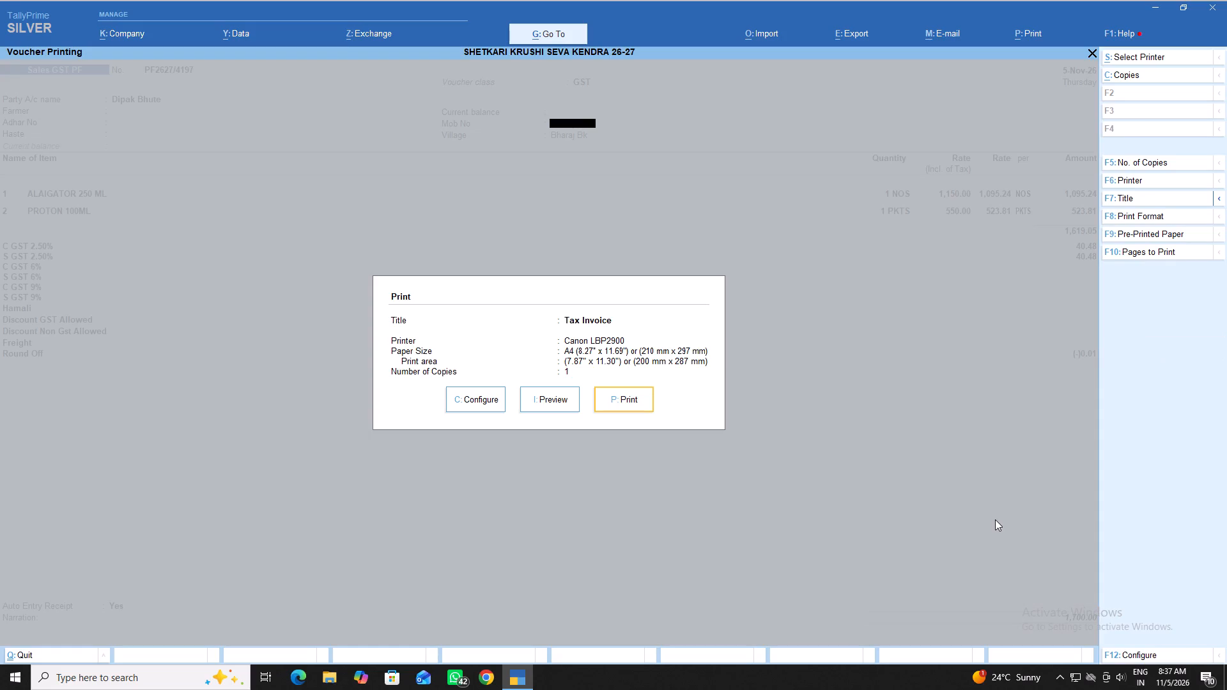
key("Return")
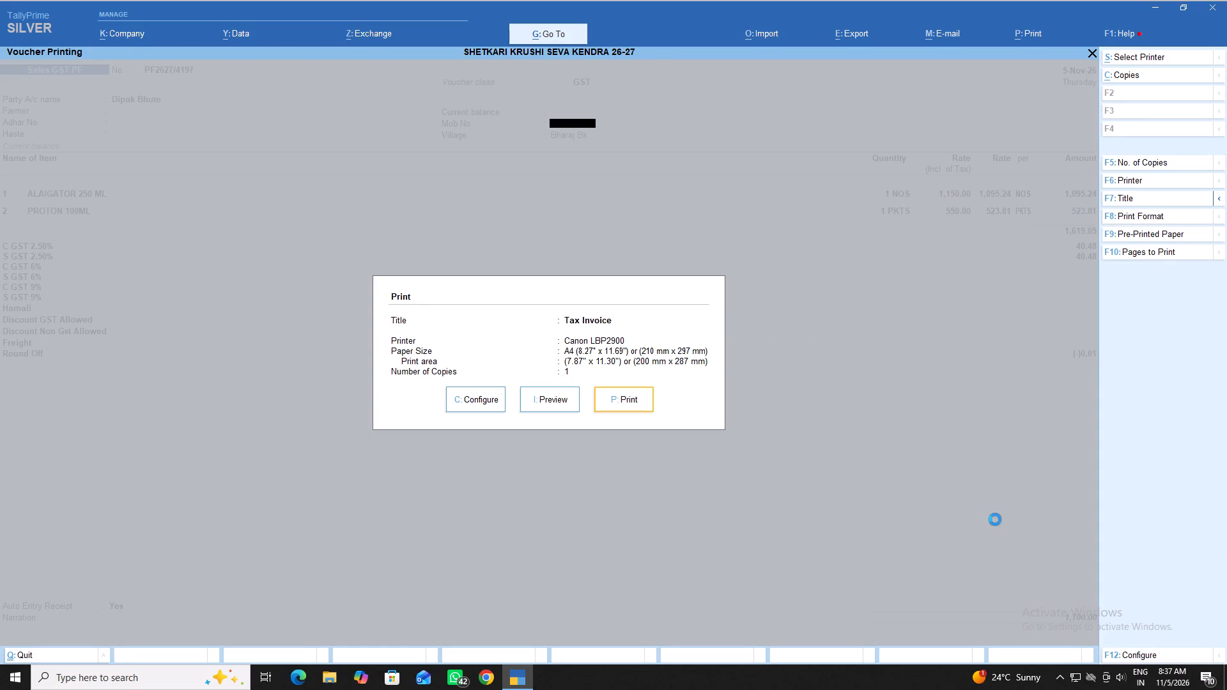
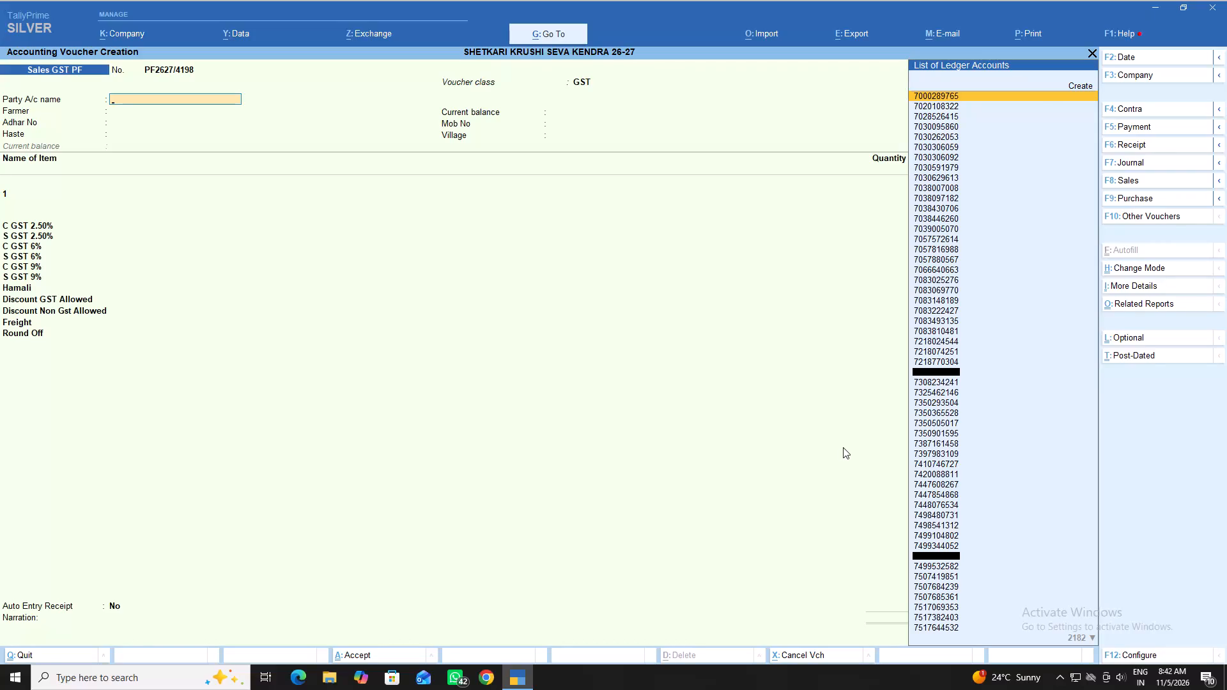
Leave the blank voucher and open the Ledger Statement report.
key("Escape")
key("Escape")
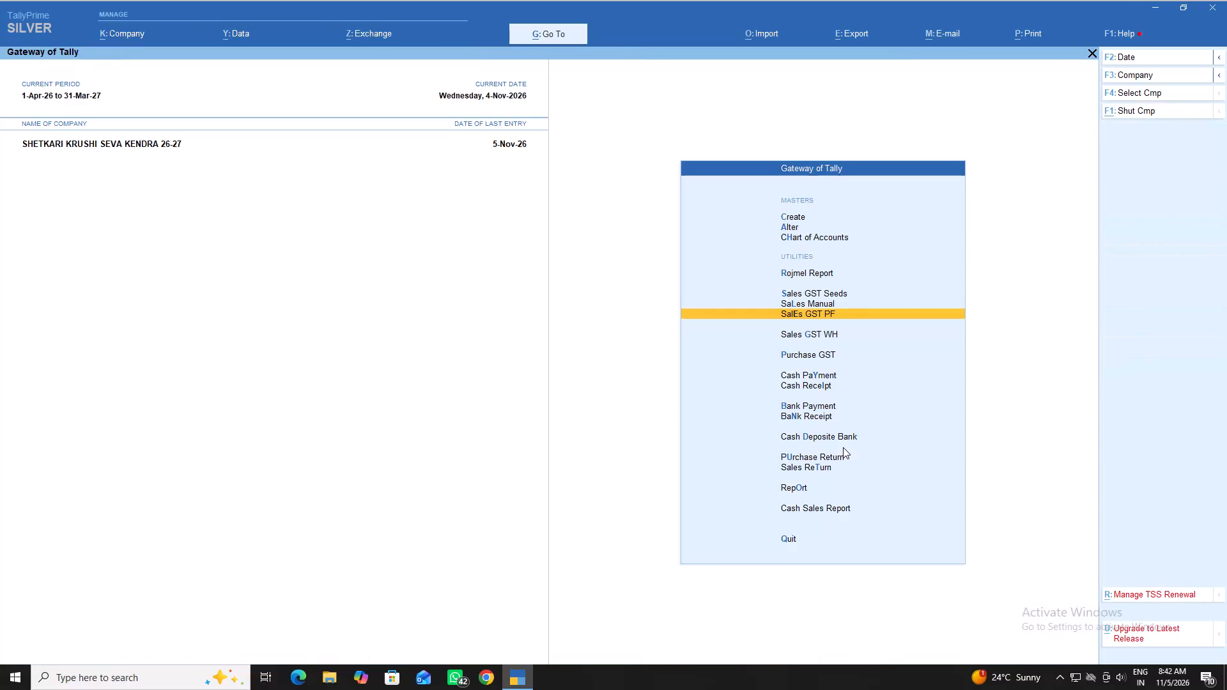
key("Down")
key("Down")
key("Down")
key("Down")
key("Down")
key("Down")
key("Down")
key("Down")
key("Down")
key("Down")
key("Return")
key("Down")
key("Return")
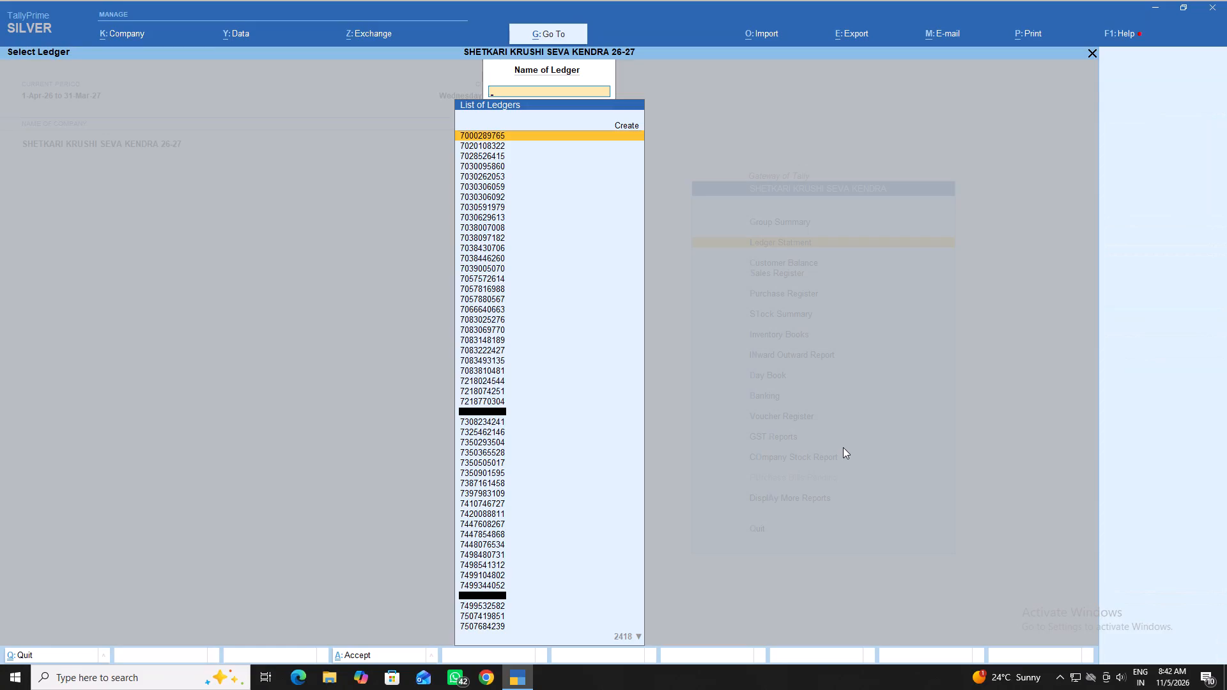
Open the Chandol customer's ledger, review the items and rates in Sales GST PF voucher PF2627/4163, and return to the Gateway of Tally.
type("ba")
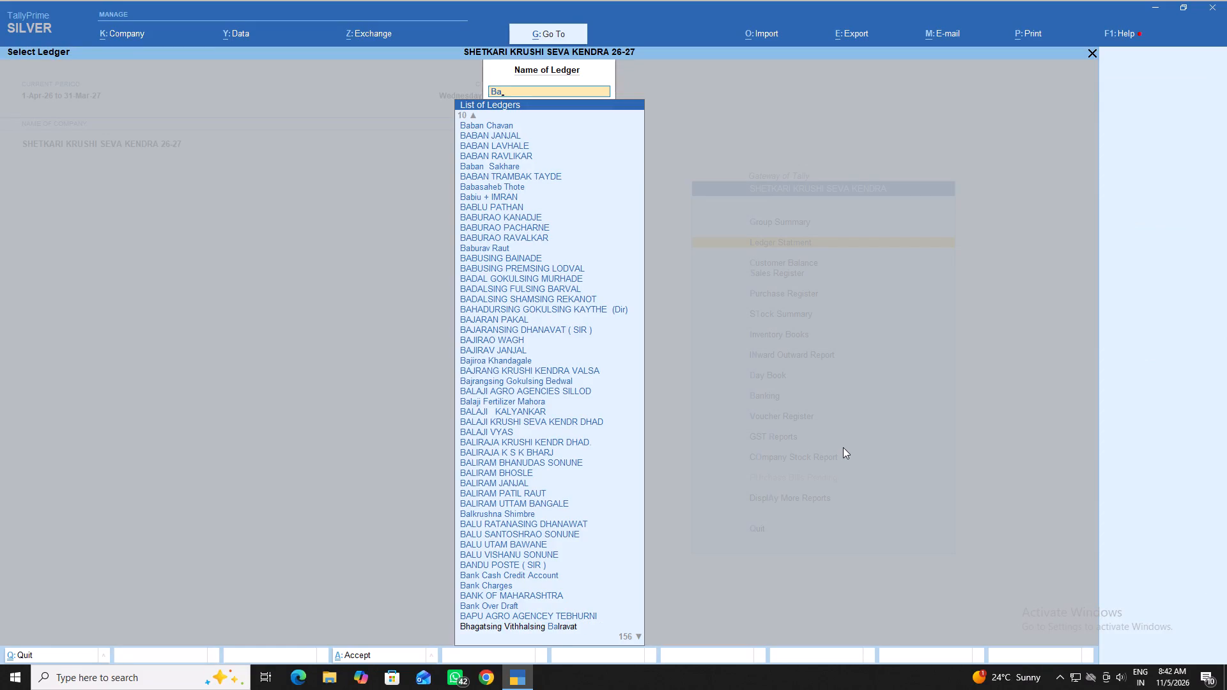
key("Down")
key("Down")
key("Down")
key("Down")
key("Down")
key("Down")
key("Down")
key("Down")
key("Down")
key("Down")
key("Down")
key("Down")
key("Down")
key("Down")
key("Down")
key("Down")
key("Down")
key("Down")
key("Down")
key("Down")
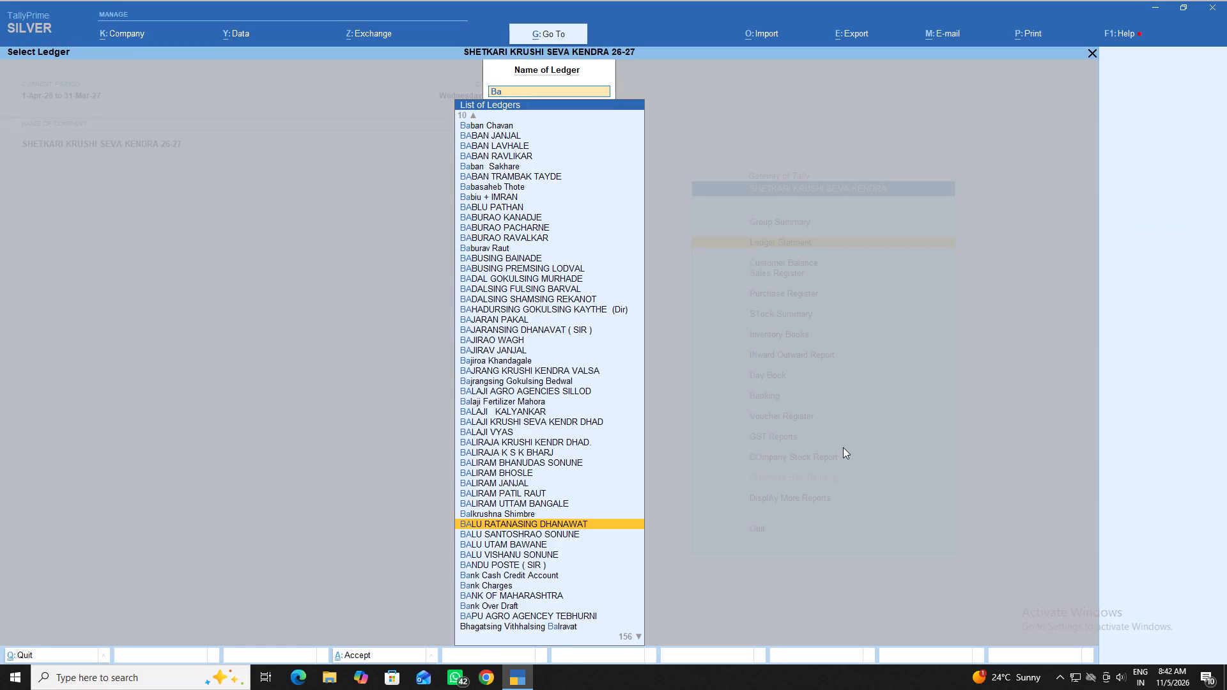
key("Up")
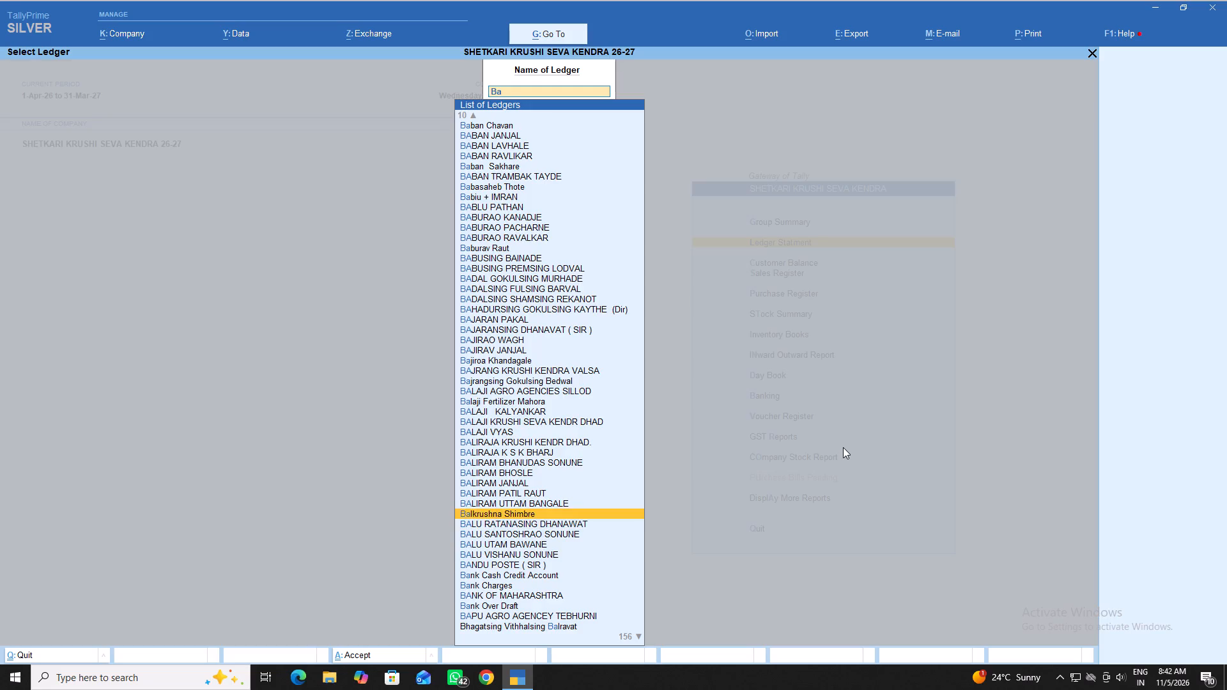
key("Up")
key("Up")
key("Up")
key("Up")
key("Up")
key("Return")
key("Return")
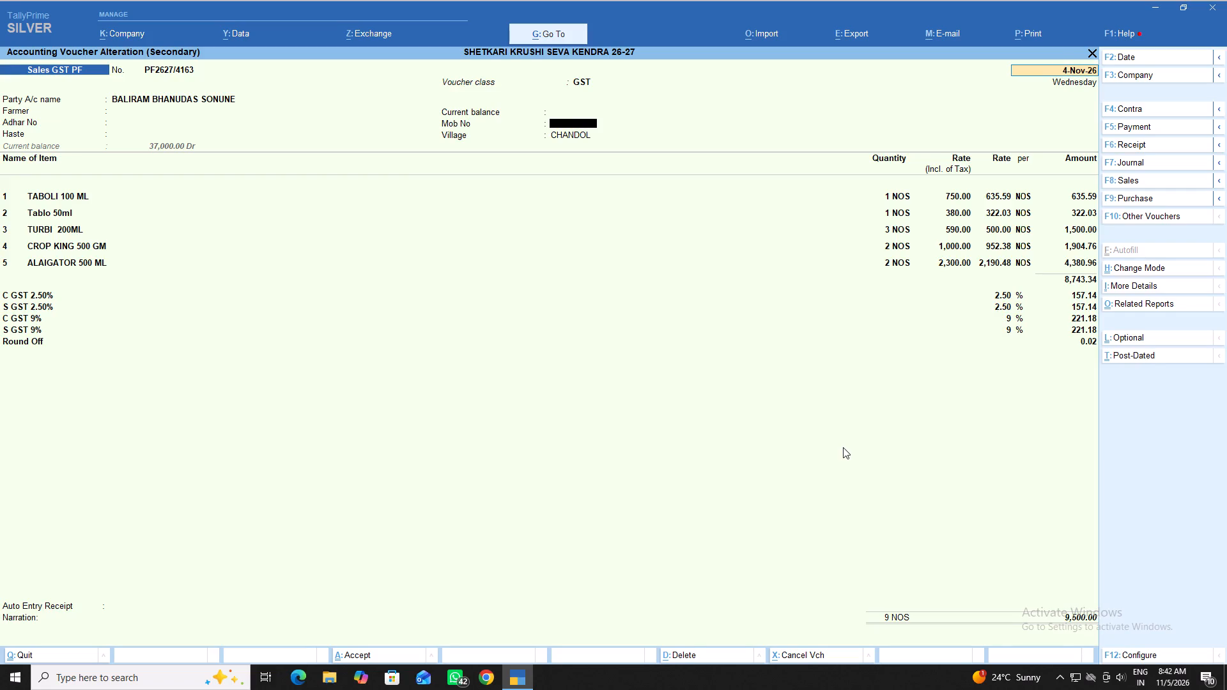
key("Escape")
key("Escape")
key("Escape")
key("Escape")
key("Escape")
key("Escape")
key("Escape")
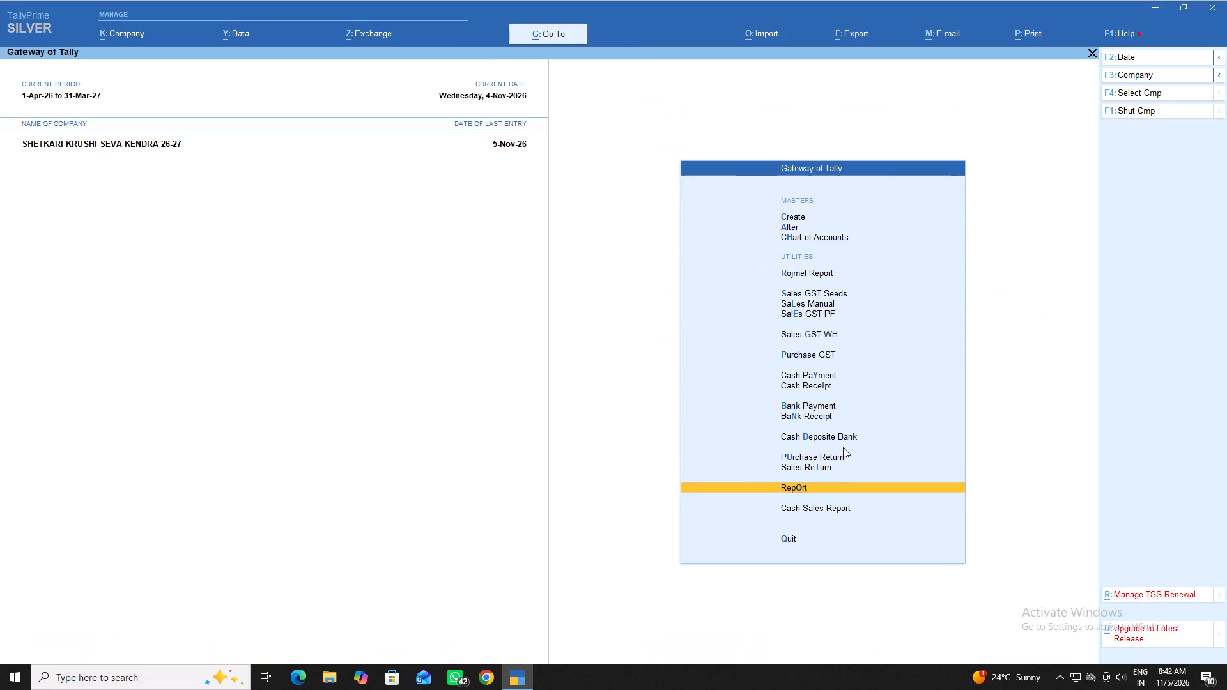
Start a new Sales GST PF voucher.
key("Up")
key("Up")
key("Up")
key("Up")
key("Up")
key("Up")
key("Up")
key("Up")
key("Up")
key("Up")
key("Return")
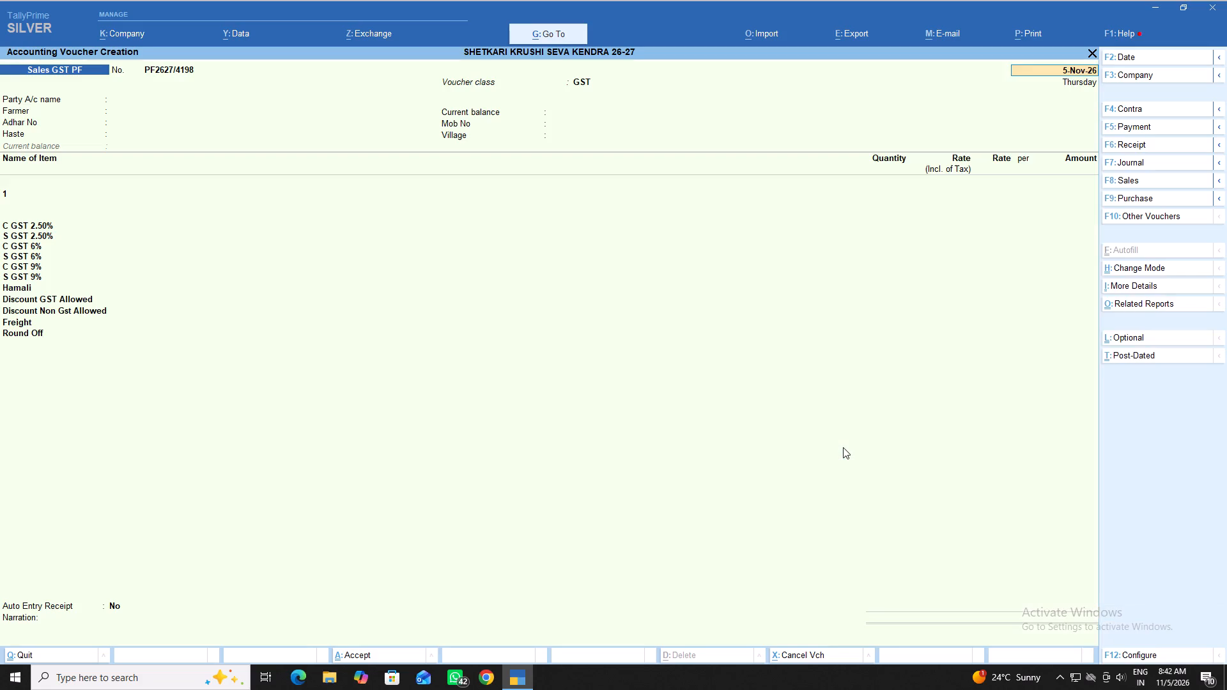
Keep the 5-Nov-26 date, select the same Chandol customer as the party, and leave the remaining party details unchanged.
key("Return")
type("ba")
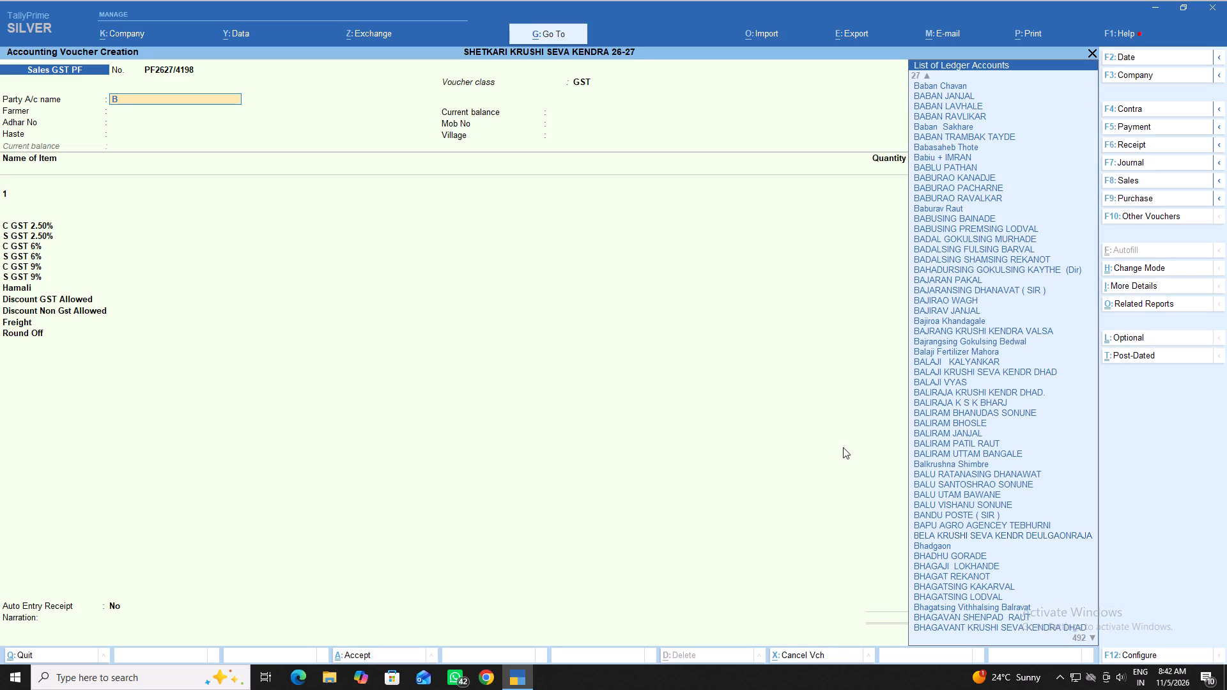
key("Down")
key("Down")
key("Down")
key("Down")
key("Down")
key("Down")
key("Down")
key("Down")
key("Down")
key("Down")
key("Down")
key("Down")
key("Down")
key("Down")
key("Down")
key("Down")
key("Down")
key("Down")
key("Down")
key("Down")
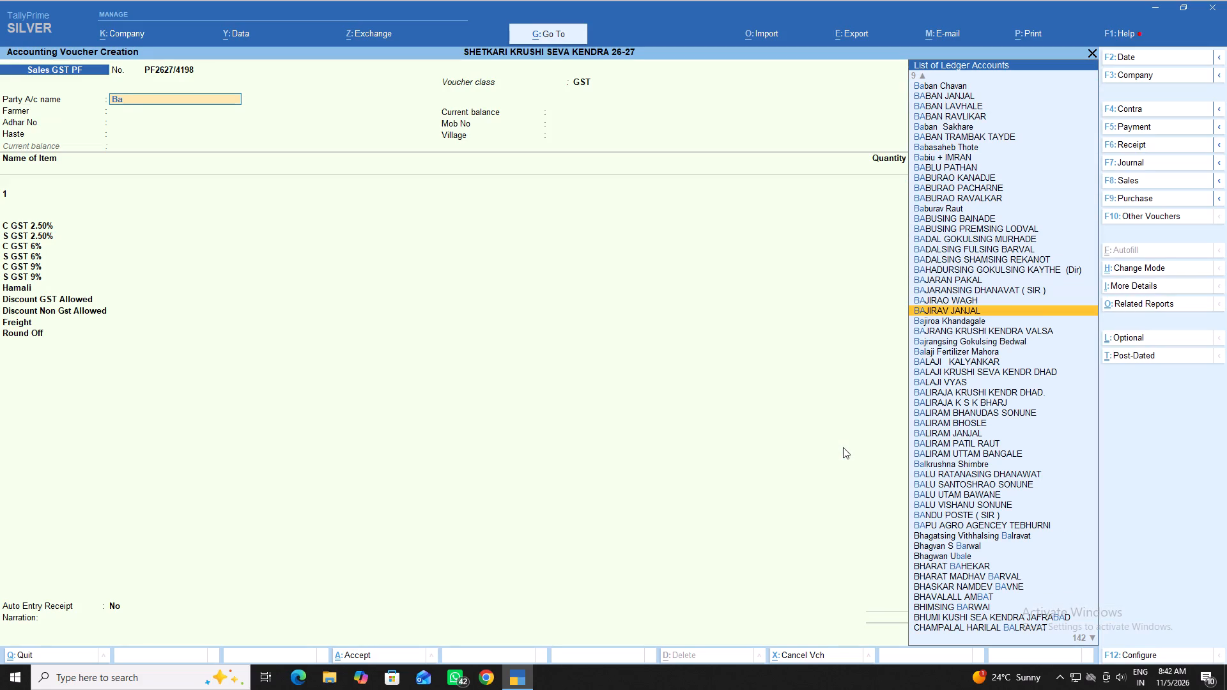
key("Down")
key("Down")
key("Down")
key("Down")
key("Down")
key("Down")
key("Down")
key("Down")
key("Down")
key("Down")
key("Down")
key("Down")
key("Up")
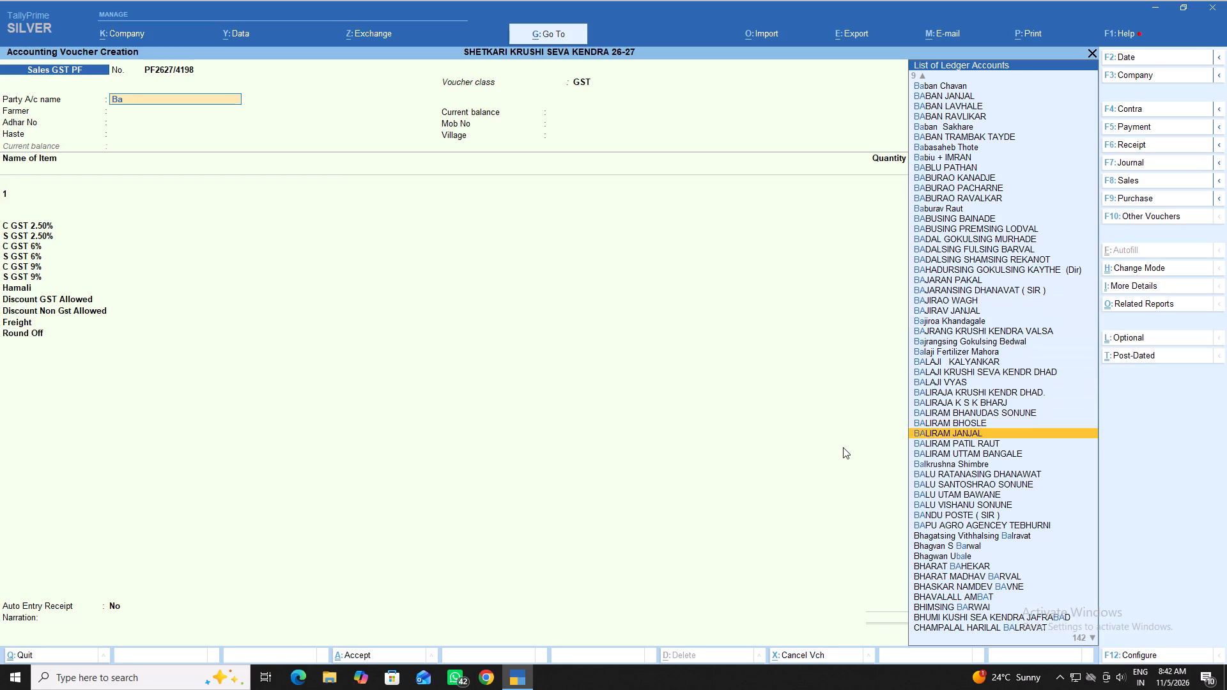
key("Up")
key("Return")
key("Return")
key("Return")
key("Return")
key("Return")
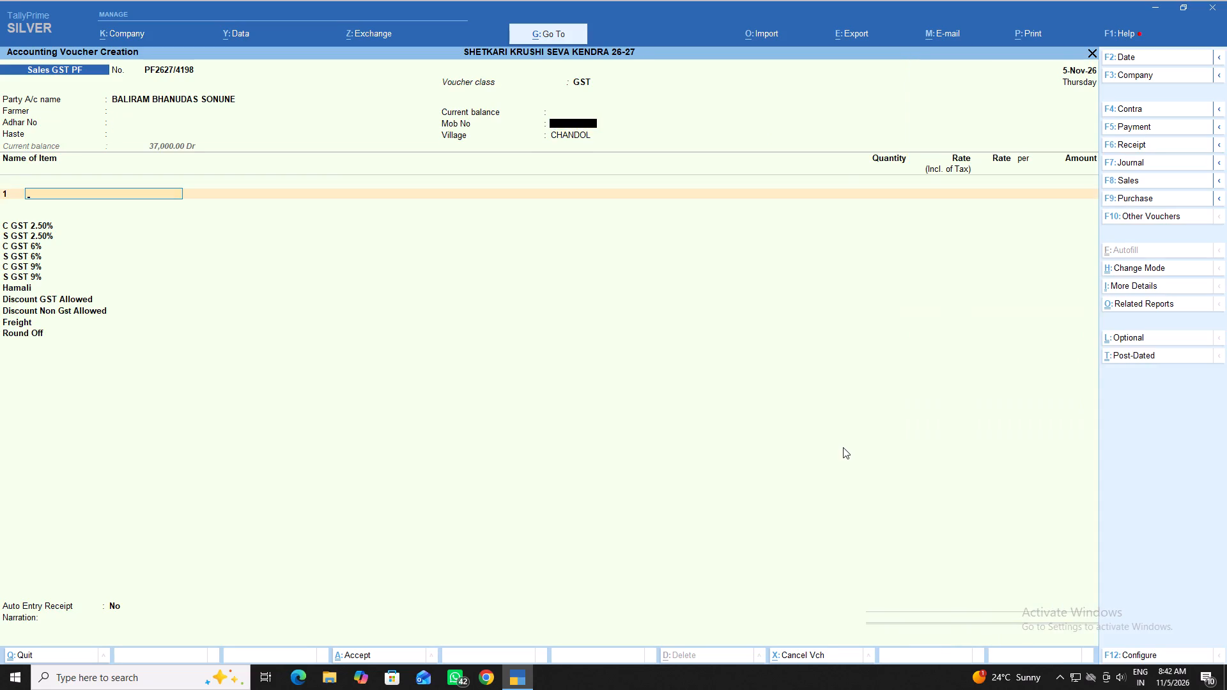
Add MATCO MAXX 500GM as the first item from batch SSMM-249, quantity 1 NOS at a tax-inclusive rate of 620.
type("mat")
key("Down")
key("Down")
key("Down")
key("Down")
key("Down")
key("Down")
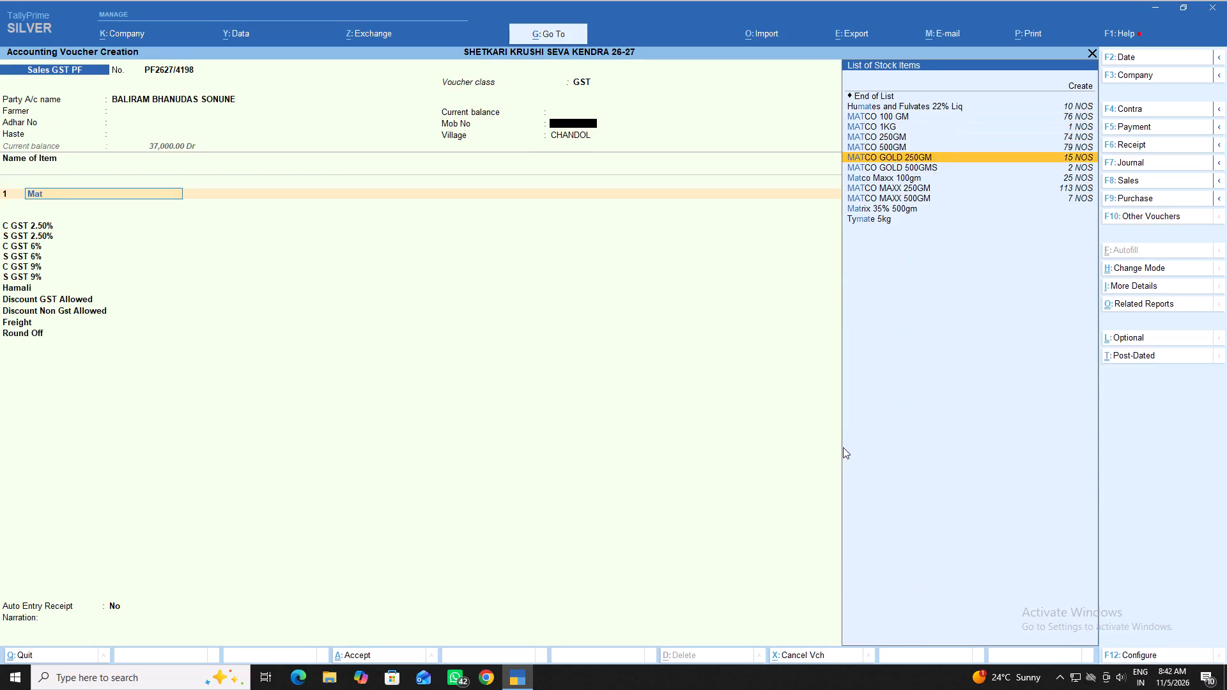
key("Down")
key("Down")
key("Down")
key("Return")
key("Down")
key("Down")
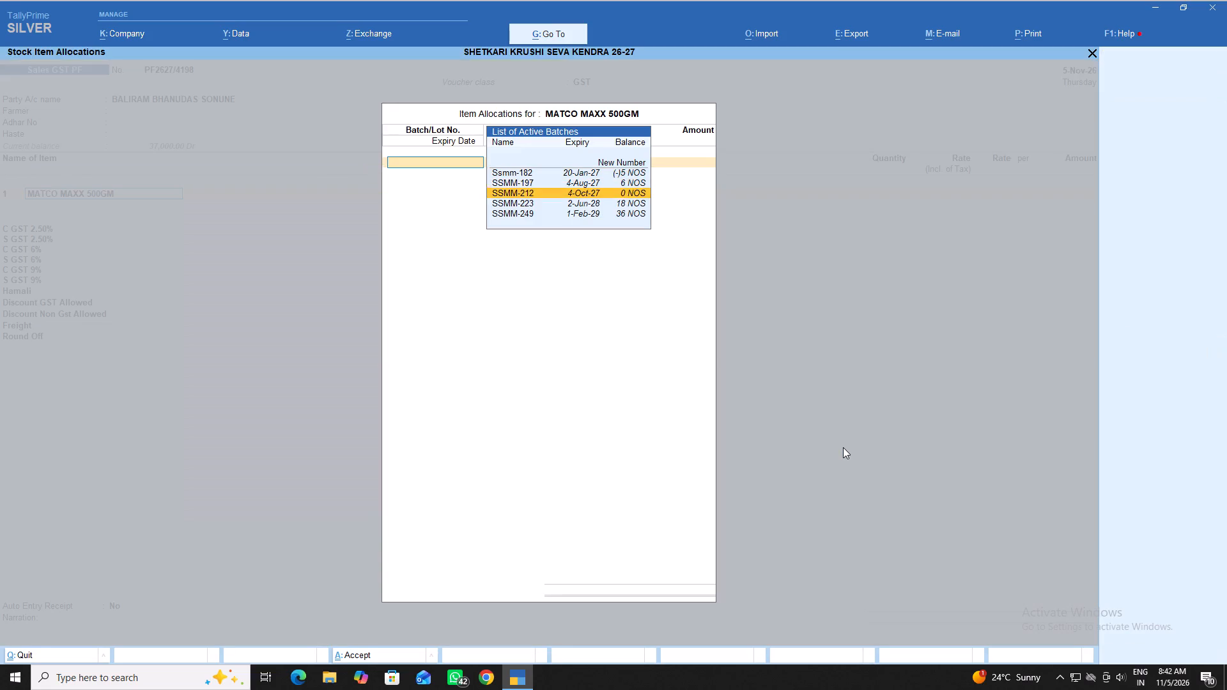
key("Down")
key("Down")
key("Return")
key("1")
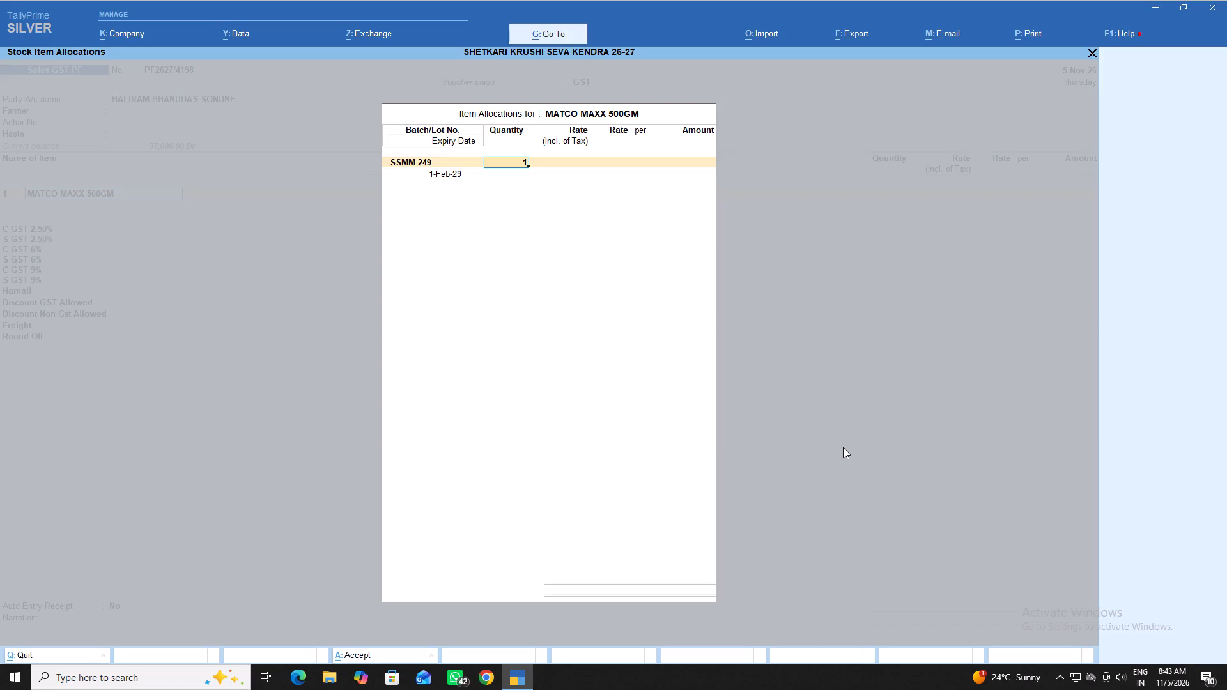
key("Return")
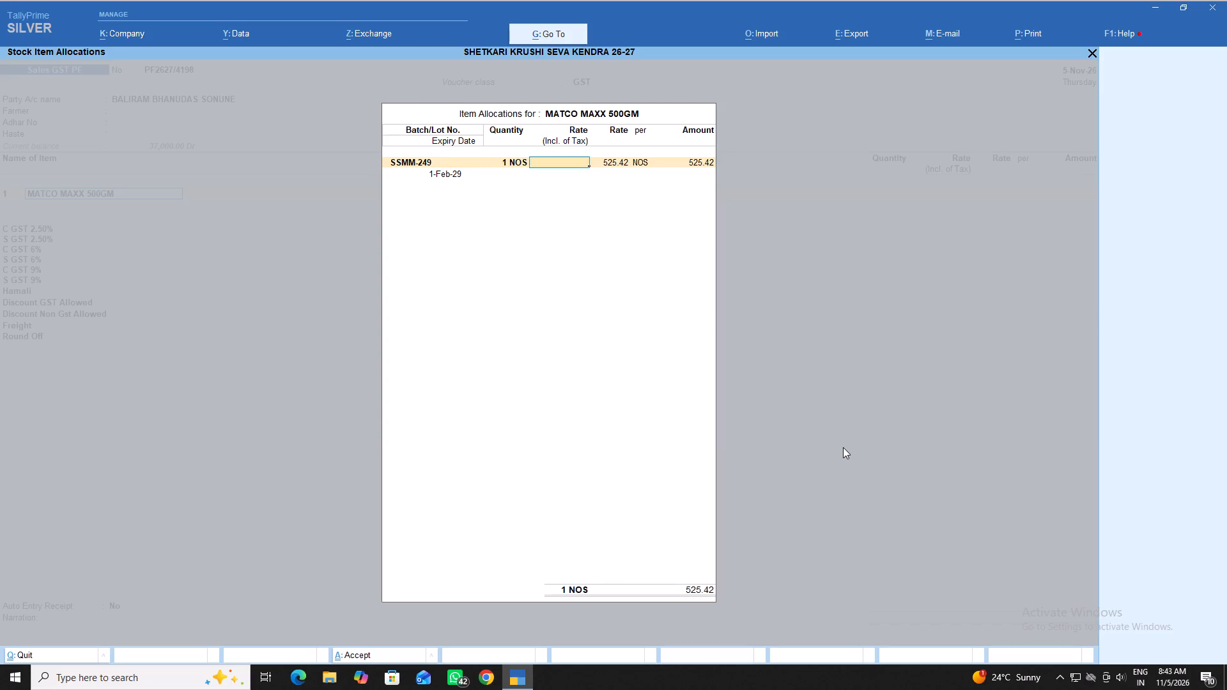
type("620")
key("Return")
key("Return")
key("Return")
key("Return")
key("Return")
key("Return")
key("Return")
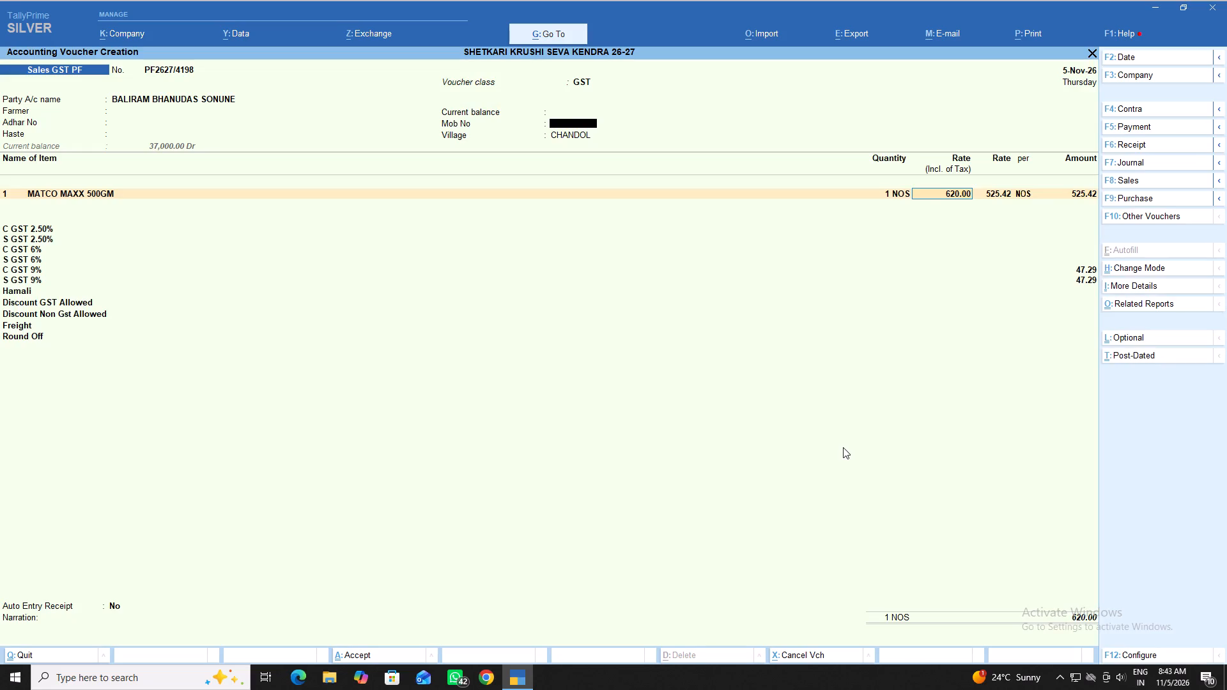
key("Return")
Add MATCO MAXX 250GM as the second item from batch SSMM-238, quantity 1 NOS at a tax-inclusive rate of 330.
type("mat")
key("Down")
key("Down")
key("Down")
key("Down")
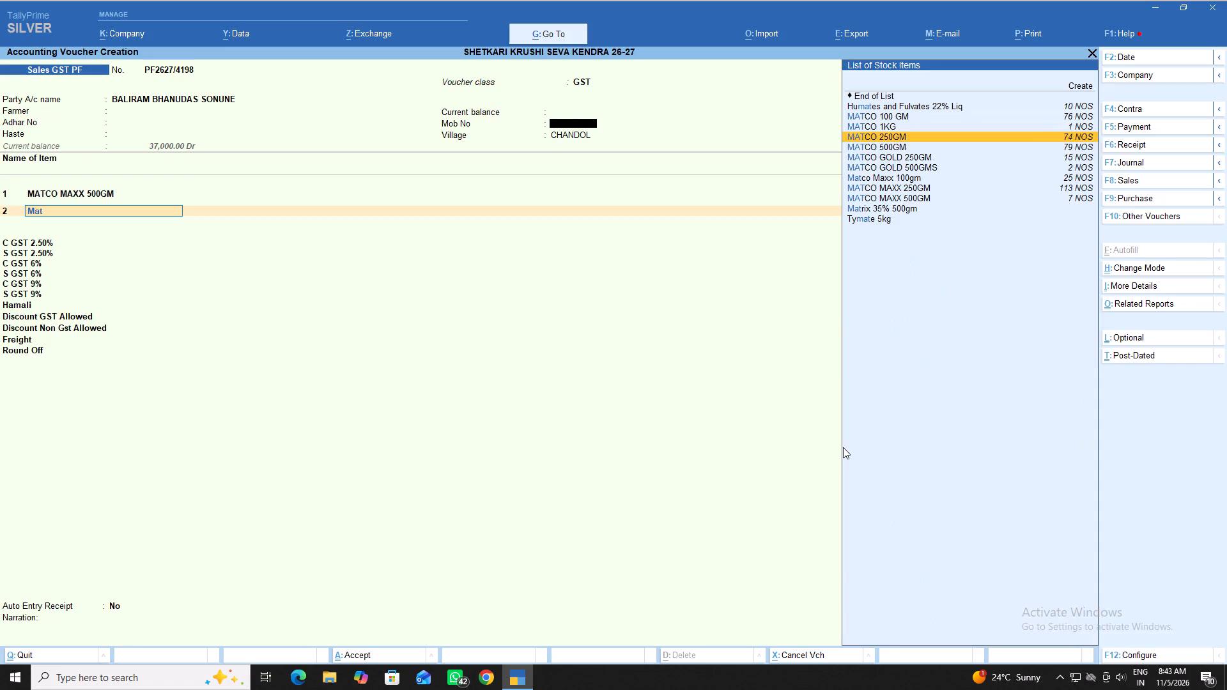
key("Down")
key("Down")
key("Down")
key("Down")
key("Return")
key("Down")
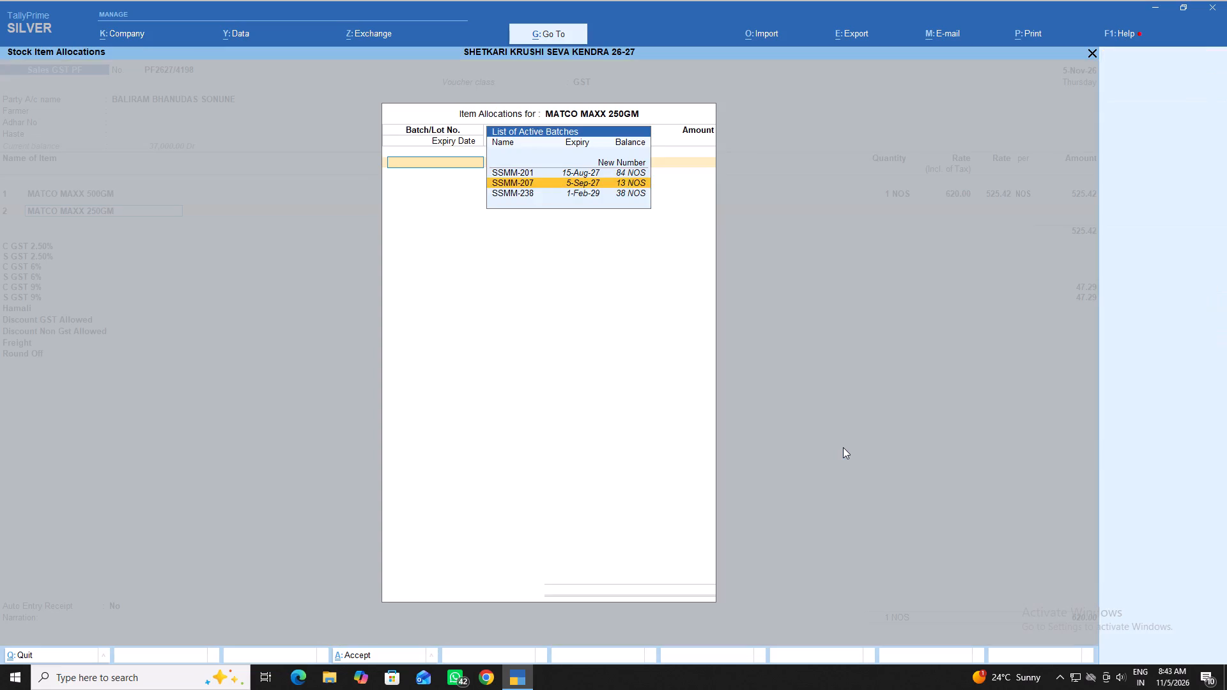
key("Down")
key("Down")
key("Return")
key("1")
key("Return")
key("3")
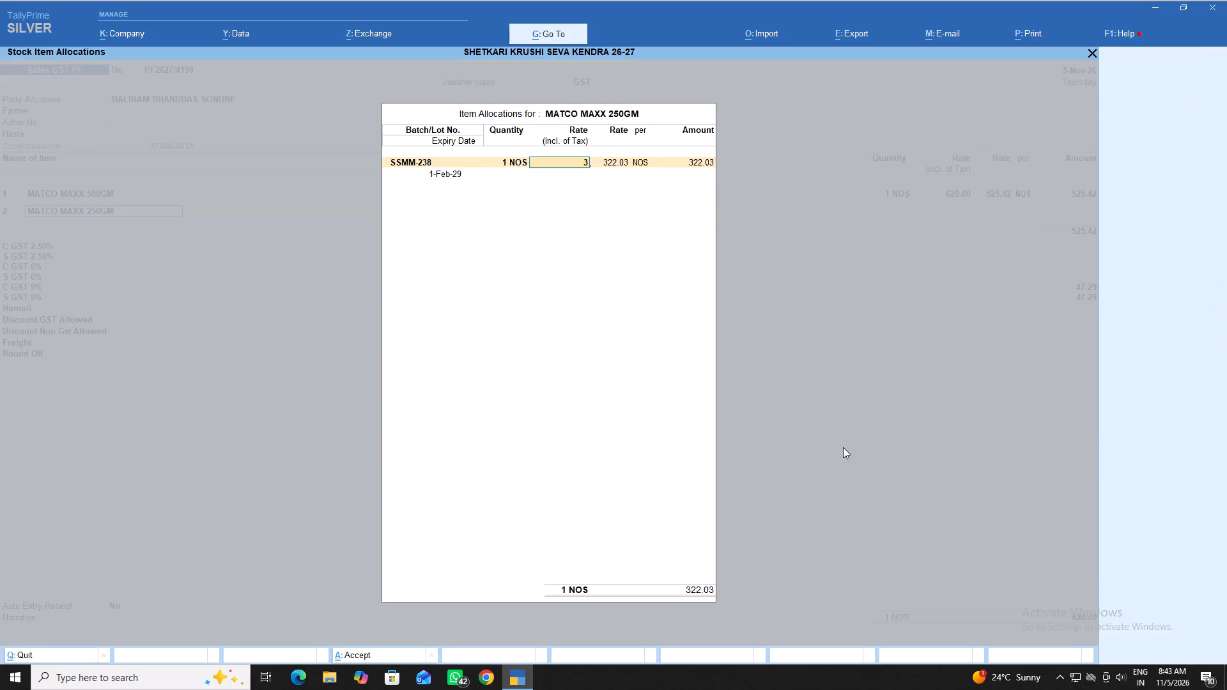
type("30")
key("Return")
key("Return")
key("Return")
key("Return")
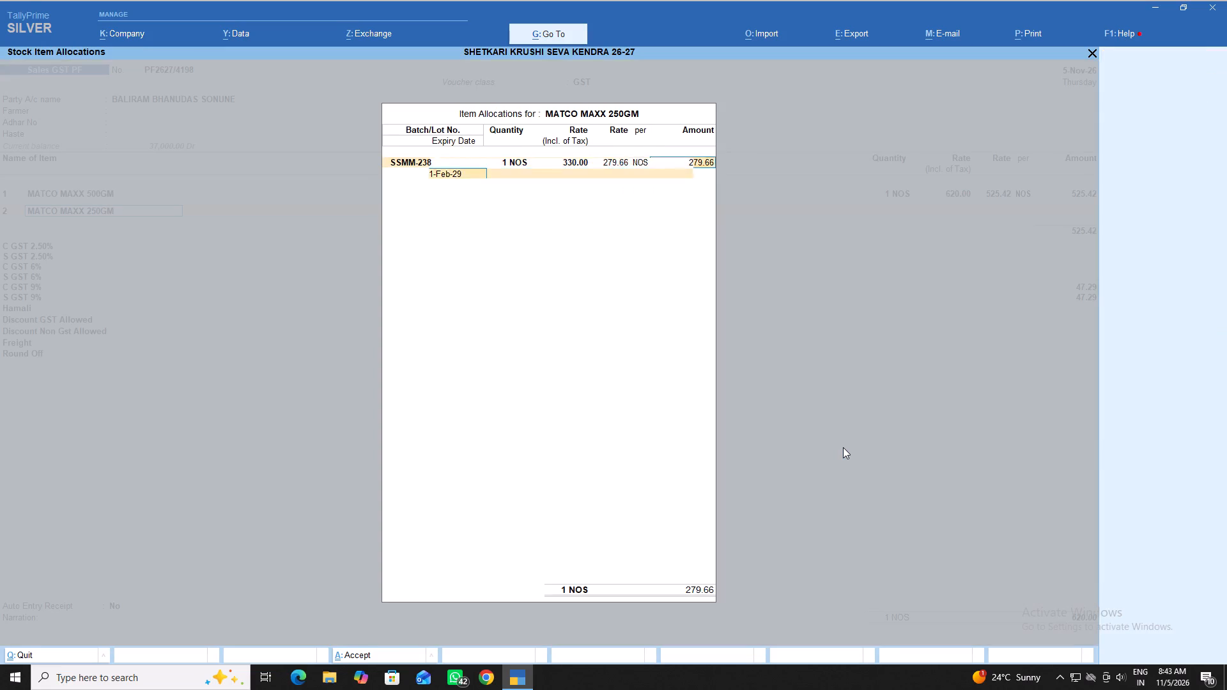
key("Return")
key("Return")
key("Return")
key("Return")
key("Return")
Add Blightwar 500ml as the third item from batch B26vab1006, quantity 1 NOS at a tax-inclusive rate of 280.
key("BackSpace")
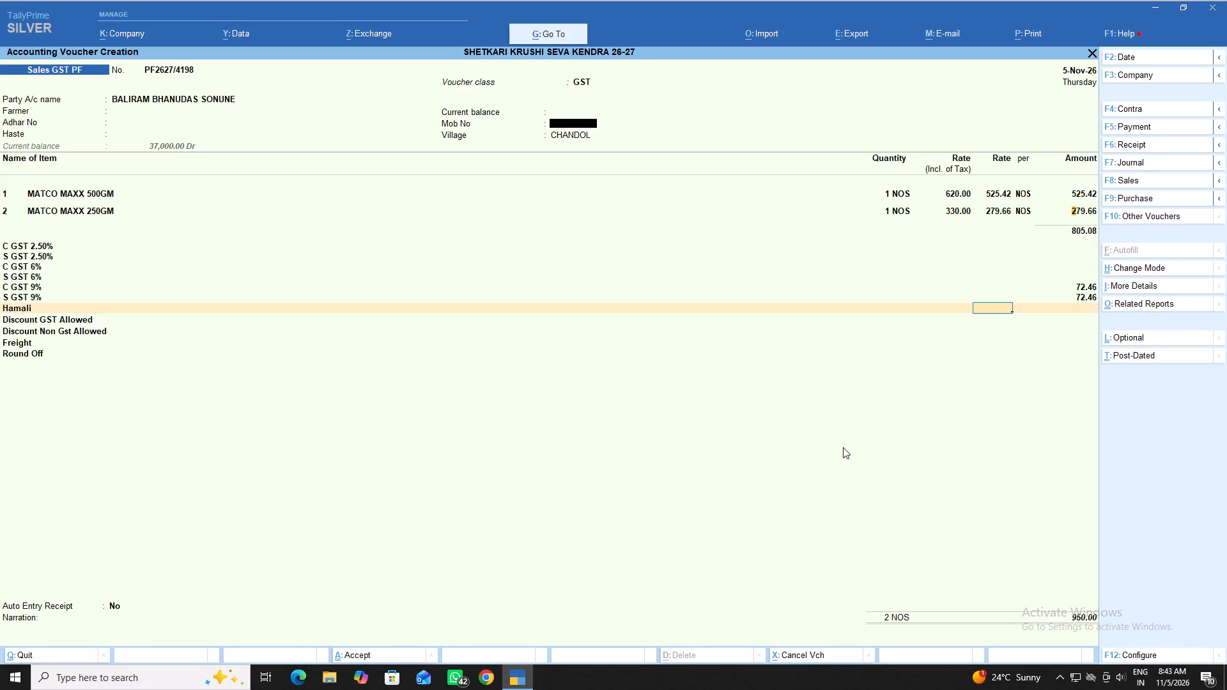
key("Return")
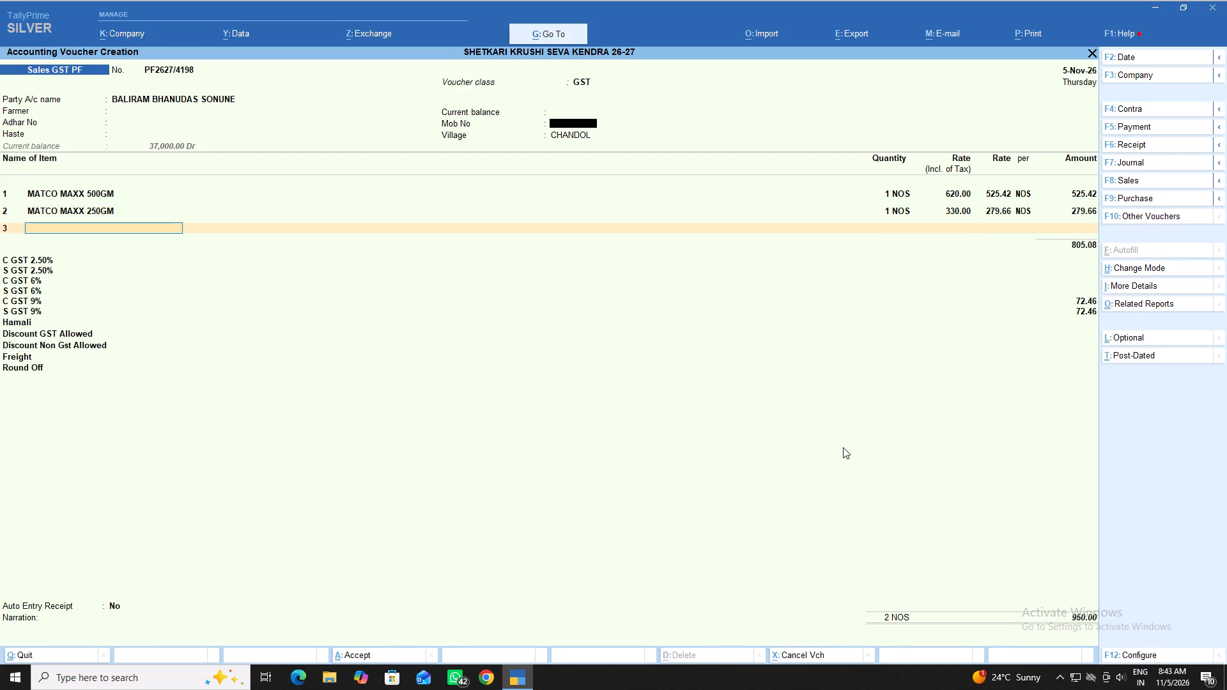
type("bli")
key("Down")
key("Down")
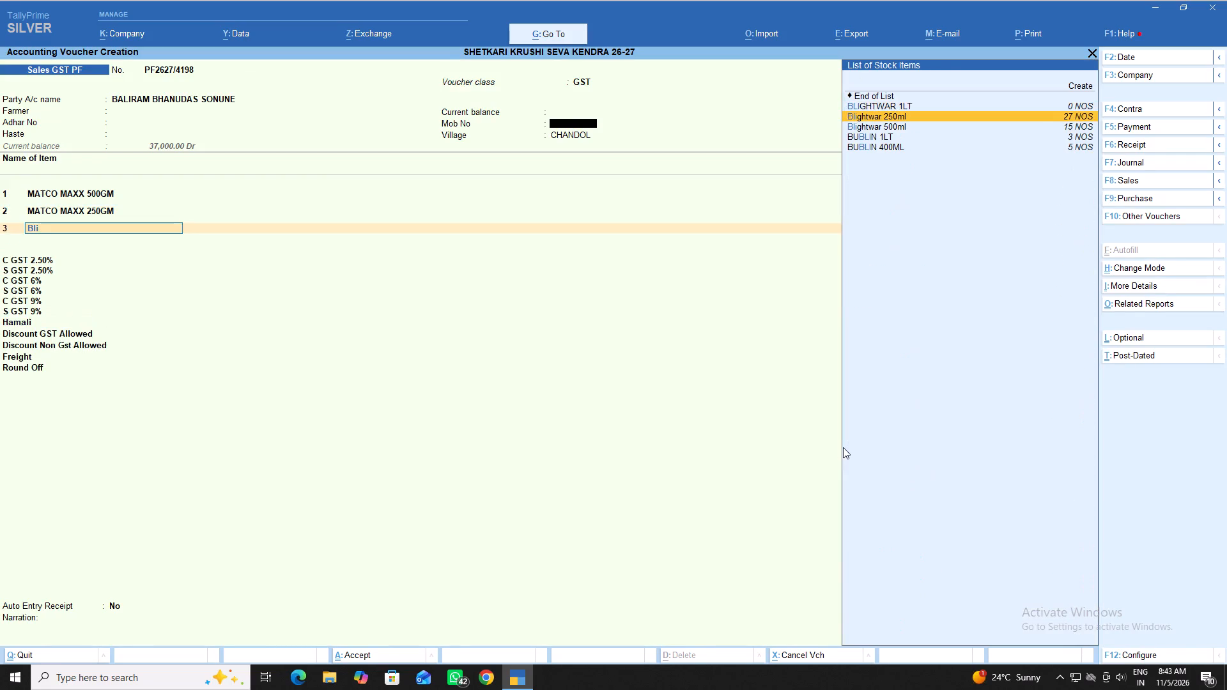
key("Down")
key("Return")
key("Return")
key("1")
key("Return")
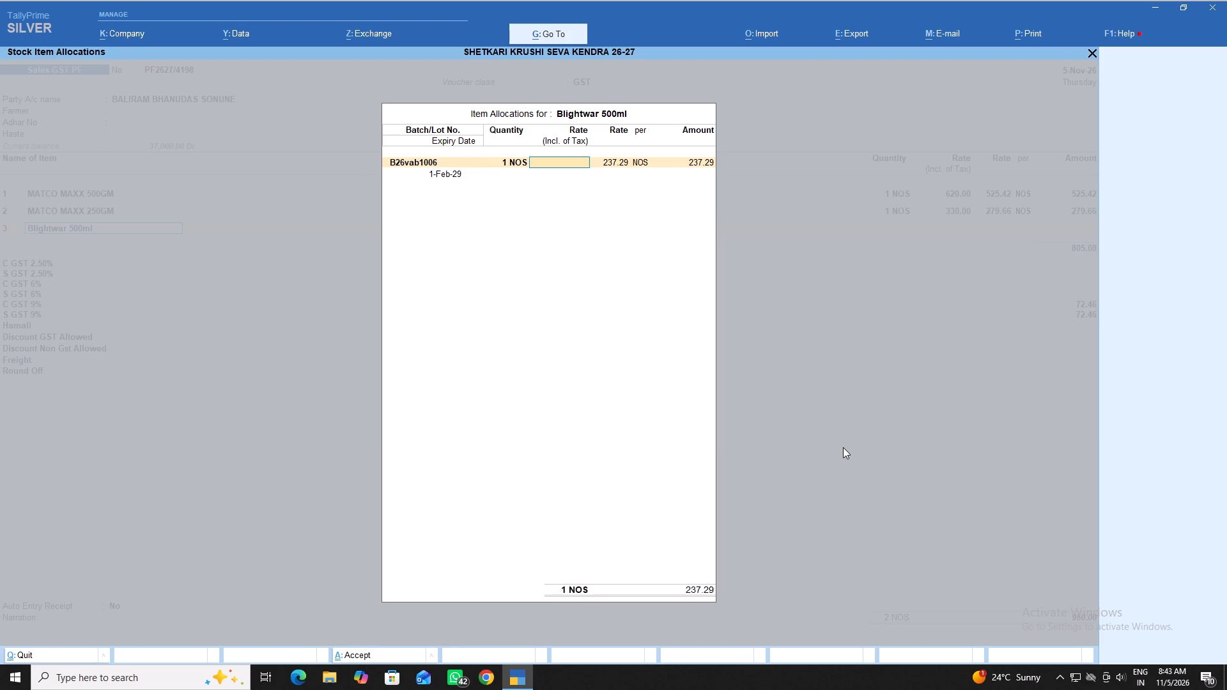
type("280")
key("Return")
key("Return")
key("Return")
key("Return")
key("Return")
key("Return")
key("Return")
key("Return")
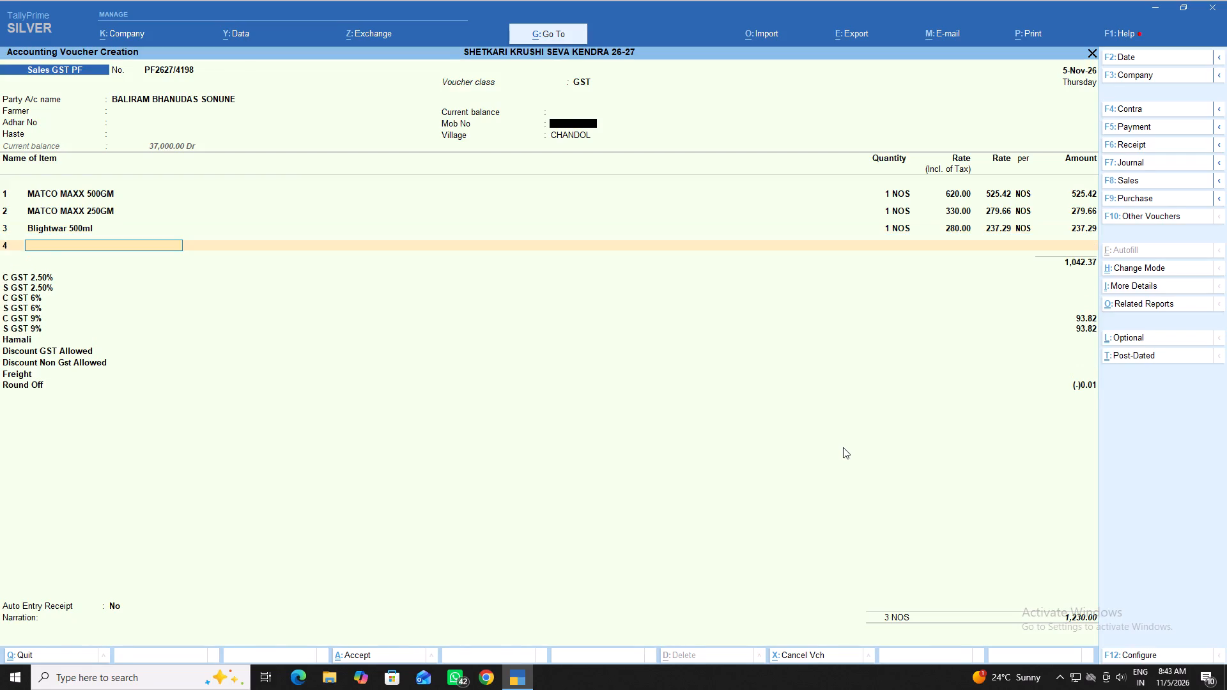
Add Blightwar 250ml as the fourth item from batch B26vab1007, quantity 1 NOS at a tax-inclusive rate of 180.
type("bil")
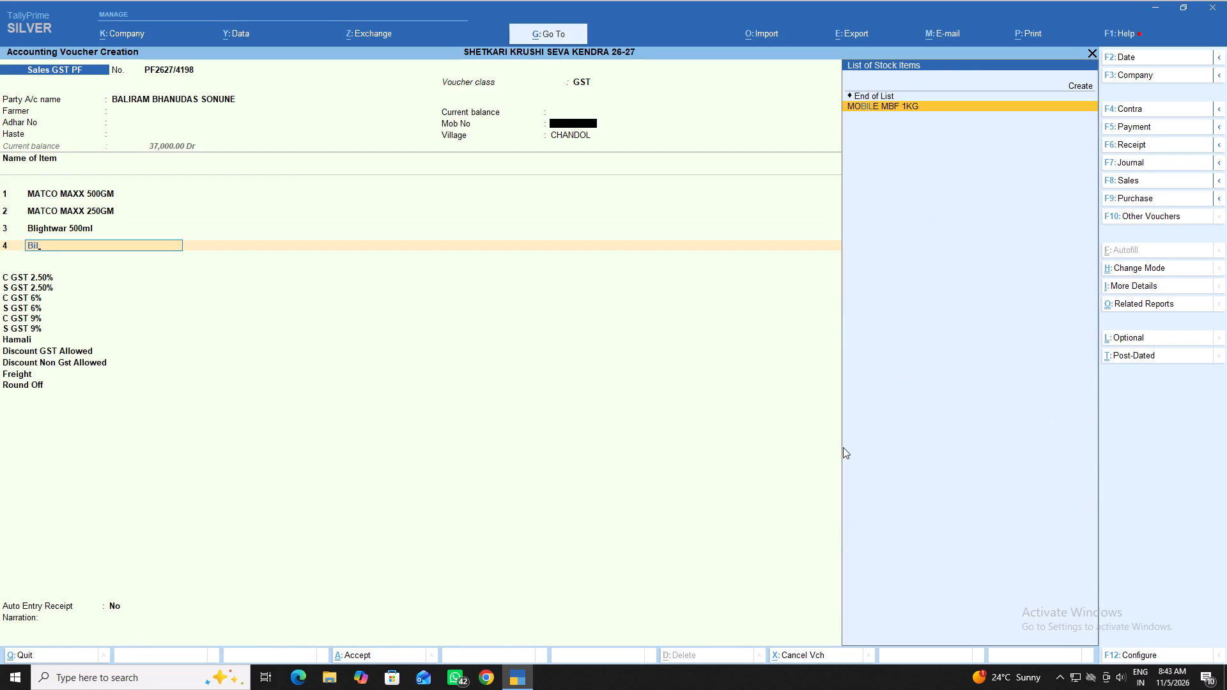
key("BackSpace")
key("BackSpace")
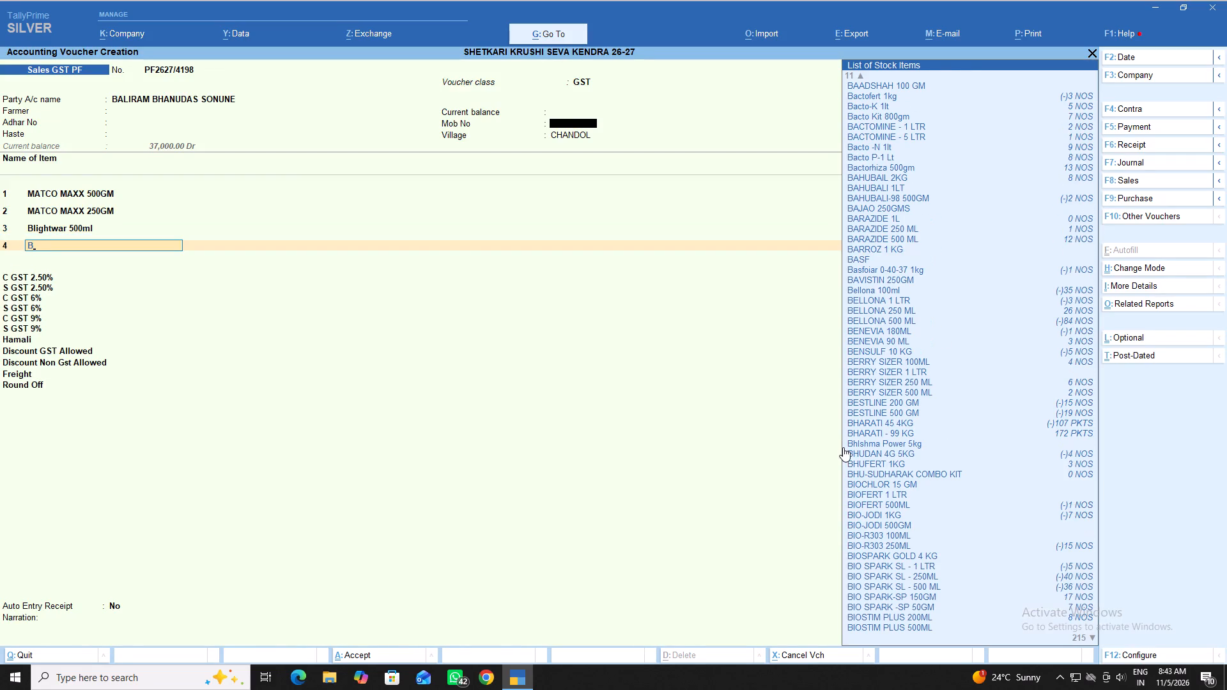
type("li")
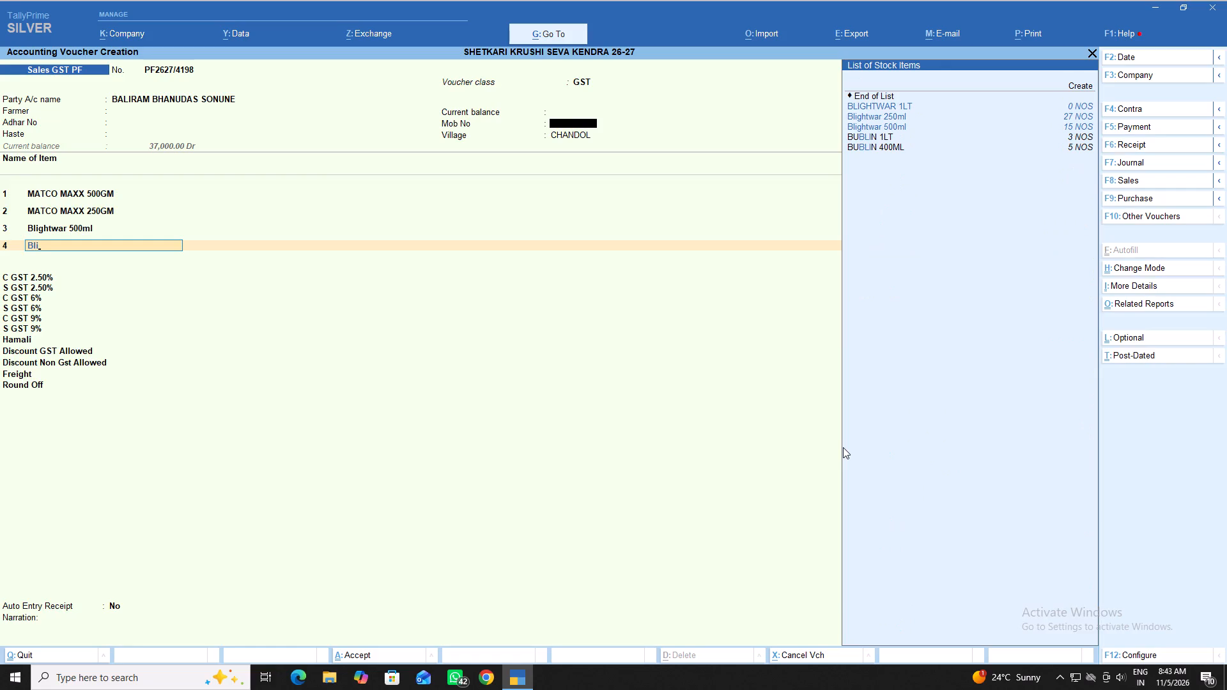
key("Down")
key("Down")
key("Down")
key("Return")
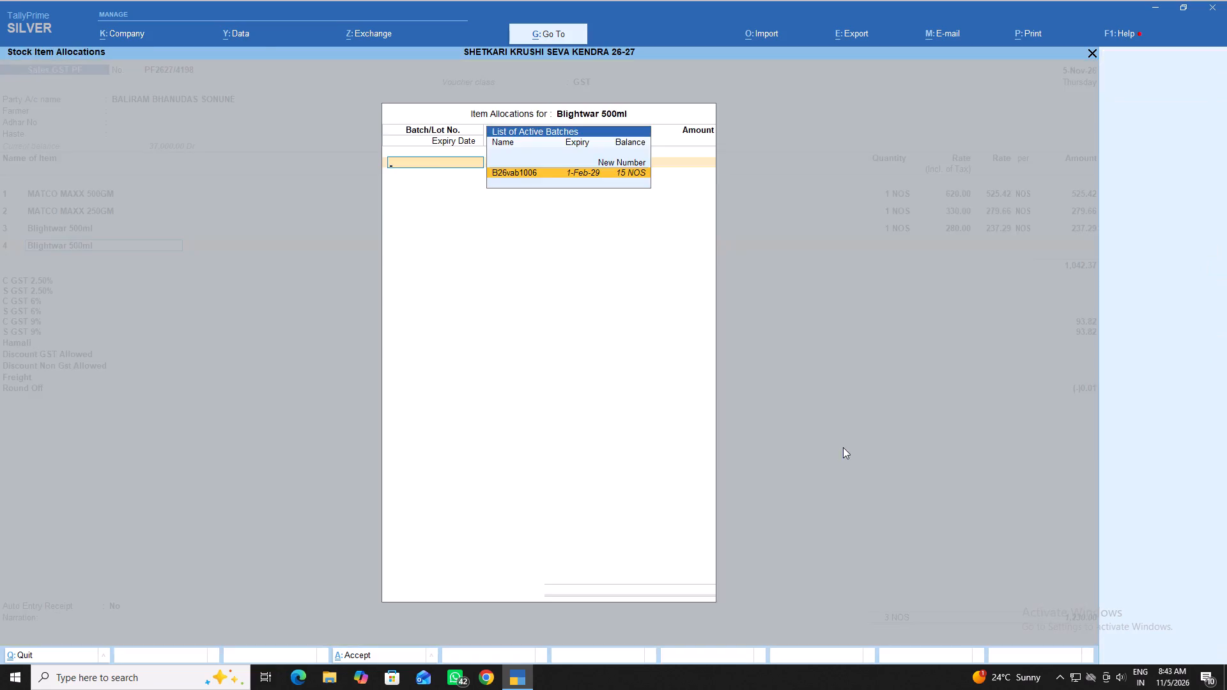
key("BackSpace")
key("Up")
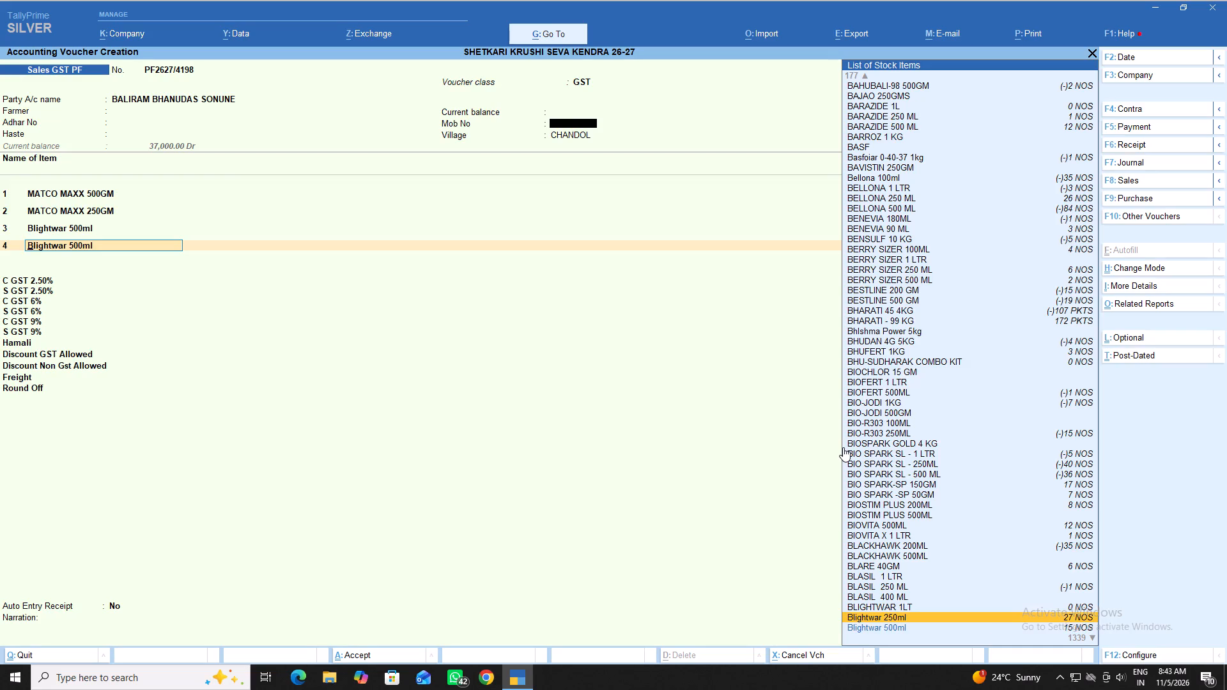
key("Return")
key("Return")
key("1")
key("Return")
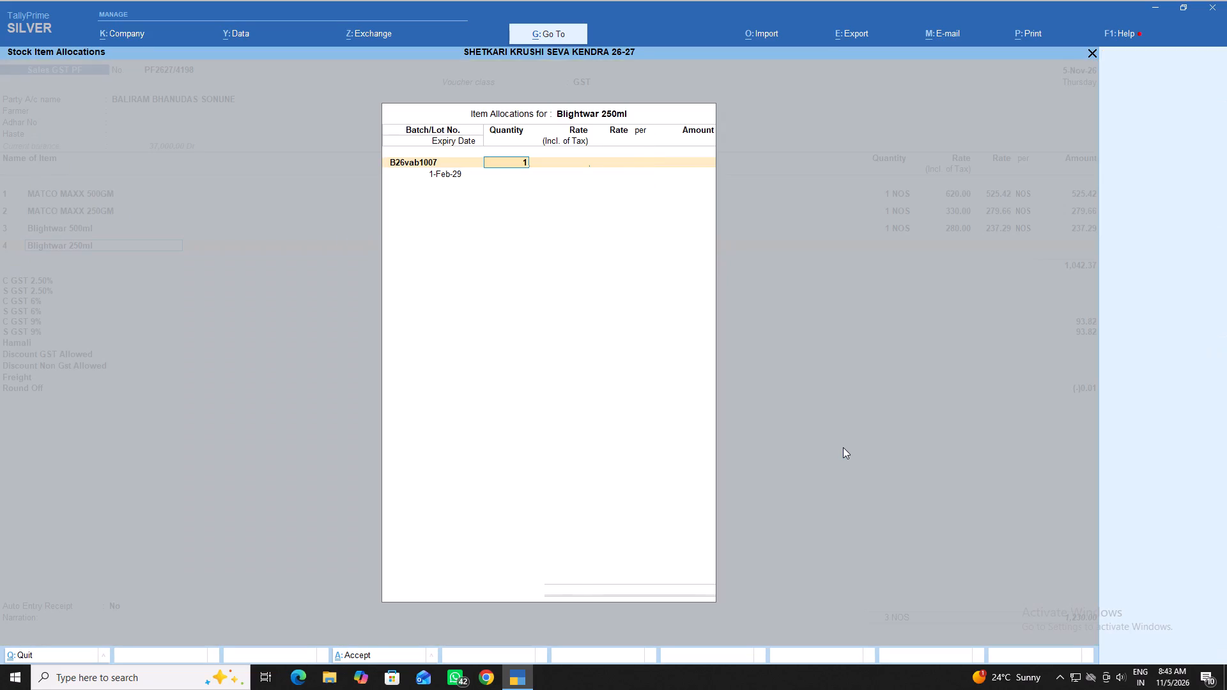
type("180")
key("Return")
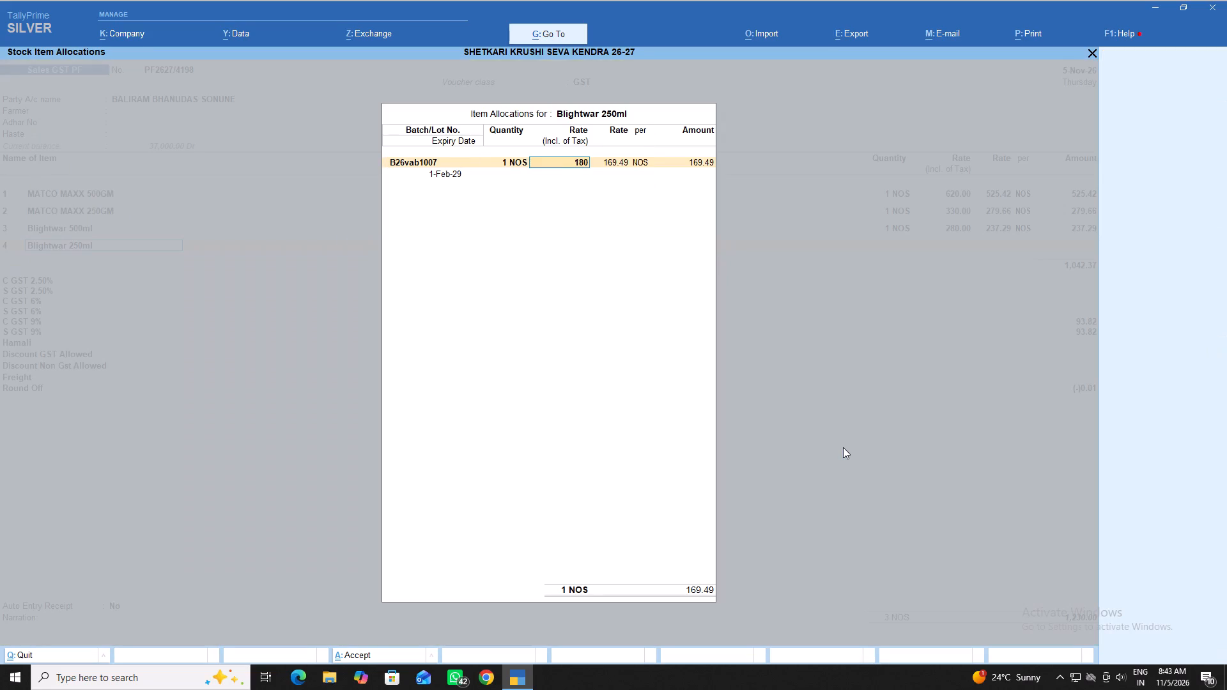
key("Return")
key("Return")
key("Return")
key("Return")
key("Return")
key("Return")
key("Return")
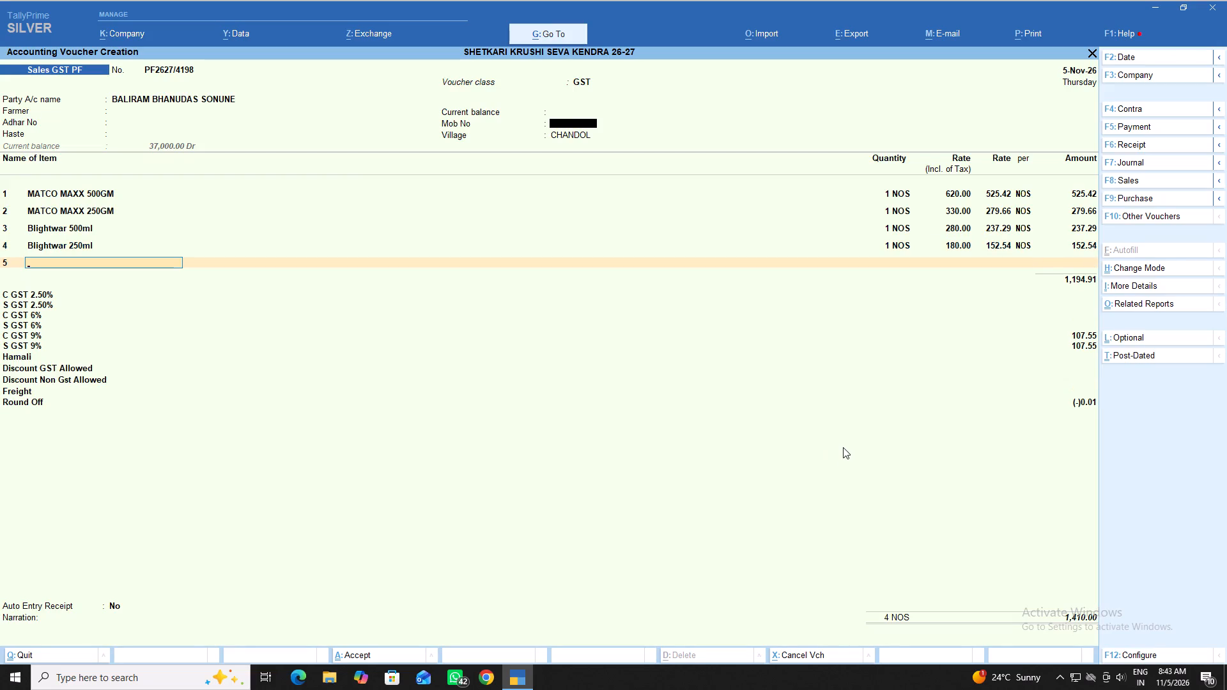
Add CROP KING 500 GM as the fifth item from batch FMH/069, quantity 1 NOS at a tax-inclusive rate of 1,000.
key("c")
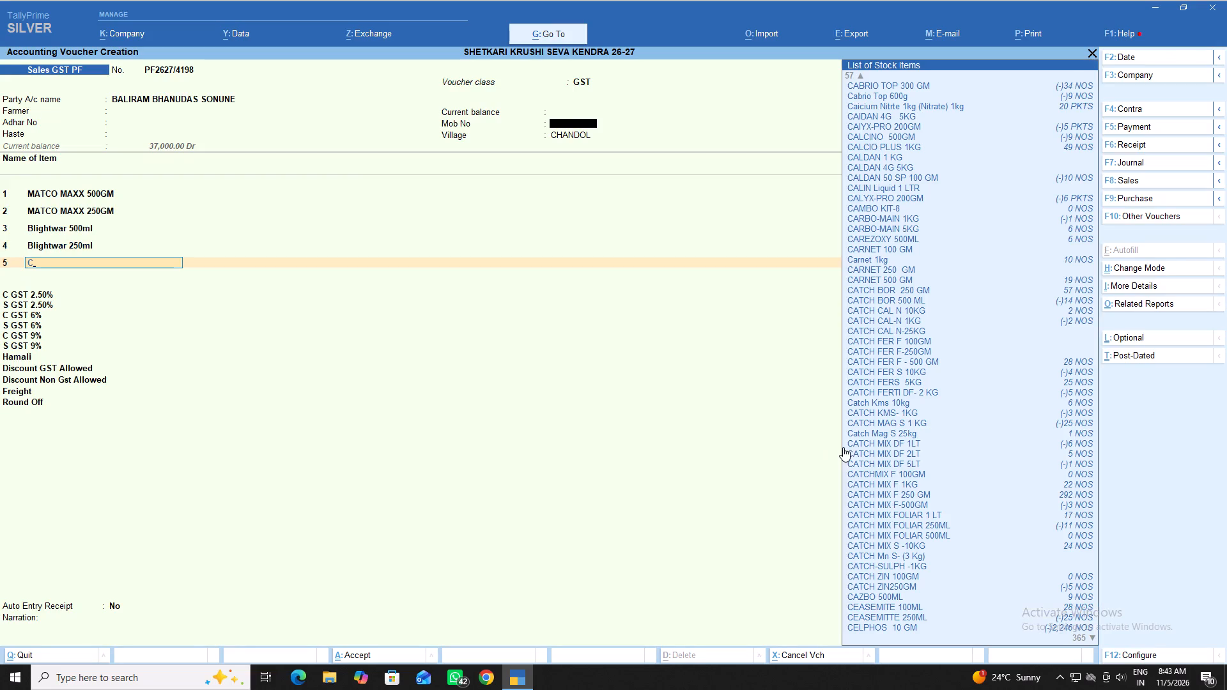
type("ro")
key("Down")
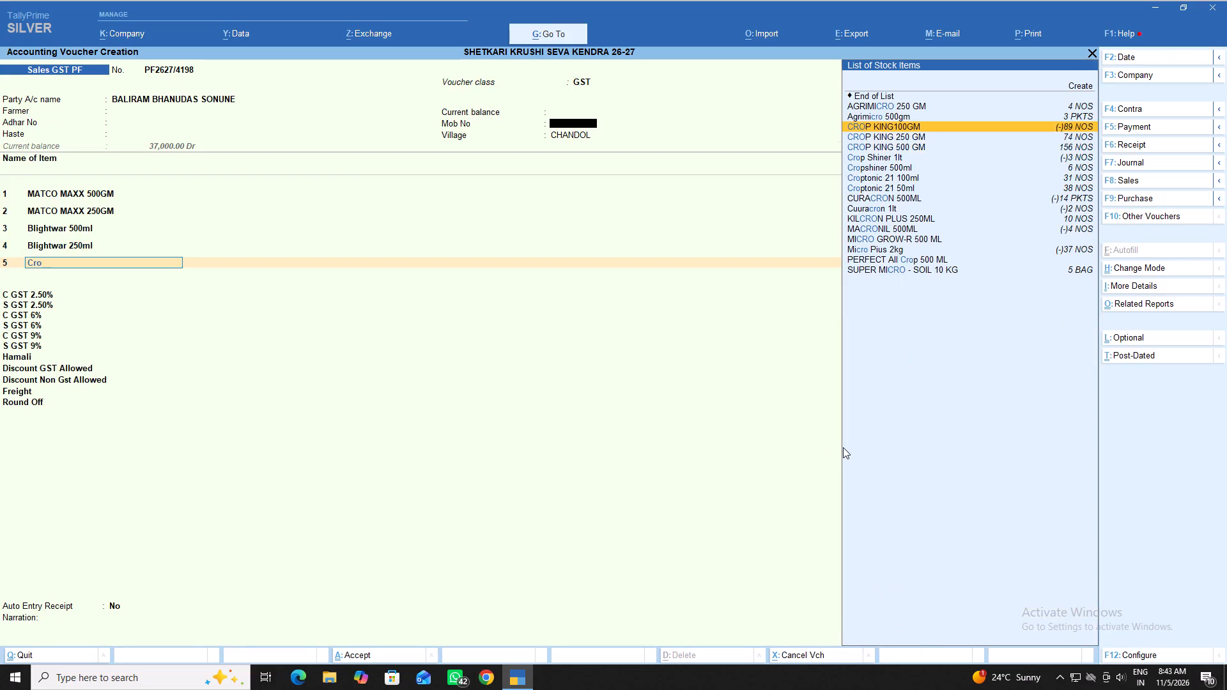
key("Down")
key("Down")
key("Down")
key("Up")
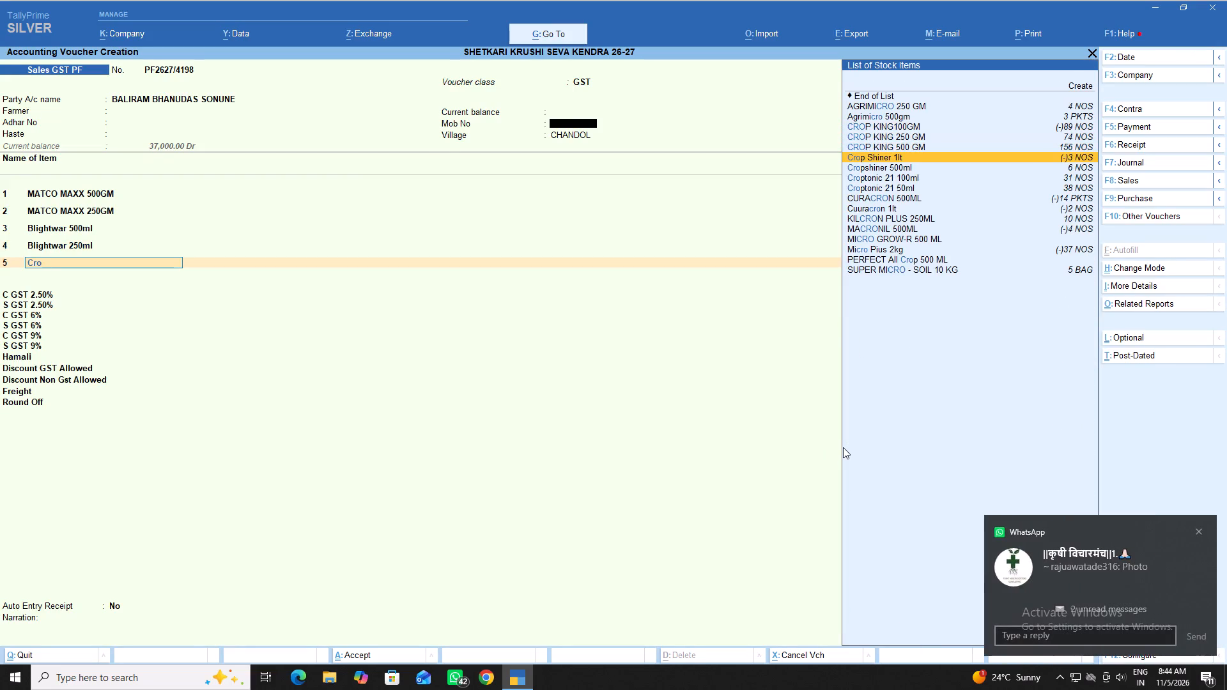
key("Return")
key("Down")
key("Down")
key("Down")
key("Down")
key("Return")
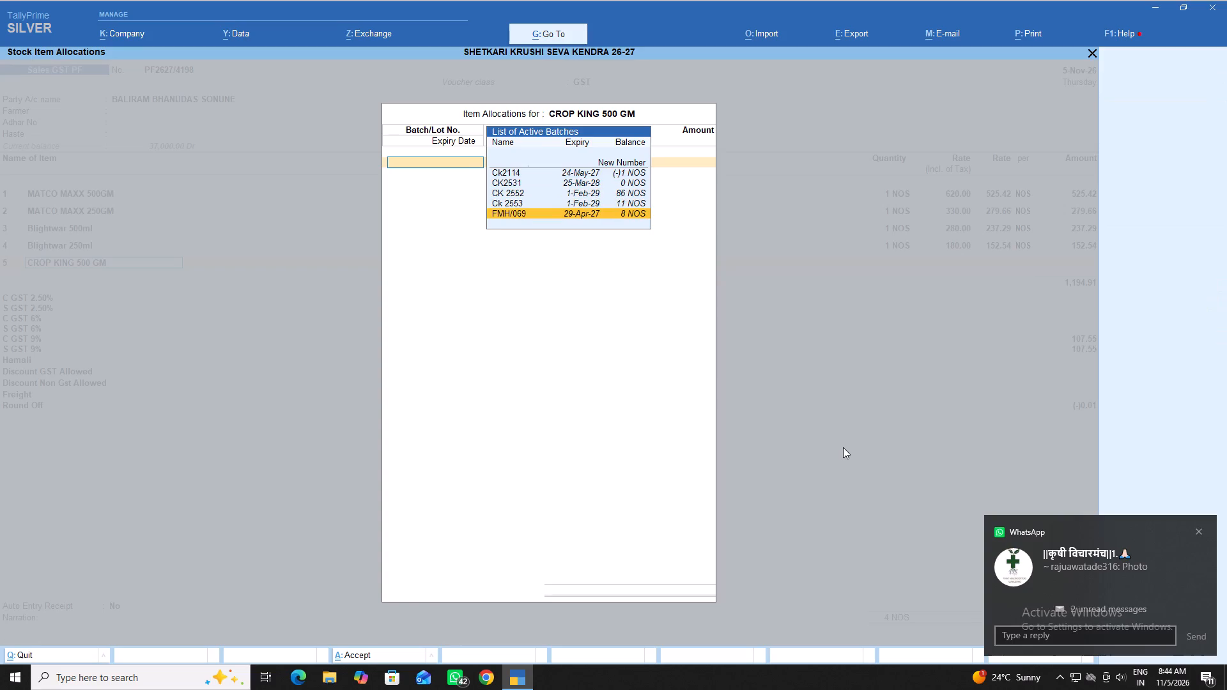
key("1")
key("Return")
type("1000")
key("Return")
key("Return")
key("Return")
key("Return")
key("Return")
key("Return")
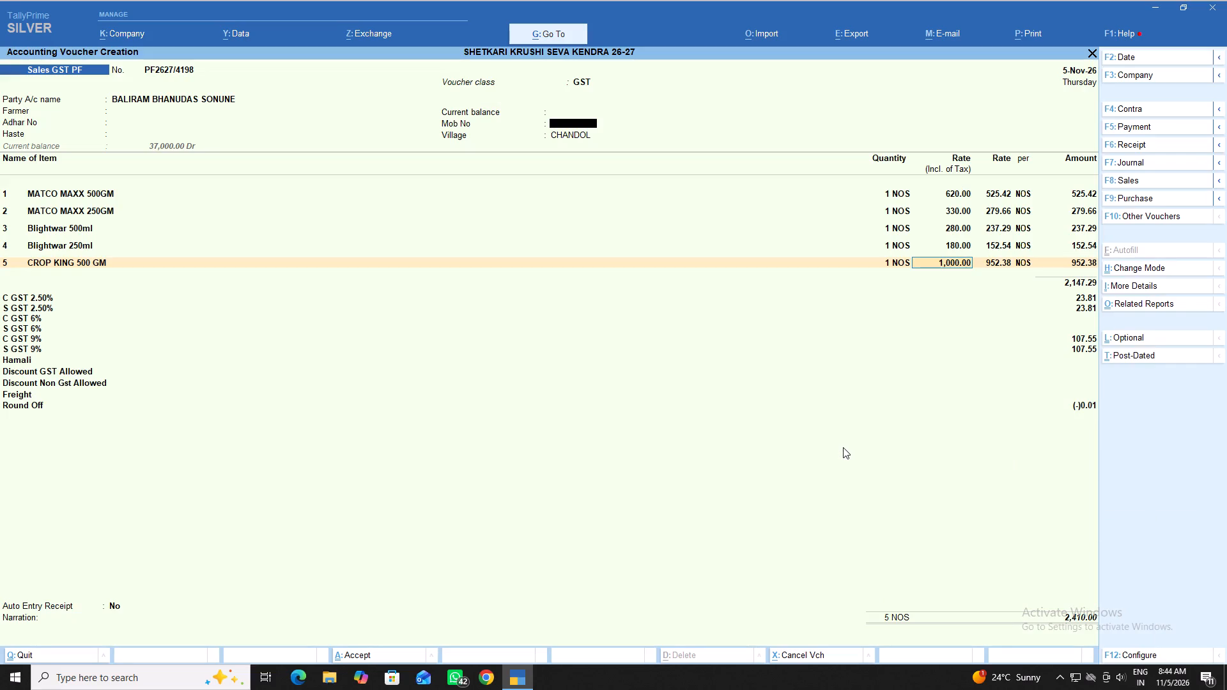
key("Return")
key("Return")
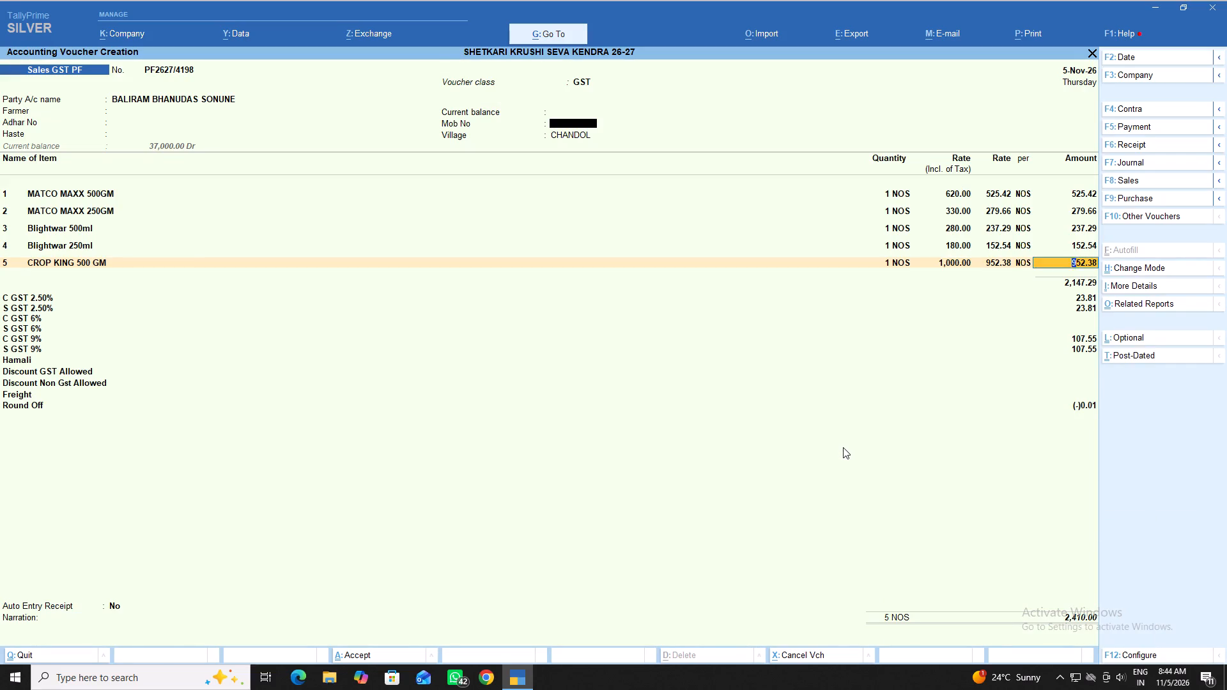
key("Return")
End the item list, leave the Hamali, discount and Freight amounts blank, and continue through the remaining voucher fields.
key("Return")
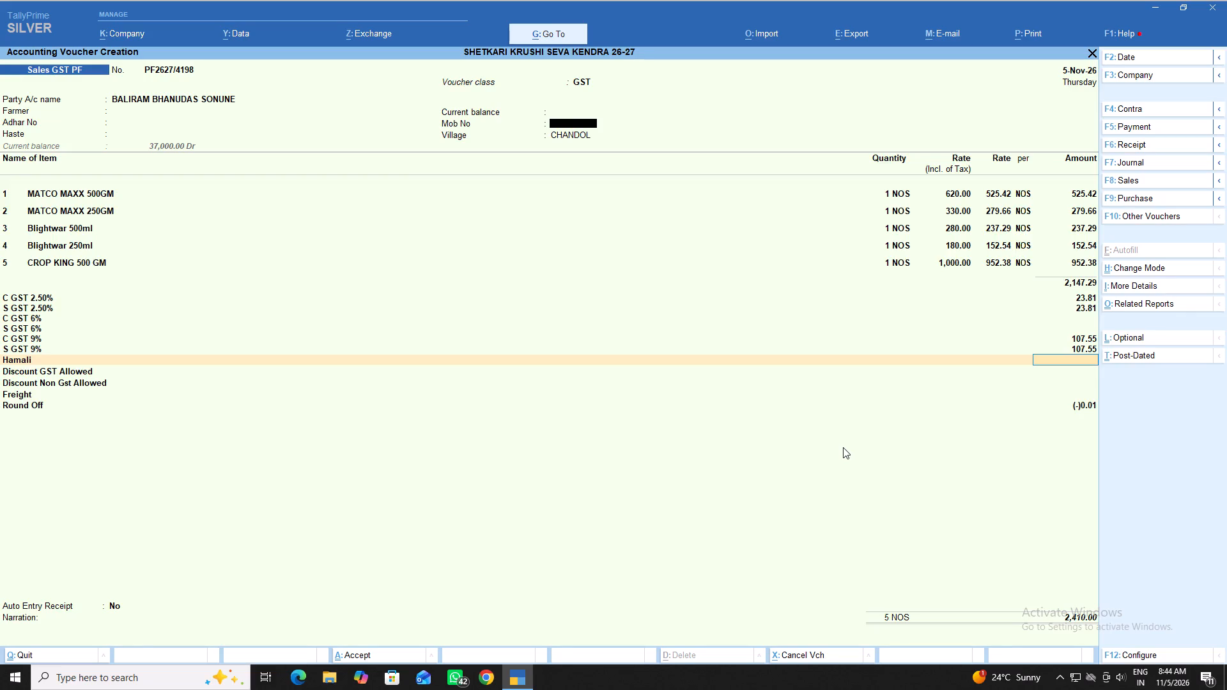
key("Return")
key("Return")
key("Return")
key("Return")
key("Return")
key("Return")
key("Return")
key("Return")
key("Return")
key("Return")
key("Return")
key("Return")
key("Return")
key("Return")
key("Return")
key("Return")
key("Return")
key("Return")
key("Return")
key("Return")
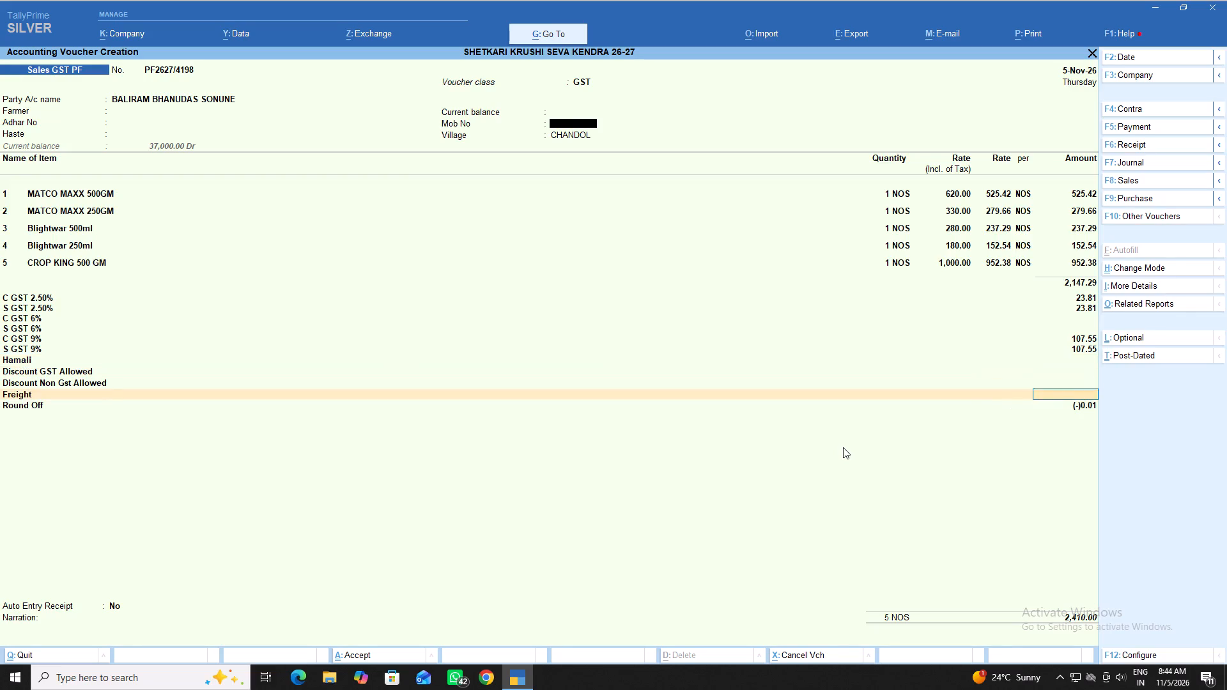
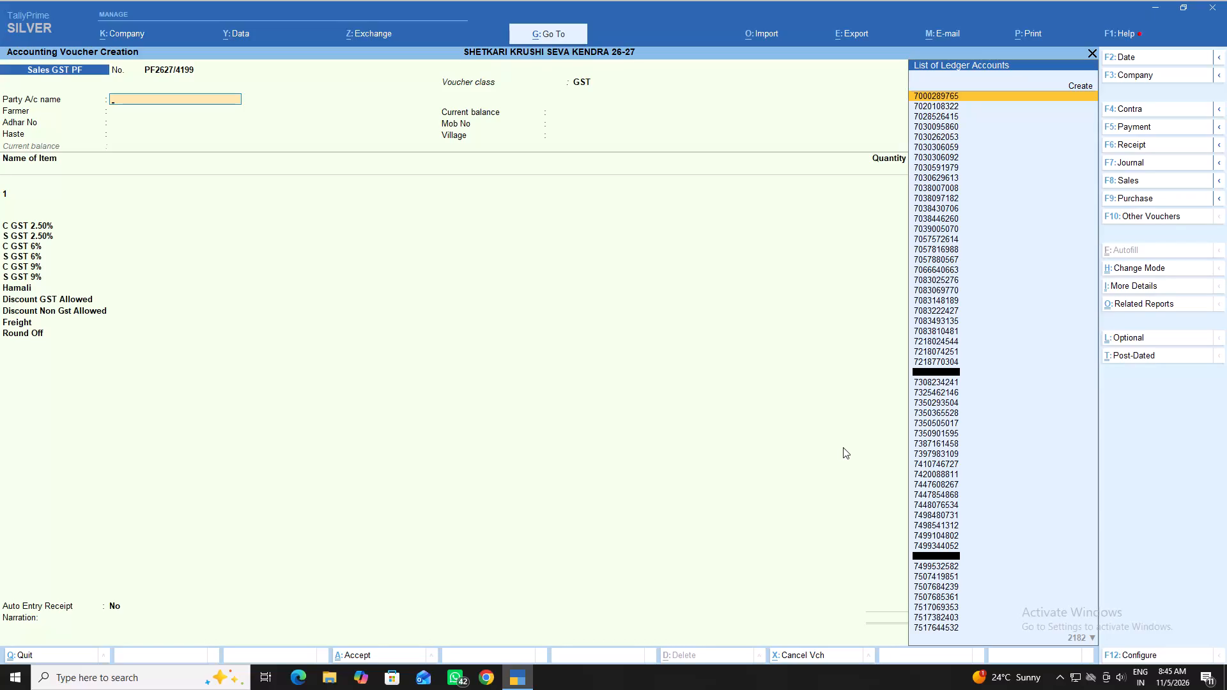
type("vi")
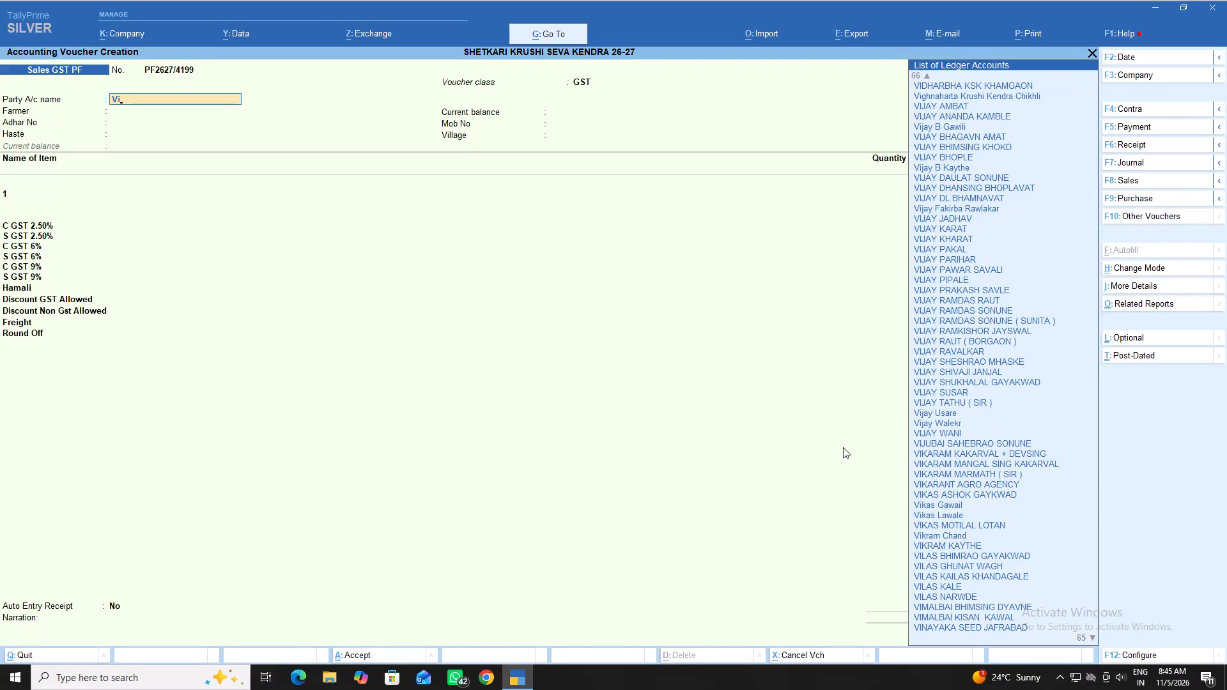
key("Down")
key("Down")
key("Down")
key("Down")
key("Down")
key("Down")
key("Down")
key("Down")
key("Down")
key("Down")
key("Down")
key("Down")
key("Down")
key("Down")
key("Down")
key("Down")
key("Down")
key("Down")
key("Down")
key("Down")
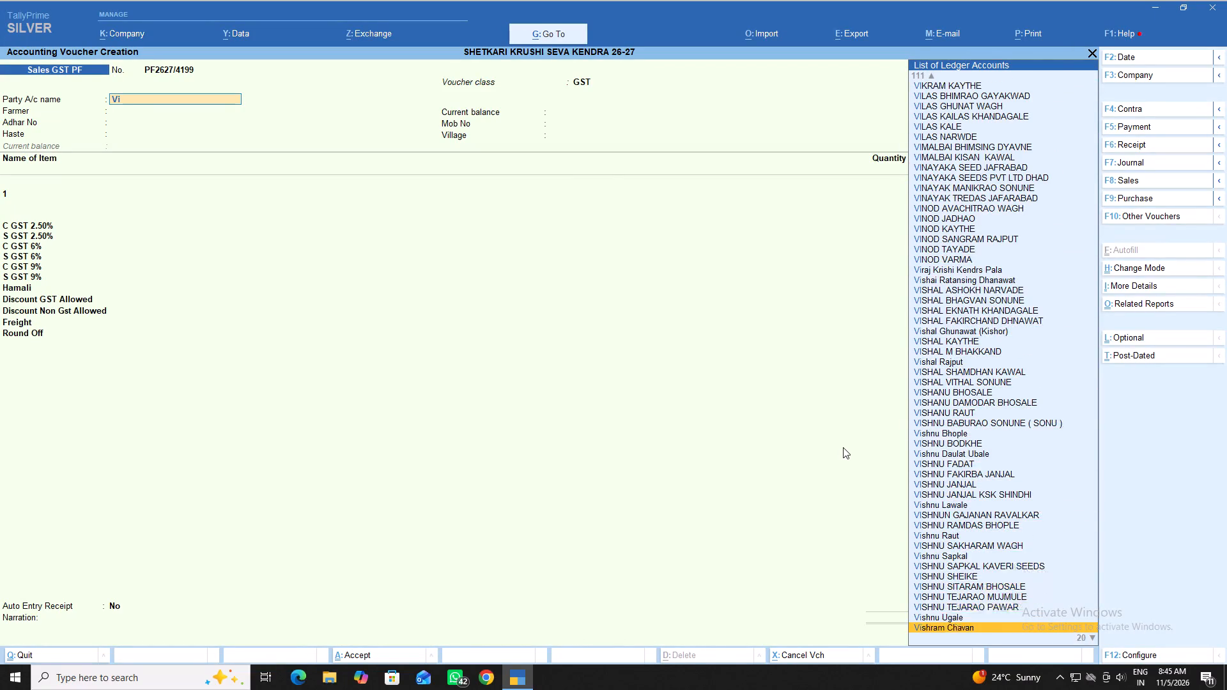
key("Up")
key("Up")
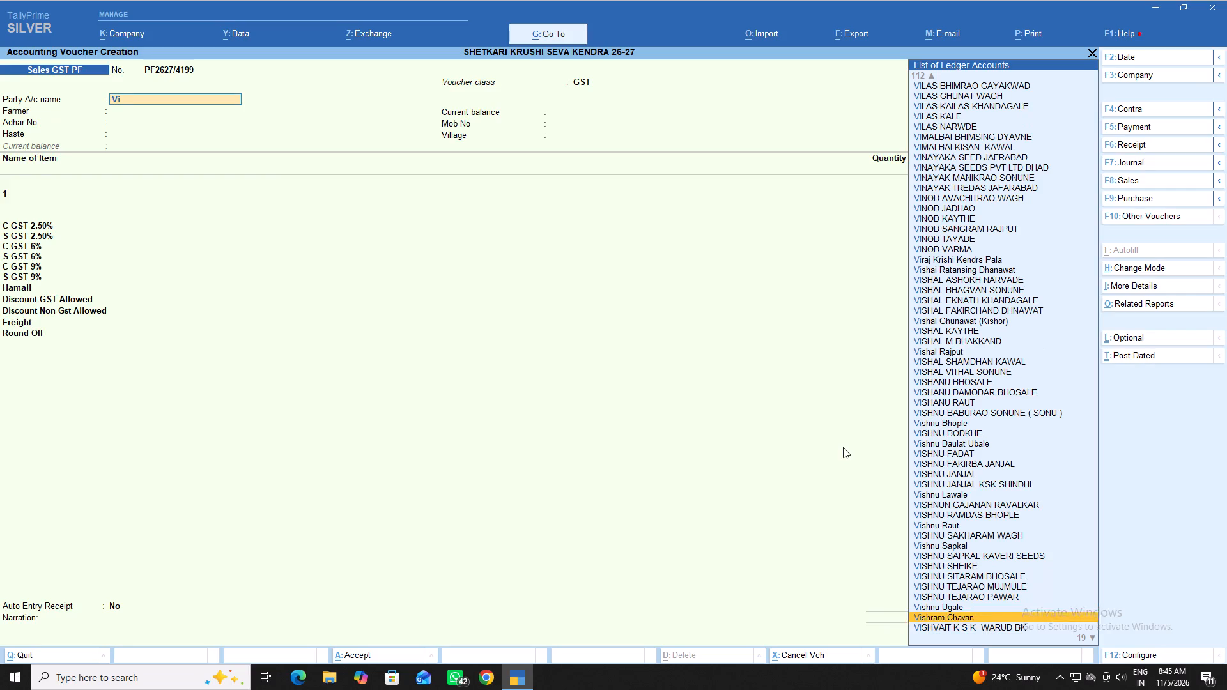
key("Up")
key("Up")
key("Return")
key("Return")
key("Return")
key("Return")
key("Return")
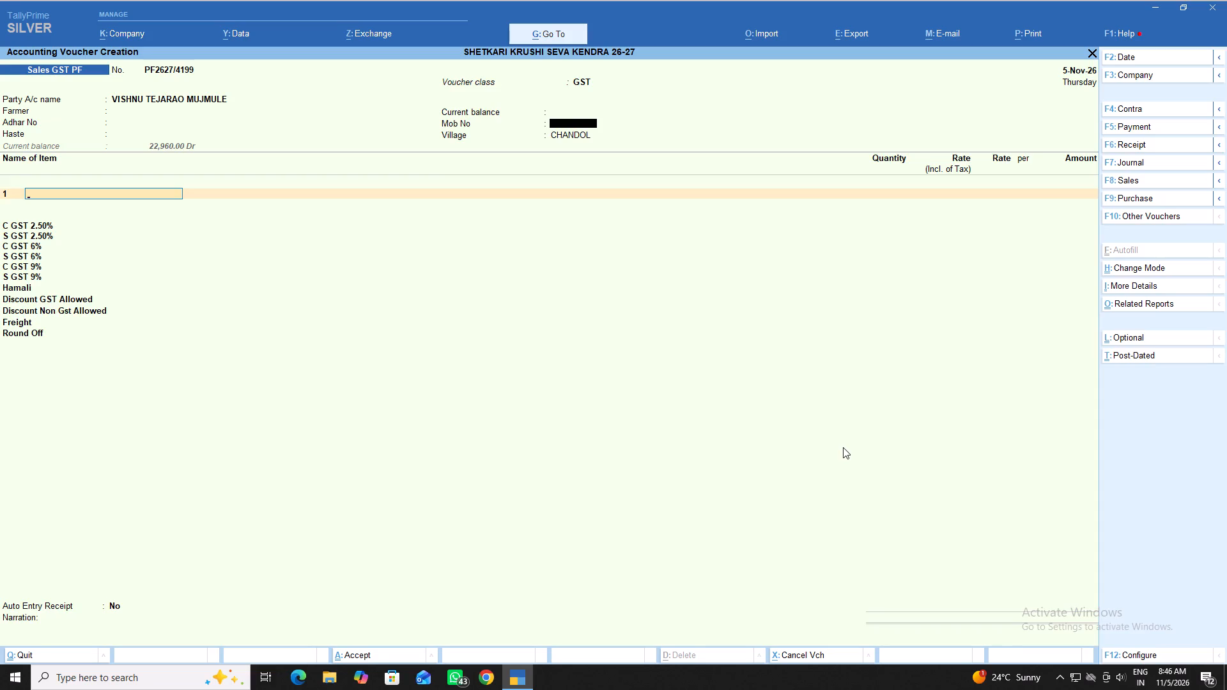
Add DANITOL EC 500ML as the first item from batch VDTL608092 with quantity 1 NOS.
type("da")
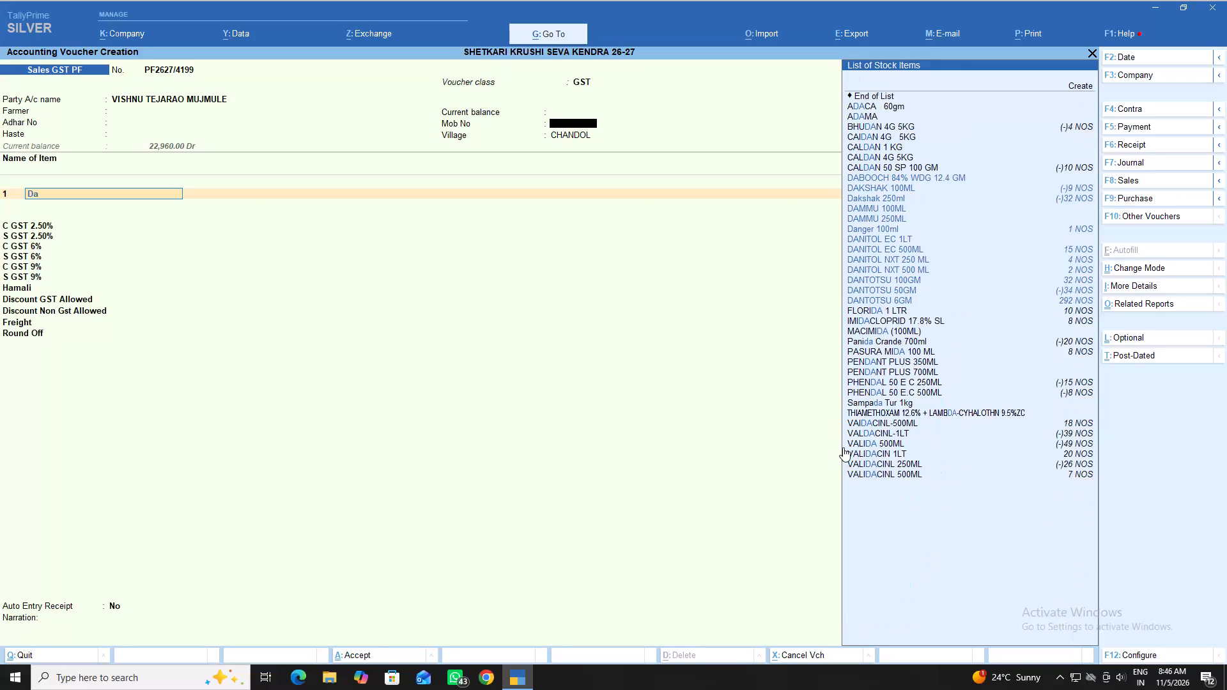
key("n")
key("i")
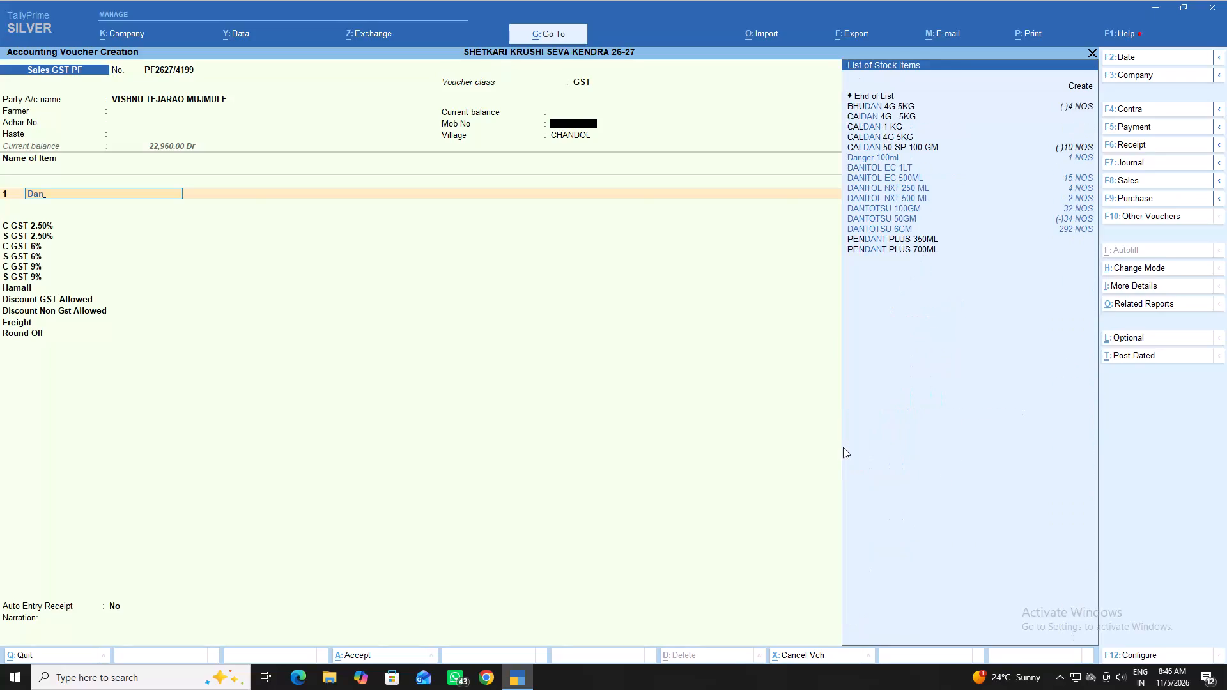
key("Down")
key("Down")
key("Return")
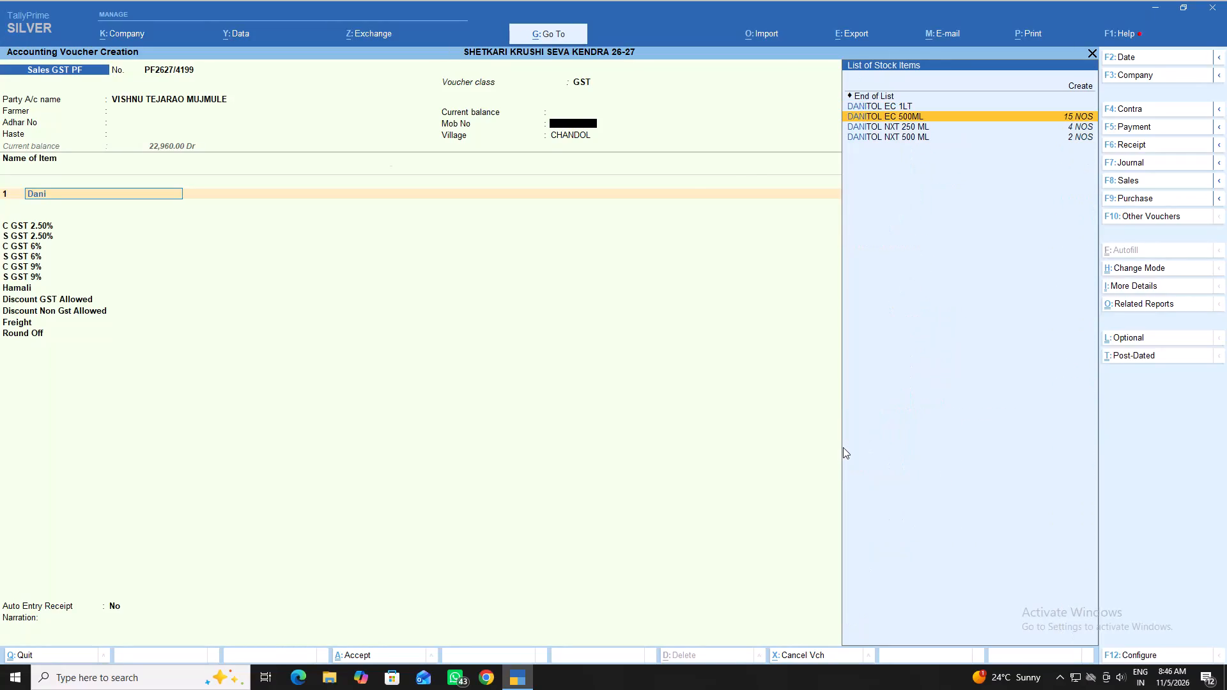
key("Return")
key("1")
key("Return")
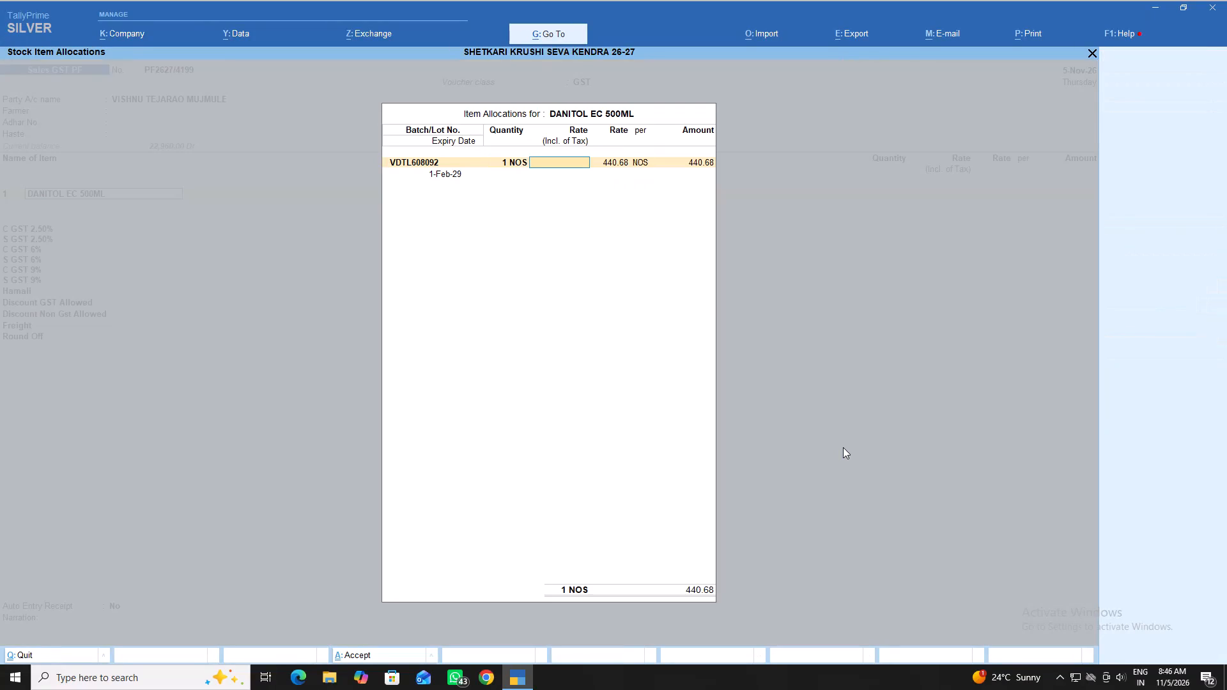
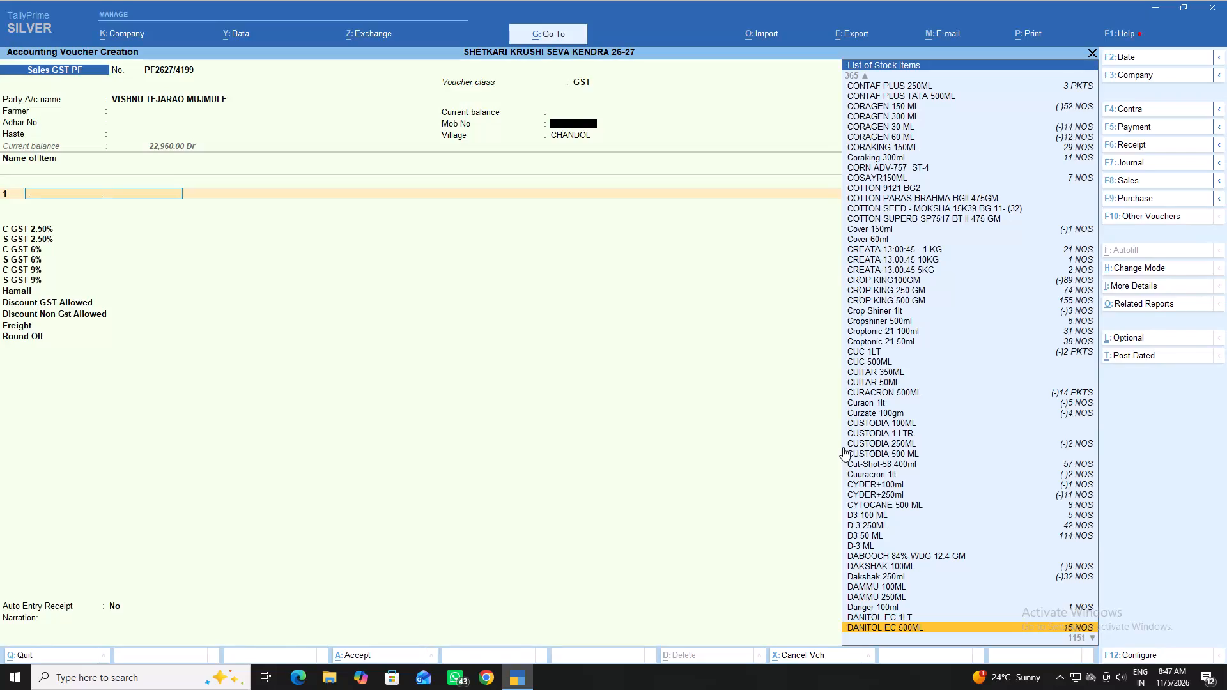
Quit the unfinished Sales GST PF voucher PF2627/4199 without saving it.
key("Escape")
key("Escape")
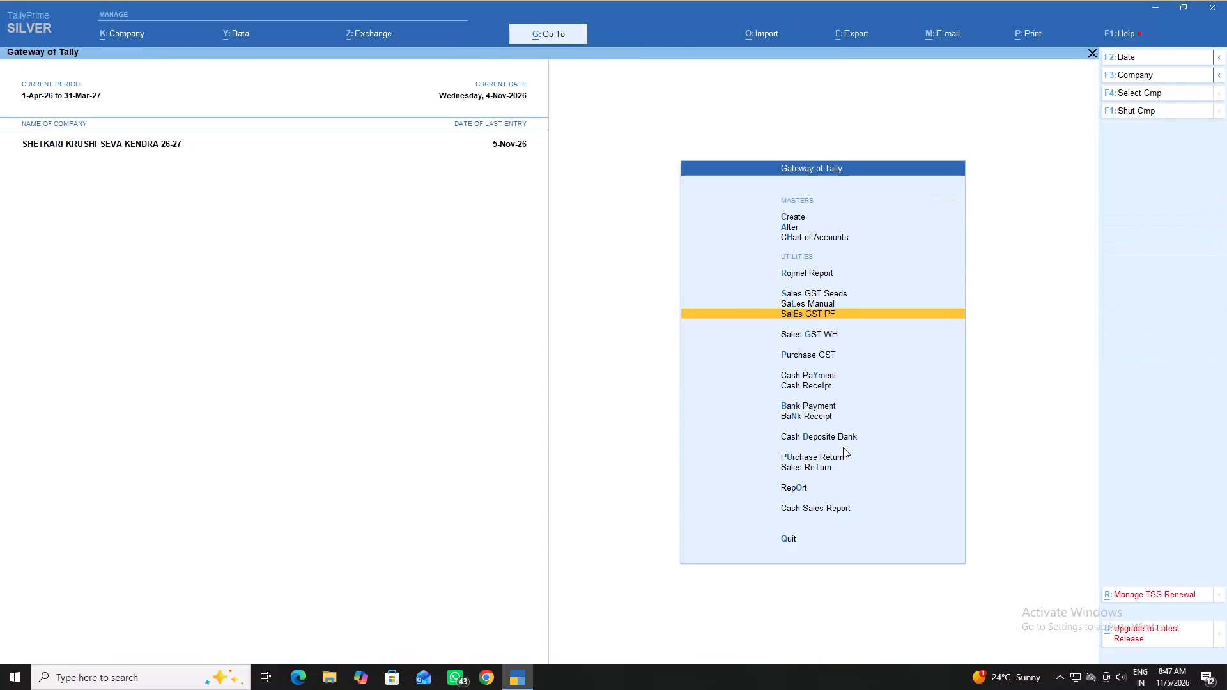
Open the Ledger Statement report for the Chandol customer named on the abandoned sales voucher.
key("Down")
key("Down")
key("Down")
key("Down")
key("Down")
key("Down")
key("Down")
key("Down")
key("Down")
key("Down")
key("Return")
key("Down")
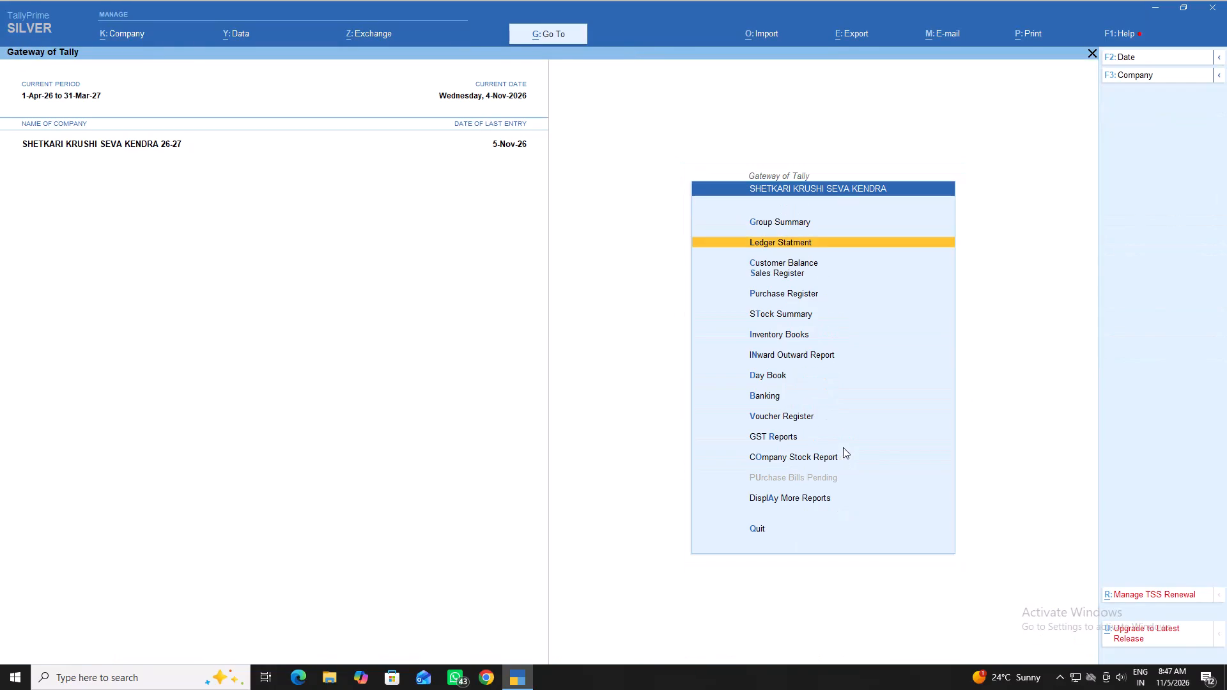
key("Return")
type("vi")
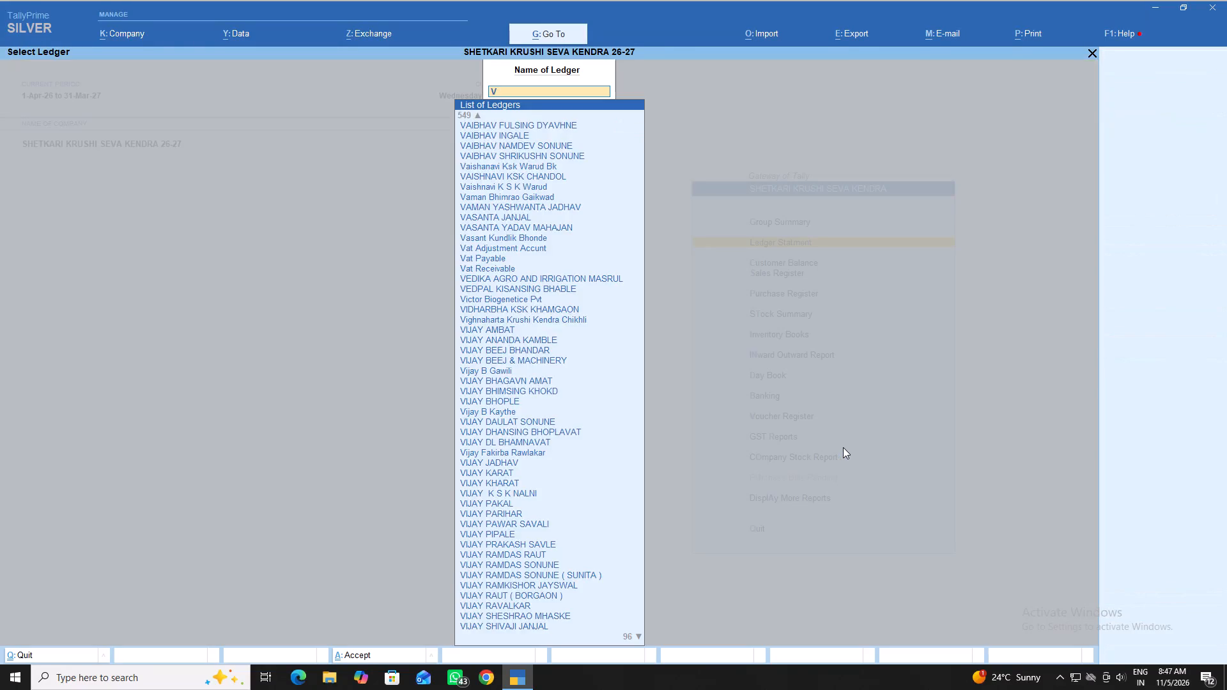
key("Down")
key("Down")
key("Down")
key("Down")
key("Down")
key("Down")
key("Down")
key("Down")
key("Down")
key("Down")
key("Down")
key("Down")
key("Down")
key("Down")
key("Down")
key("Down")
key("Down")
key("Down")
key("Down")
key("Down")
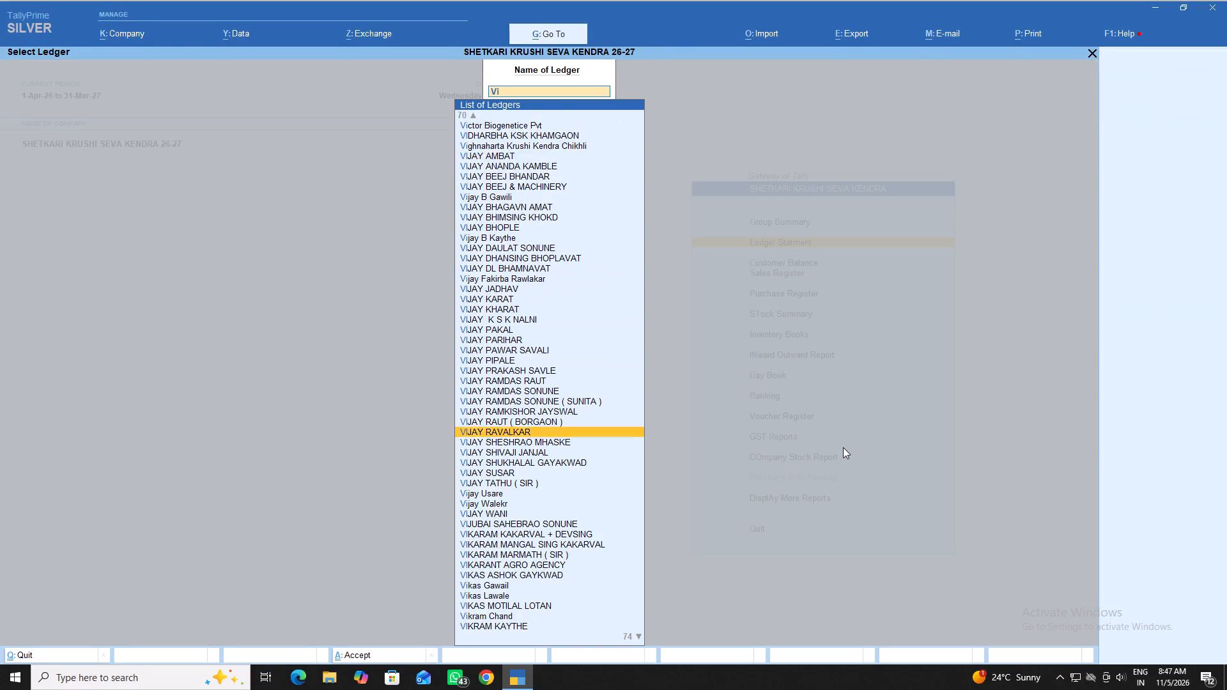
key("Down")
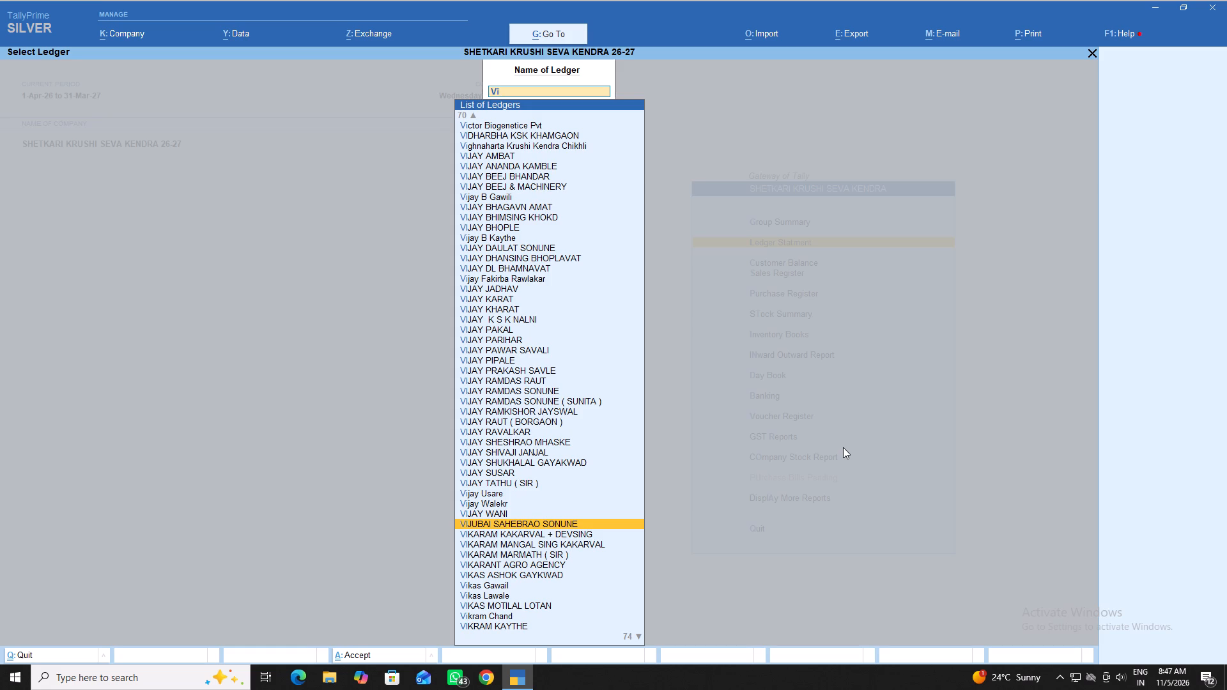
key("Down")
key("Down")
key("Down")
key("Down")
key("Down")
key("Down")
key("Down")
key("Down")
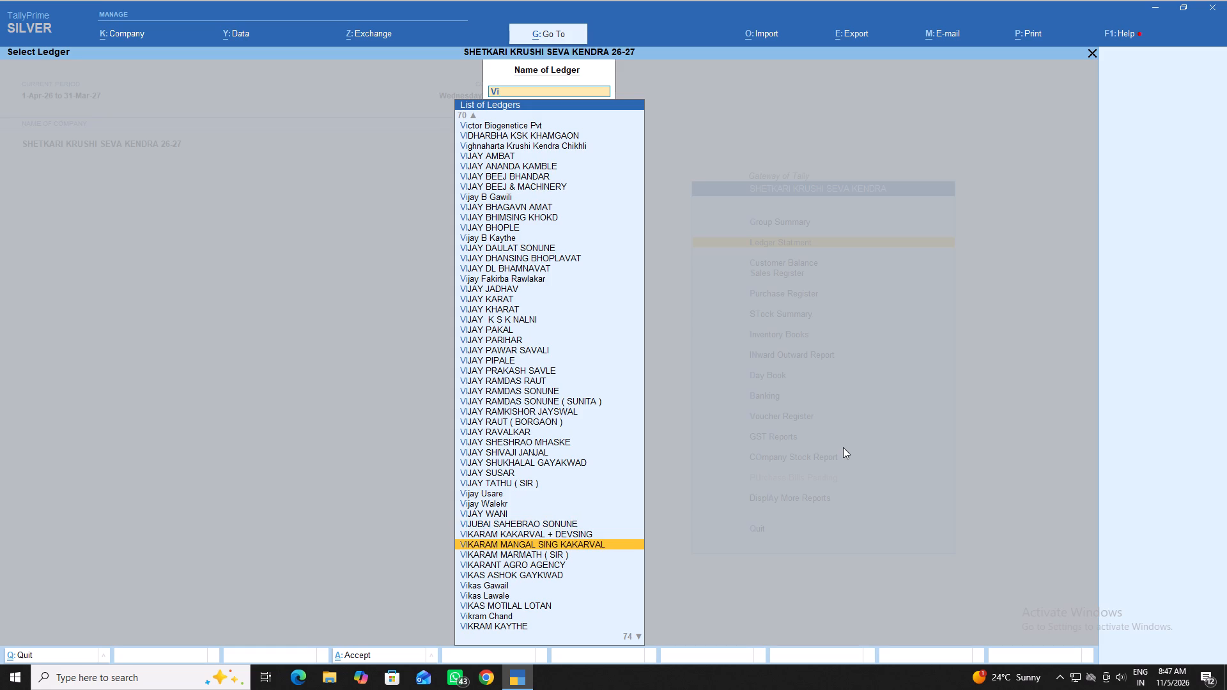
key("Down")
key("Down")
key("Down")
key("Down")
key("Down")
key("Down")
key("Down")
key("Down")
key("Down")
key("Down")
key("Down")
key("Down")
key("Down")
key("Down")
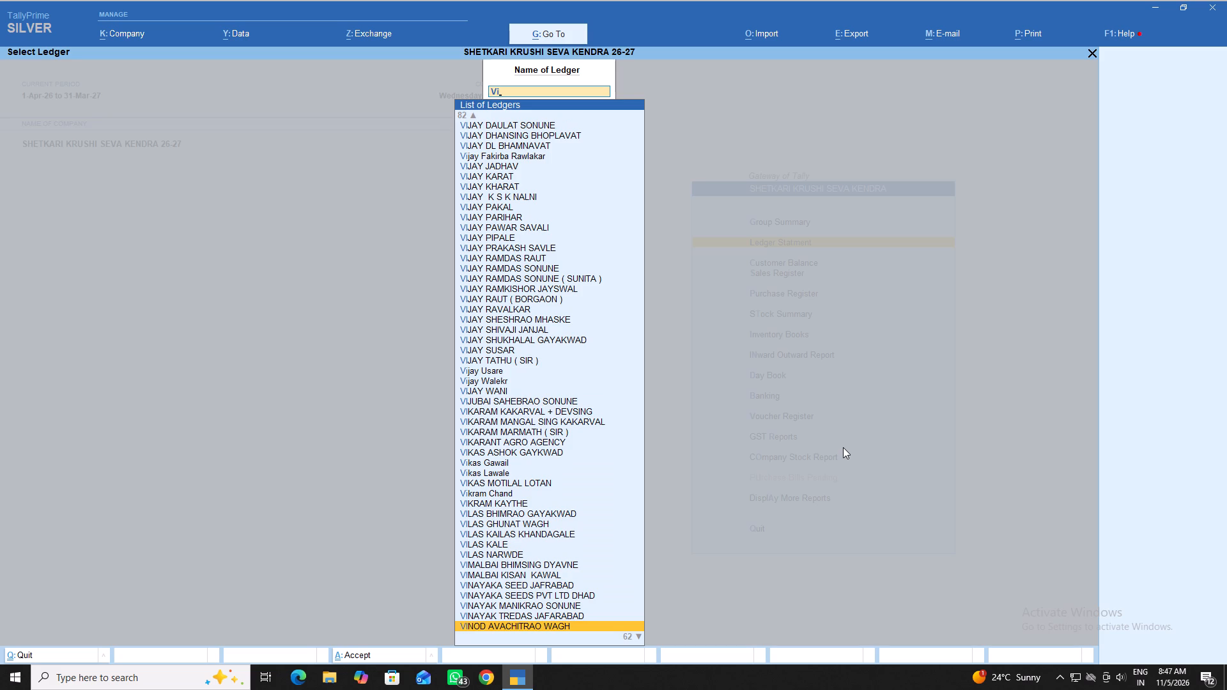
key("Down")
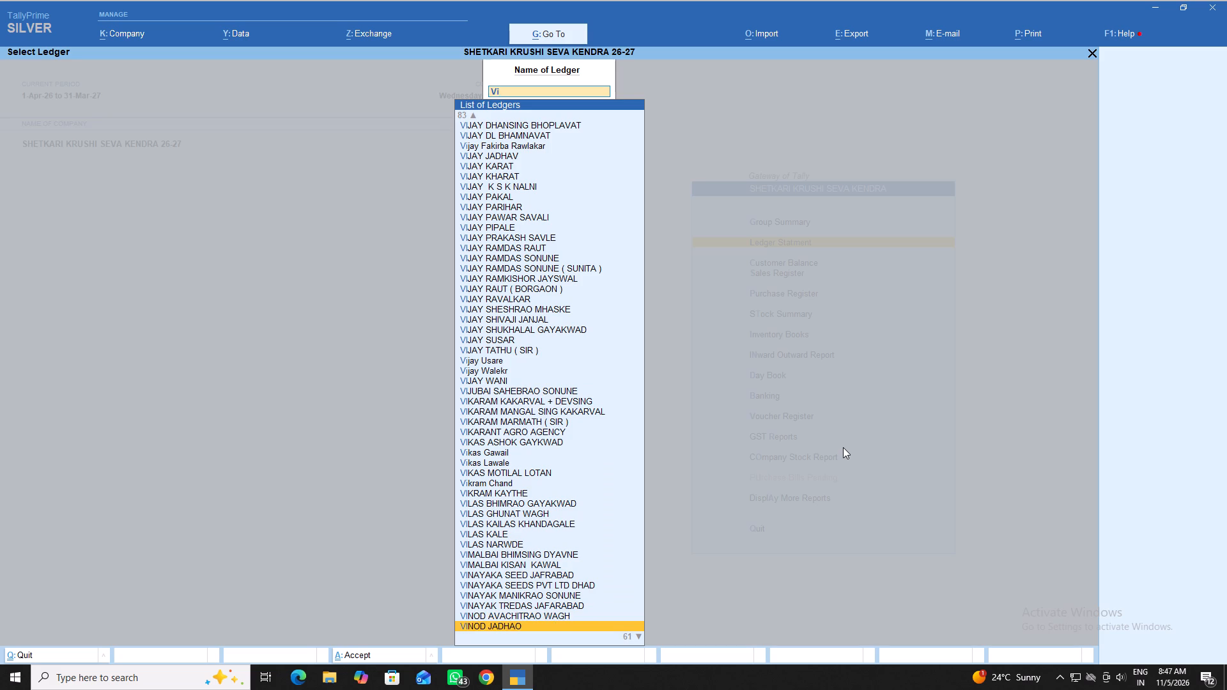
key("Down")
key("Down")
key("Down")
key("Down")
key("Down")
key("Down")
key("Down")
key("Down")
key("Down")
key("Down")
key("Down")
key("Down")
key("Down")
key("Down")
key("Down")
key("Down")
key("Down")
key("Down")
key("Down")
key("Down")
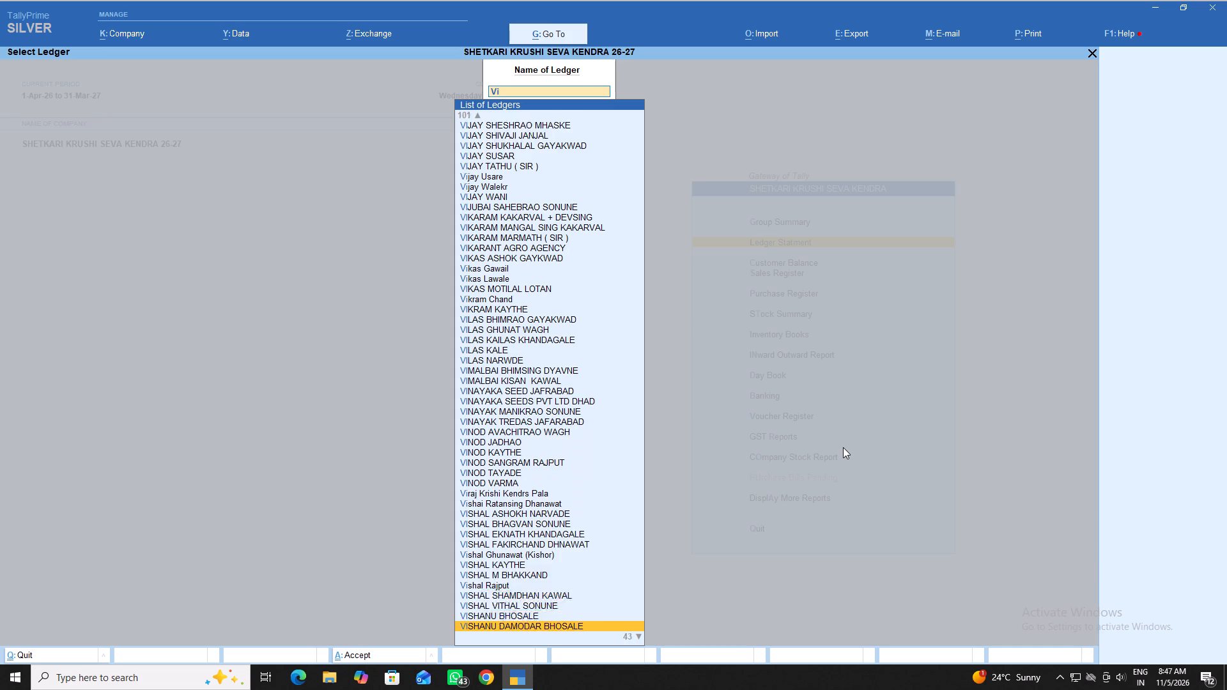
key("Down")
key("Down")
key("Down")
key("Down")
key("Down")
key("Down")
key("Down")
key("Down")
key("Down")
key("Down")
key("Down")
key("Down")
key("Down")
key("Down")
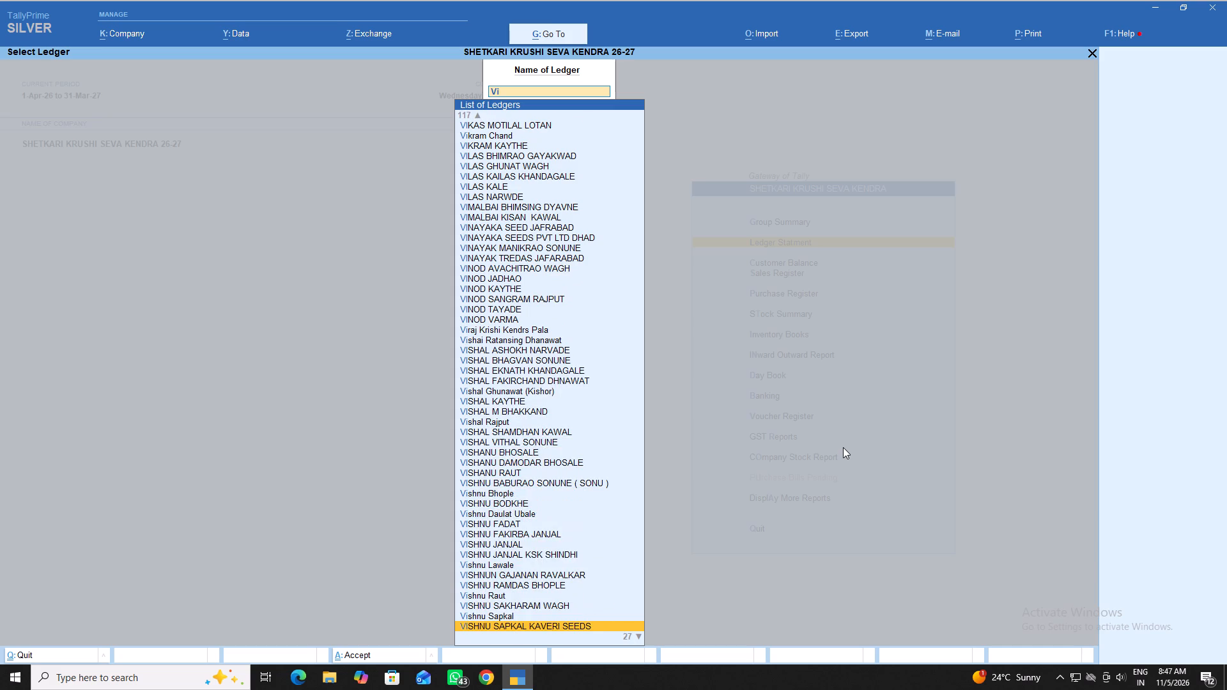
key("Down")
key("Down")
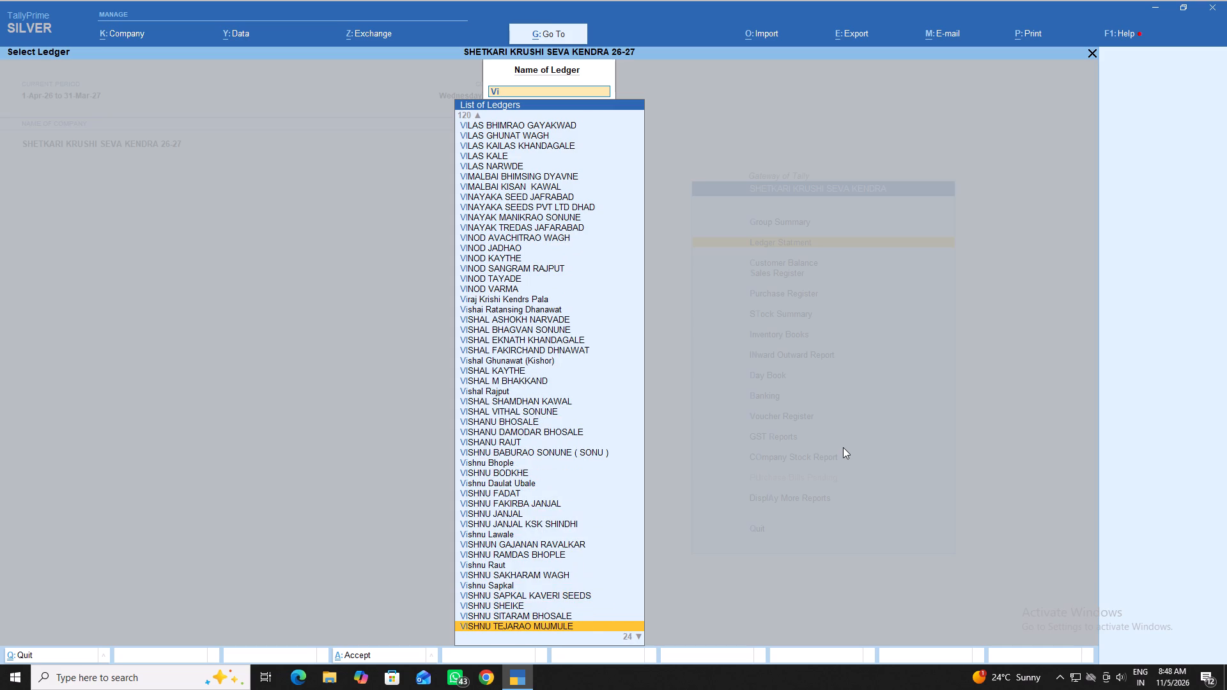
key("Down")
key("Up")
key("Return")
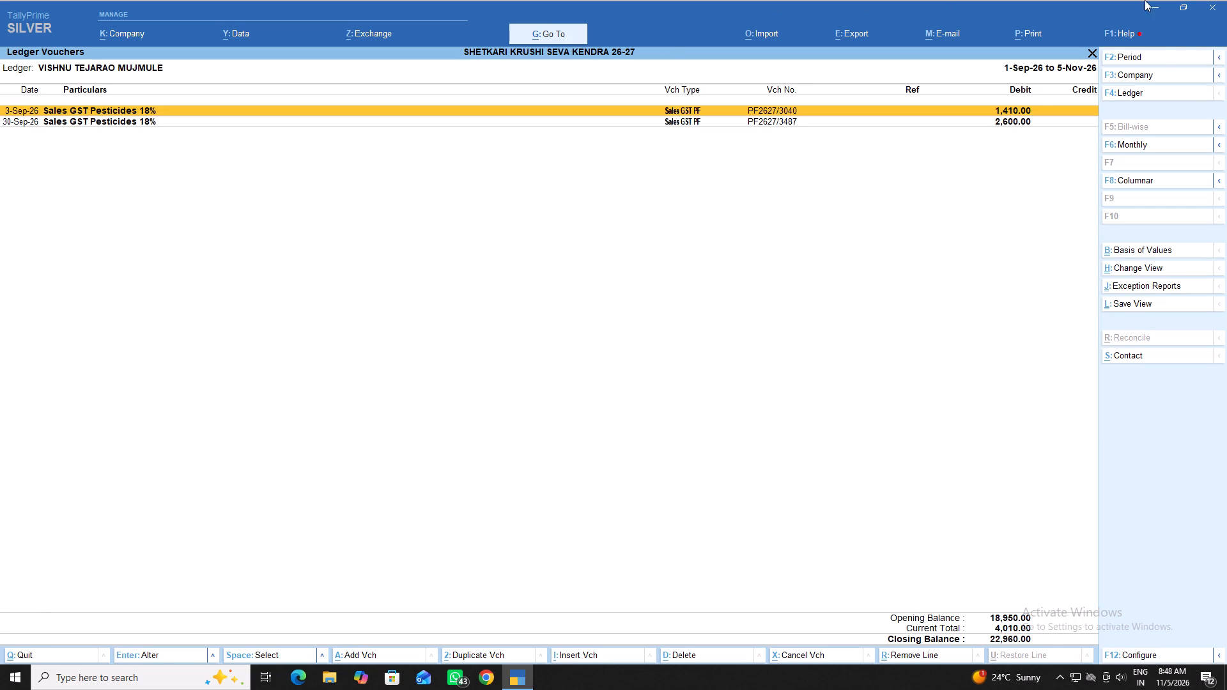
Change the customer's ledger period to run from 1-Apr-26 to 5-Nov-26.
left_click(1157, 56)
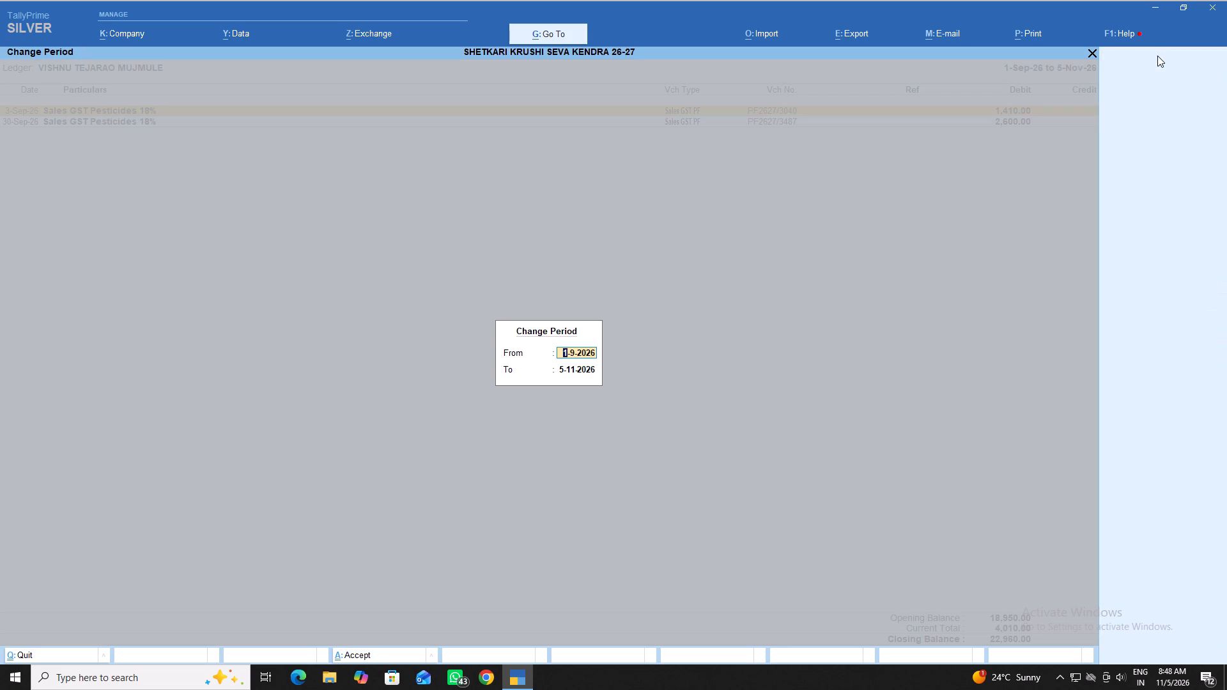
key("space")
key("Return")
key("space")
key("Return")
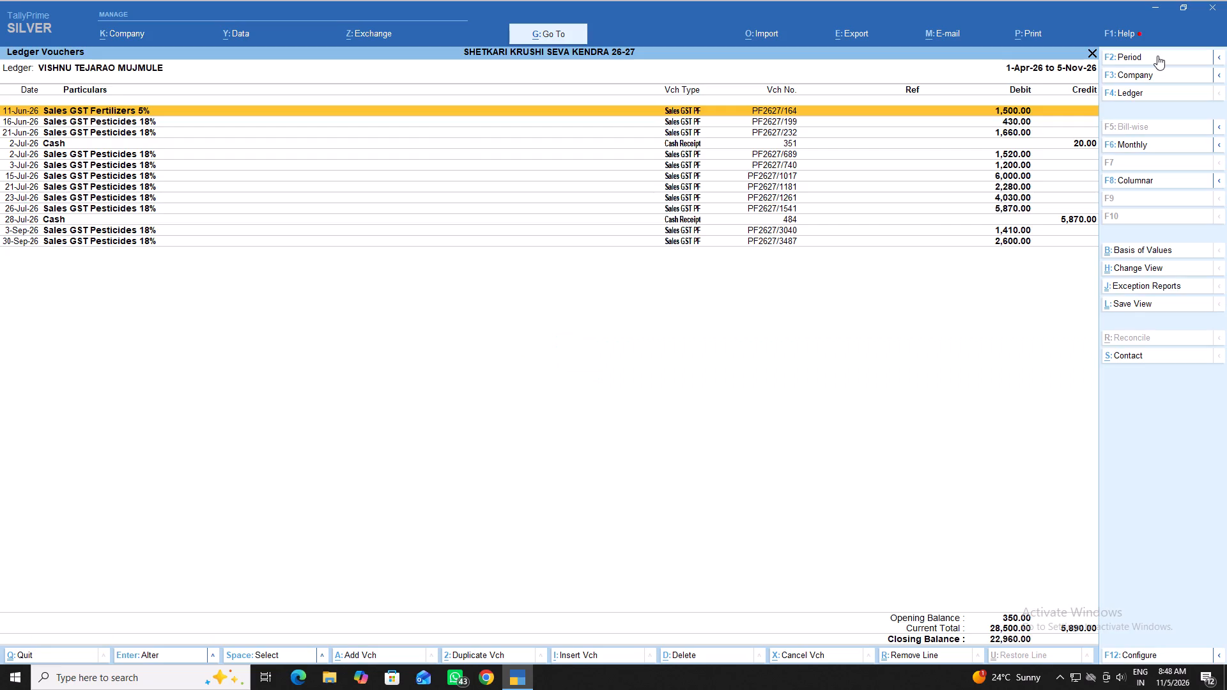
Examine the items and rates in the customer's June sales vouchers PF2627/164 and PF2627/232.
key("Return")
key("Escape")
key("Escape")
key("Escape")
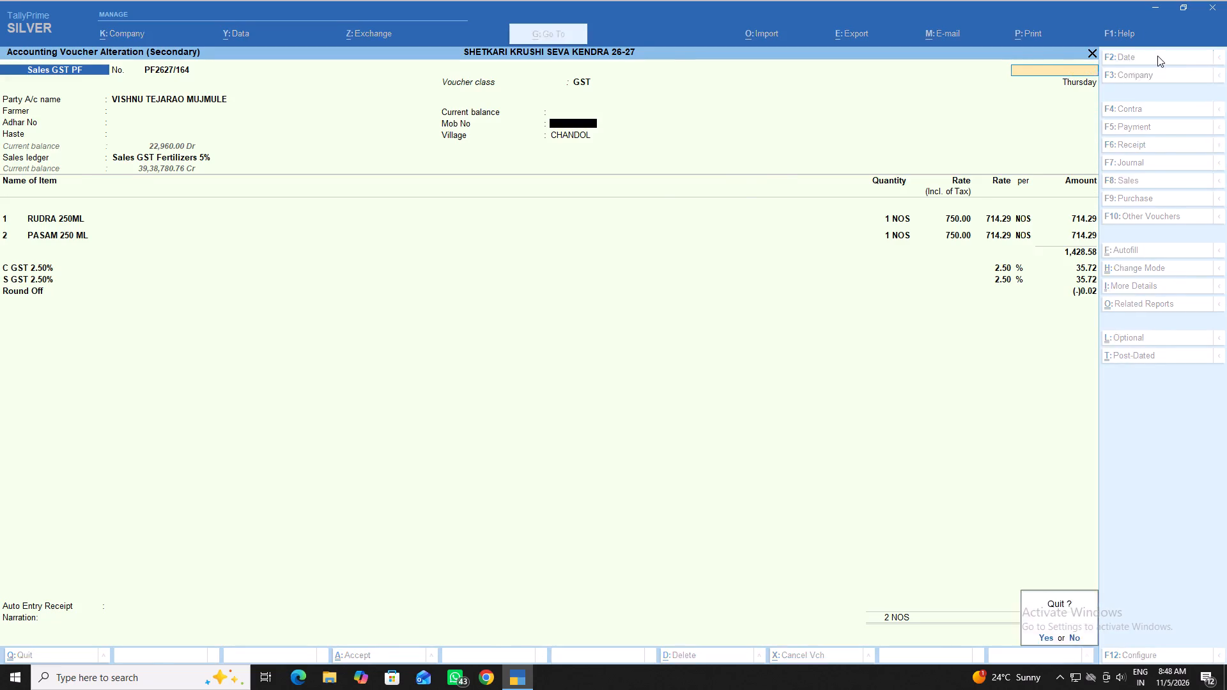
key("Down")
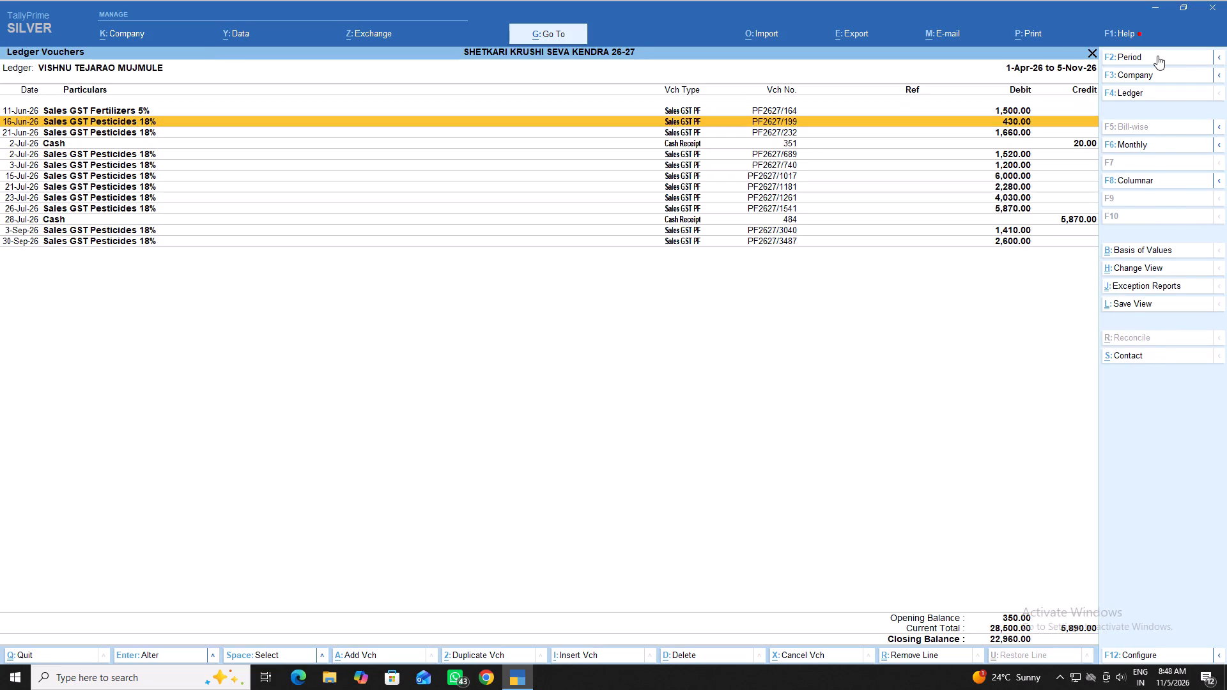
key("Down")
key("Return")
key("Escape")
key("Escape")
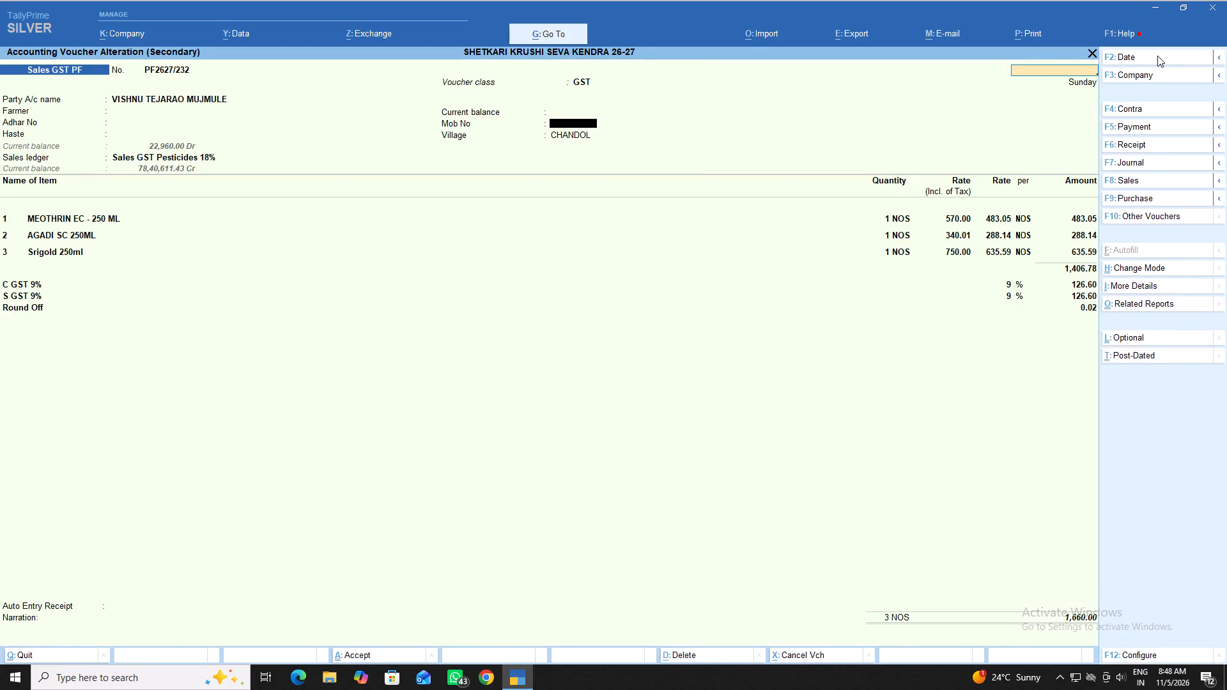
key("Escape")
key("Return")
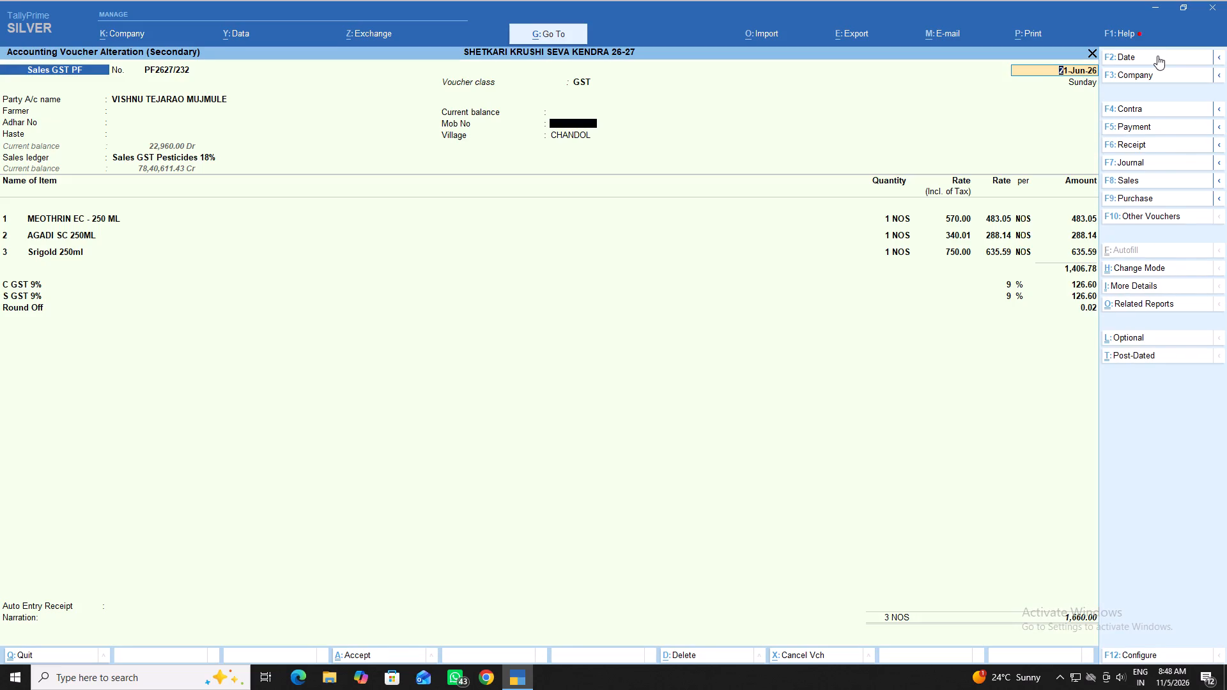
key("Escape")
key("Escape")
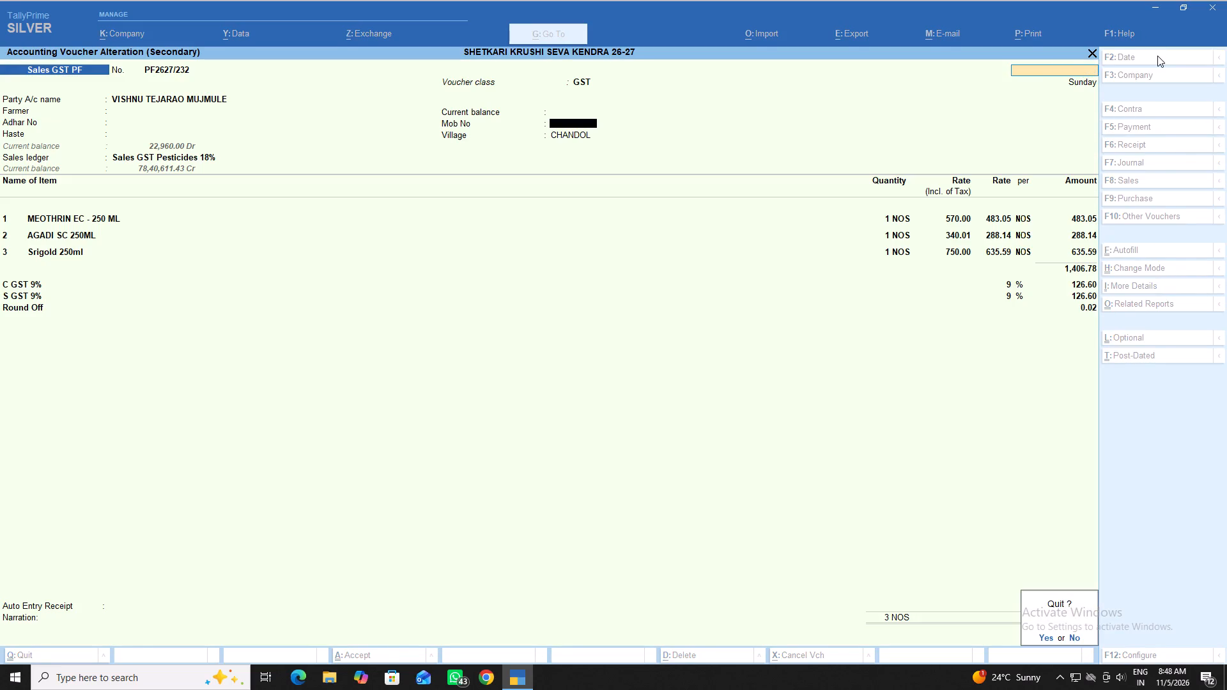
key("Escape")
Examine the items and rates in the July sales vouchers PF2627/1017 and PF2627/1181.
key("Down")
key("Down")
key("Down")
key("Down")
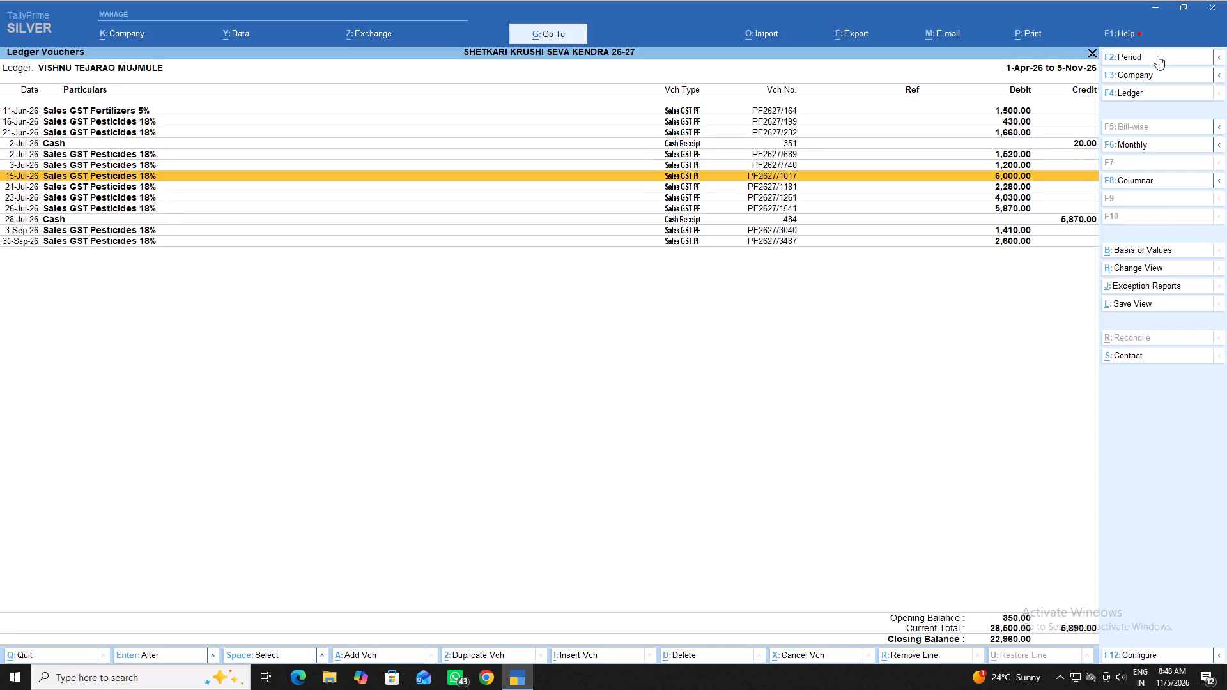
key("Return")
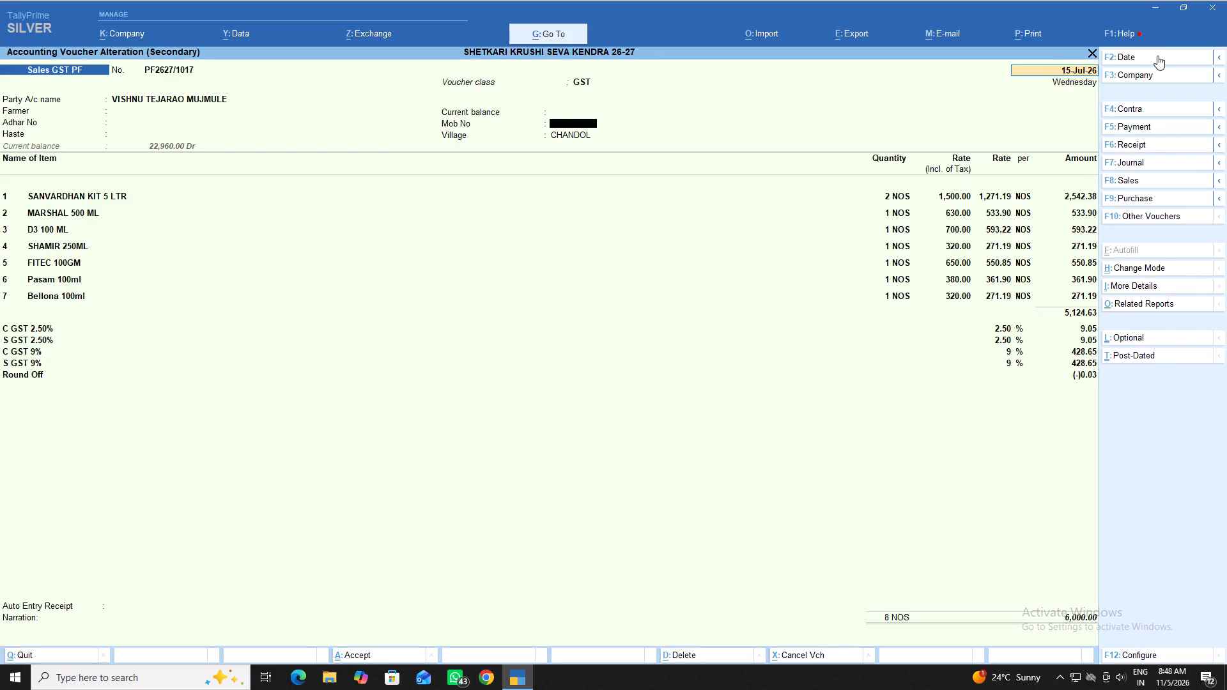
key("Escape")
key("Escape")
key("Escape")
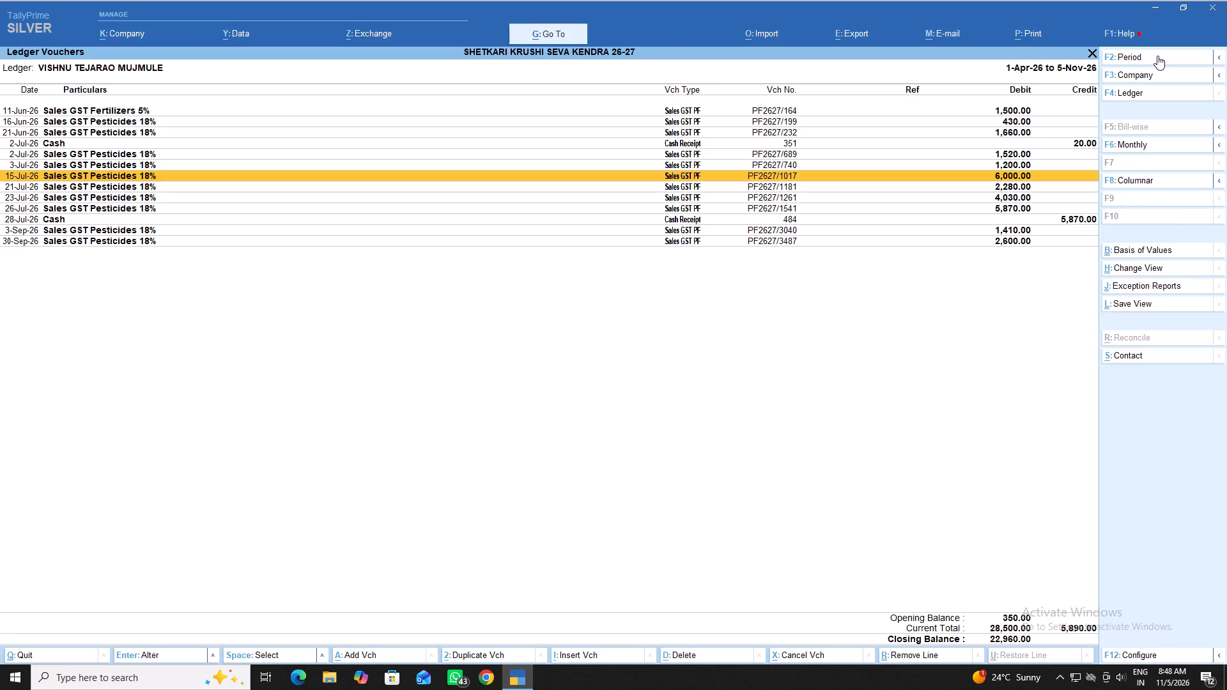
key("Down")
key("Return")
key("Escape")
key("Escape")
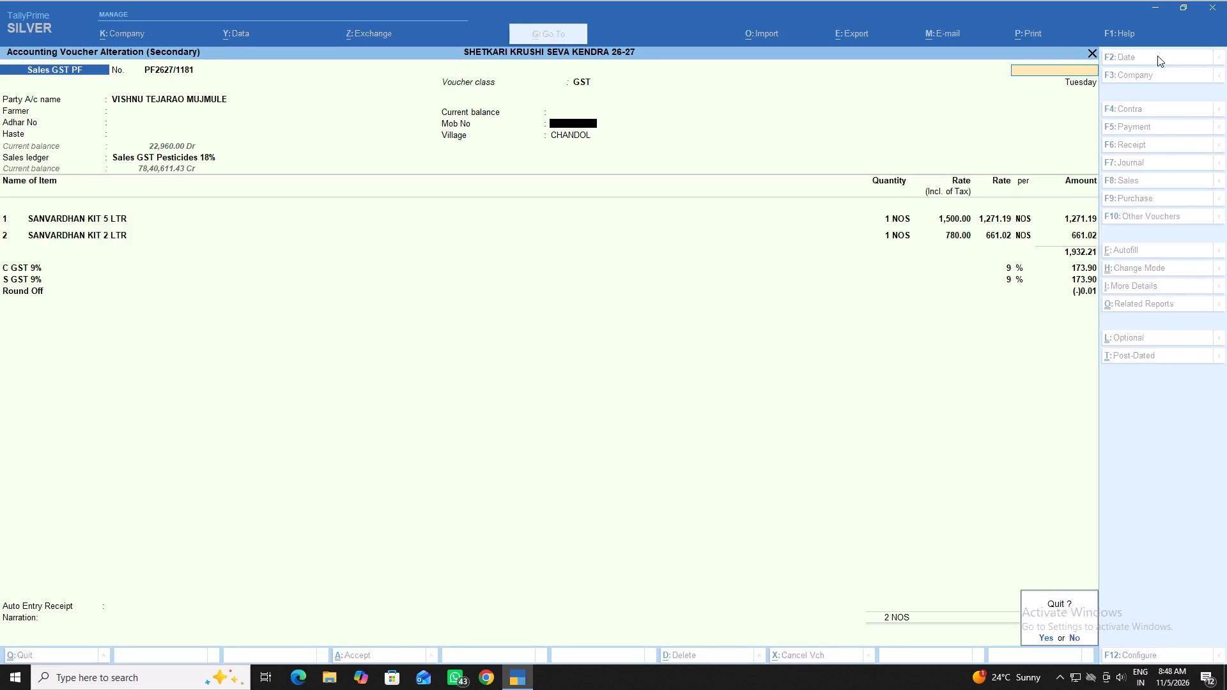
key("Escape")
Examine the items and rates in the July sales vouchers PF2627/1261 and PF2627/1541.
key("Down")
key("Return")
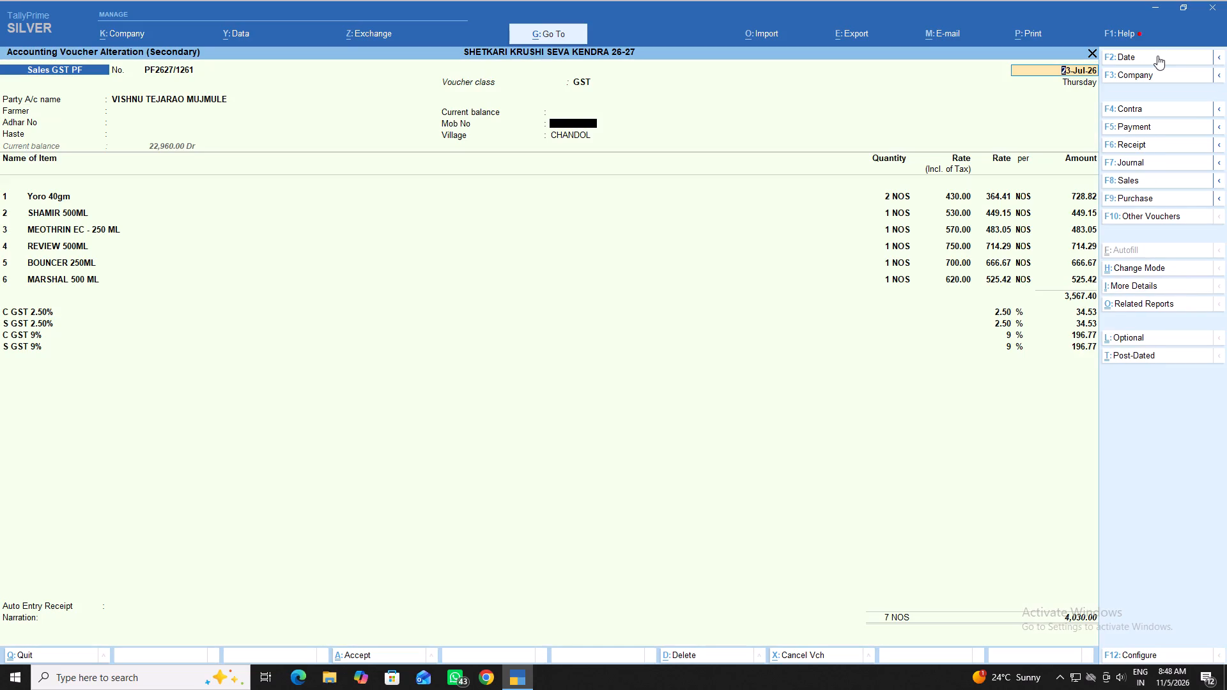
key("Escape")
key("Escape")
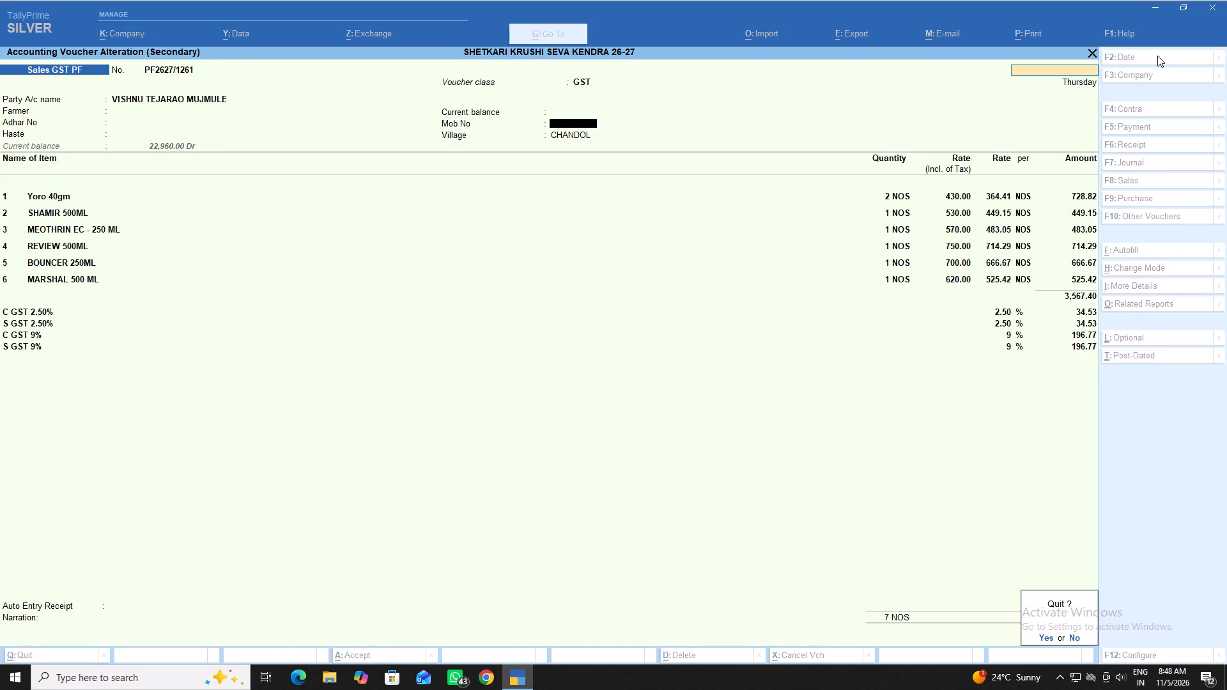
key("Escape")
key("Down")
key("Return")
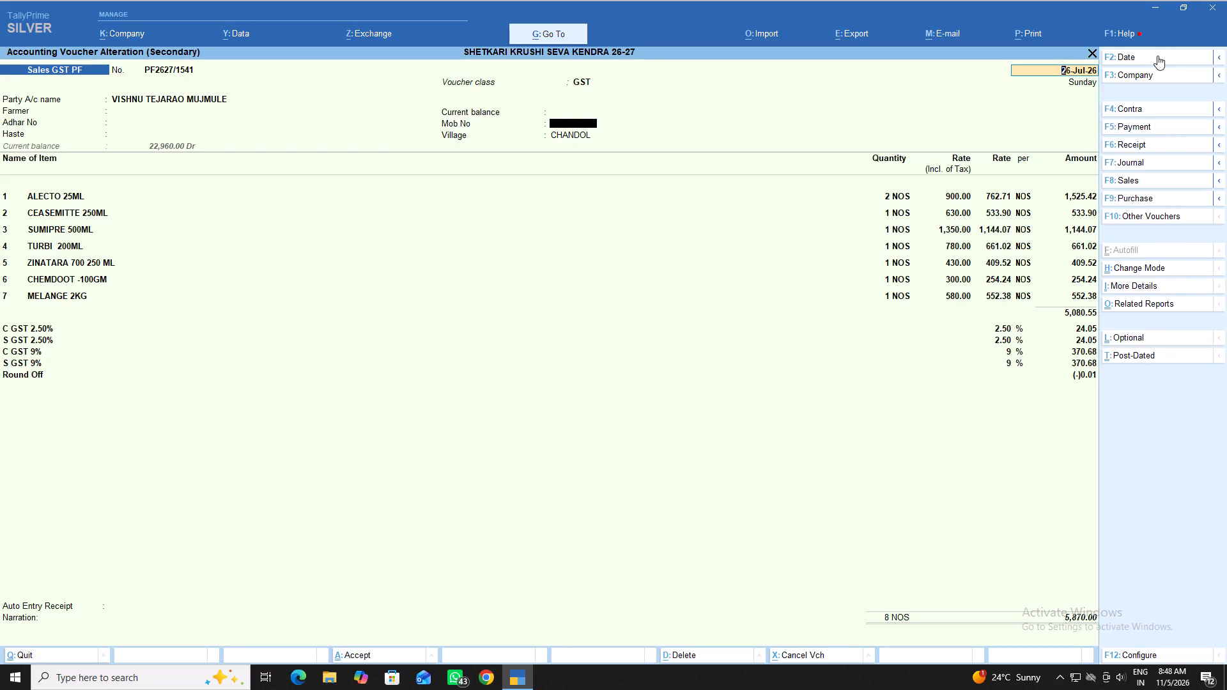
key("Escape")
key("Escape")
key("Escape")
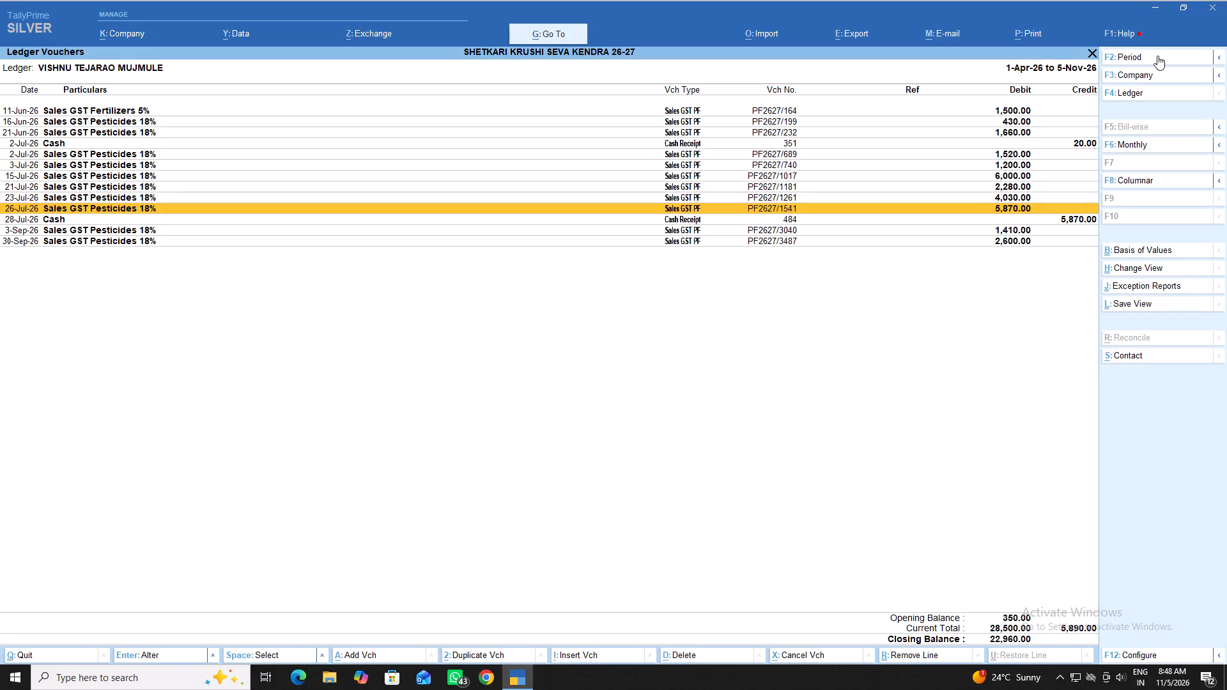
Examine the items in the September sales vouchers PF2627/3040 and PF2627/3487, and return to the reports list.
key("Down")
key("Down")
key("Return")
key("Escape")
key("Escape")
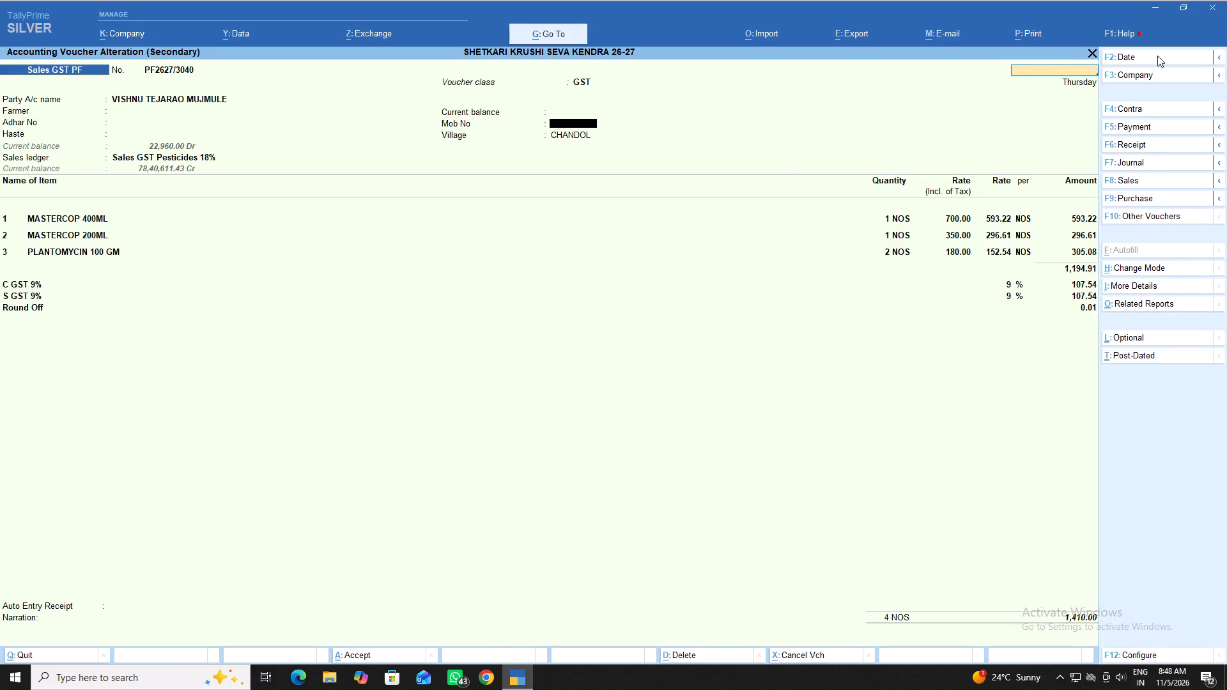
key("Escape")
key("Down")
key("Return")
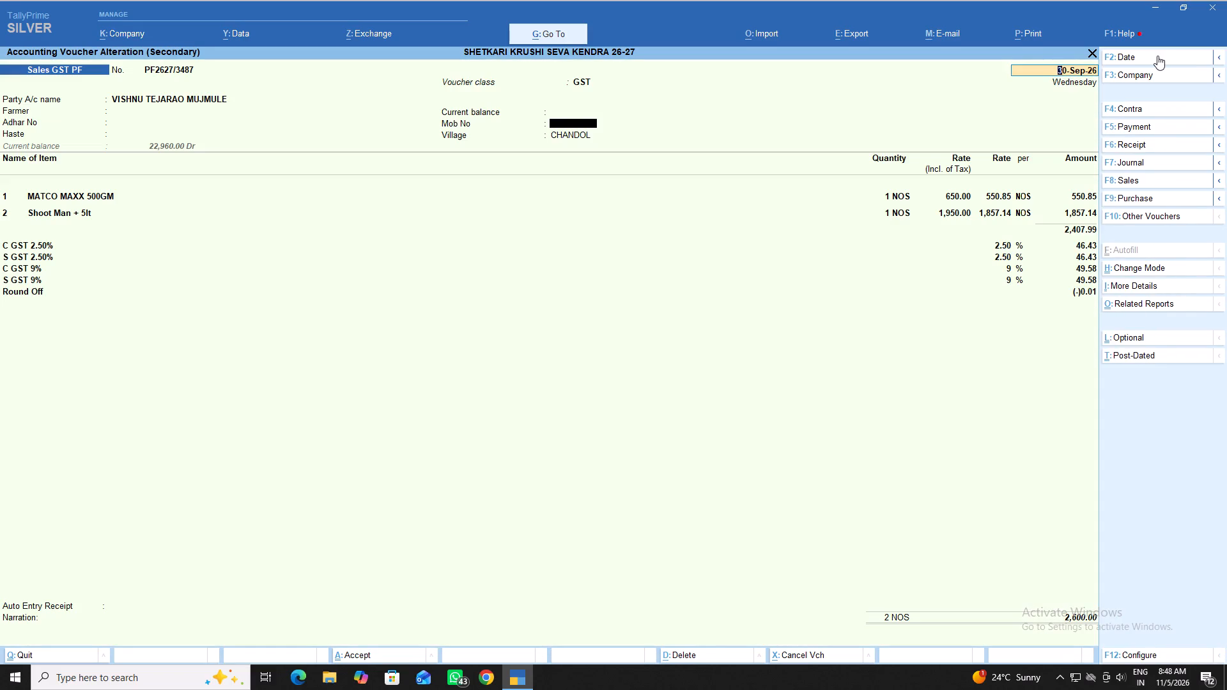
key("Escape")
key("Escape")
key("Escape")
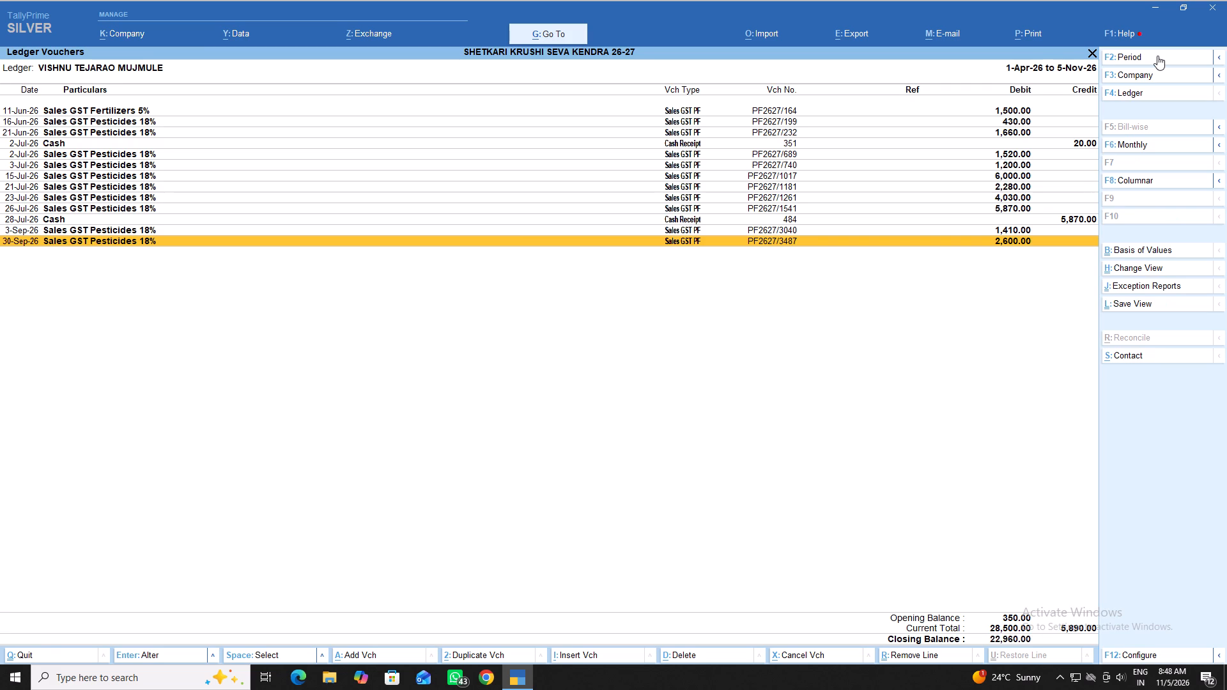
key("Escape")
key("Escape")
key("Escape")
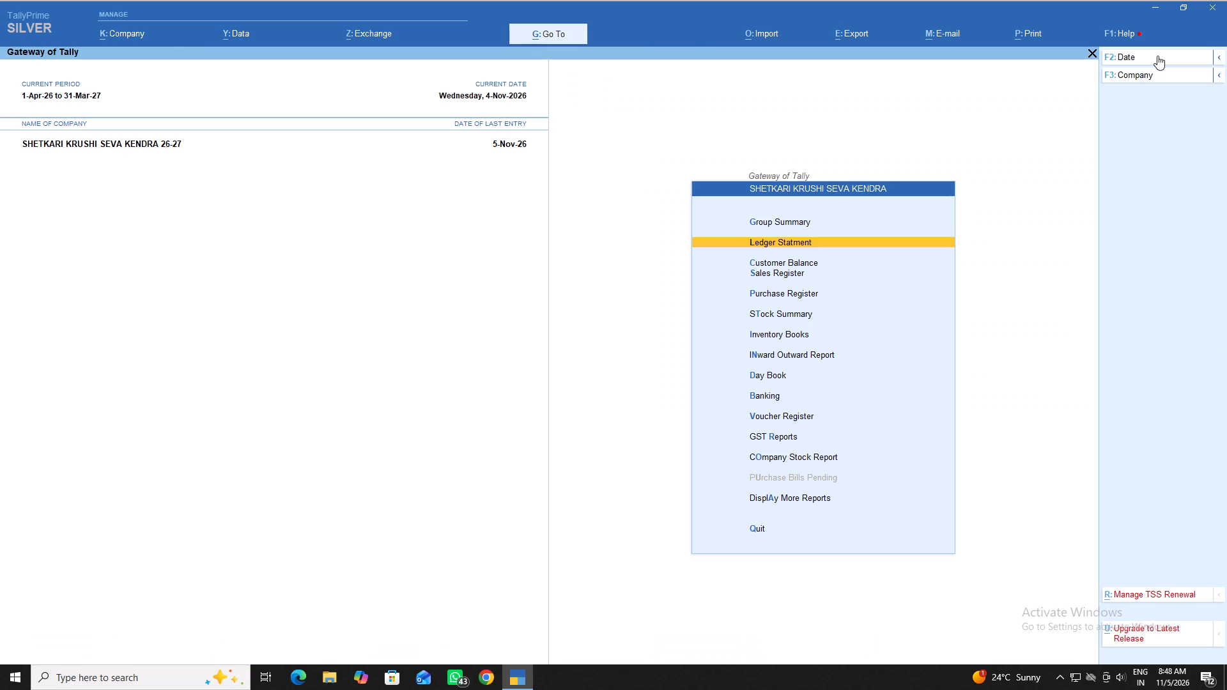
Start a new Sales GST PF voucher dated 5-Nov-26 with voucher class GST.
key("Escape")
key("Up")
key("Up")
key("Up")
key("Up")
key("Up")
key("Up")
key("Up")
key("Up")
key("Up")
key("Up")
key("Up")
key("Up")
key("Up")
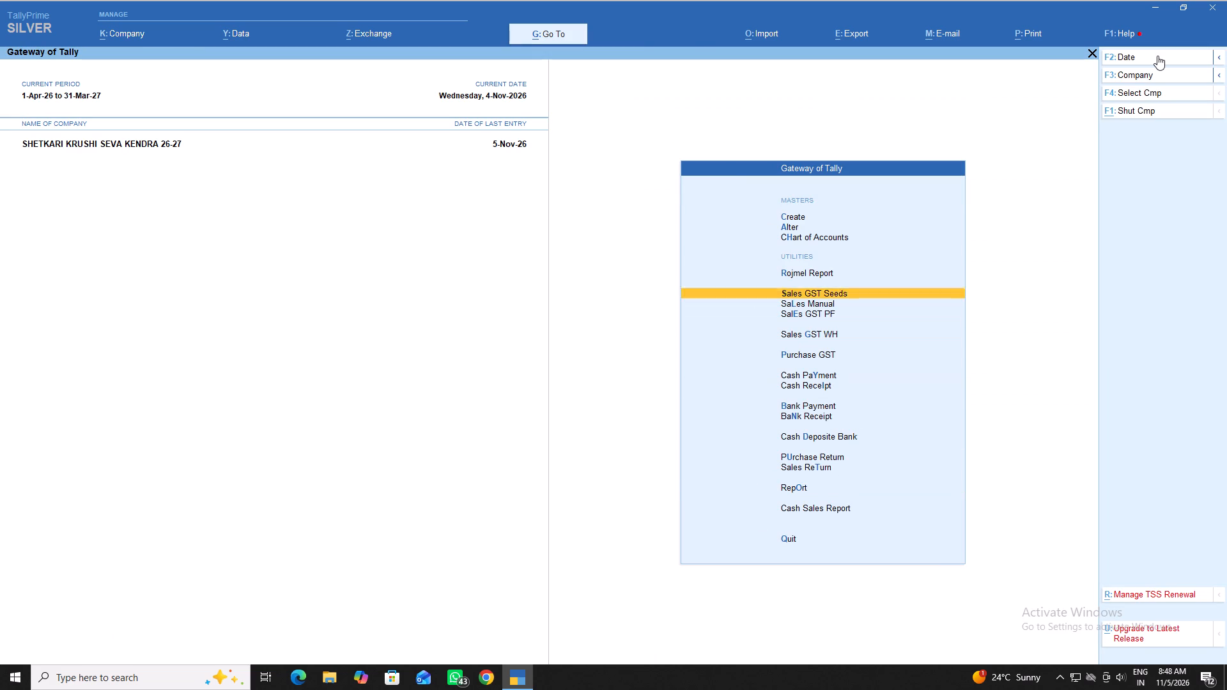
key("Down")
key("Down")
key("Down")
key("Return")
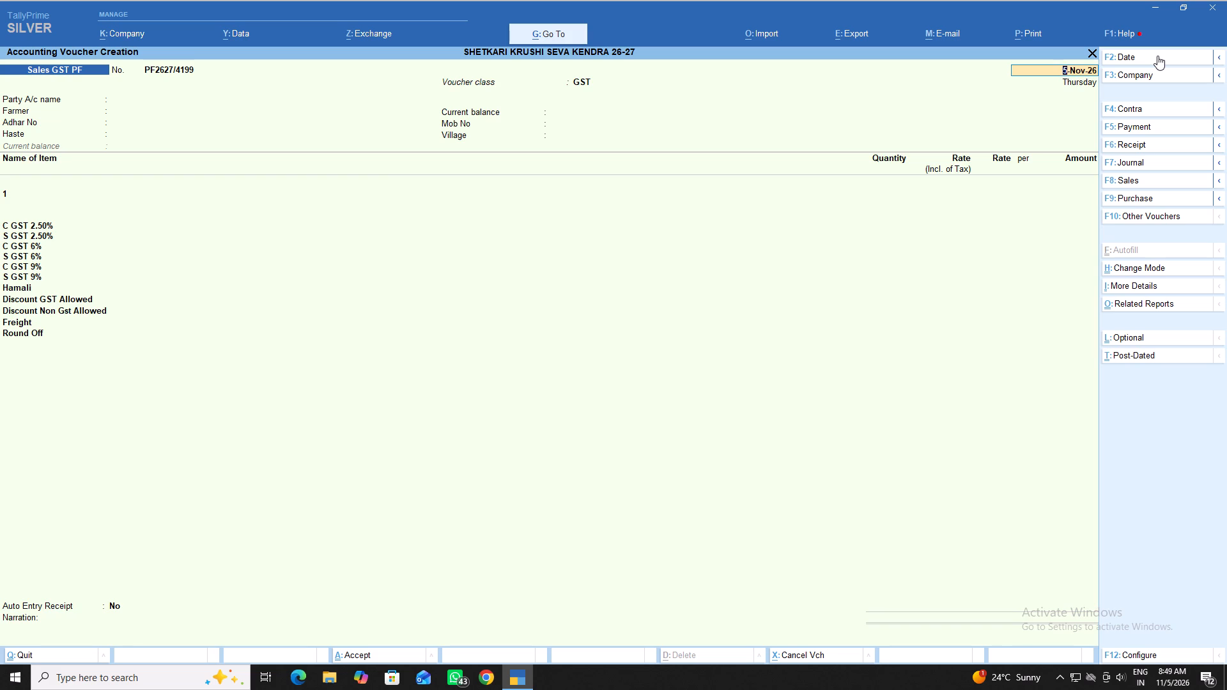
key("Return")
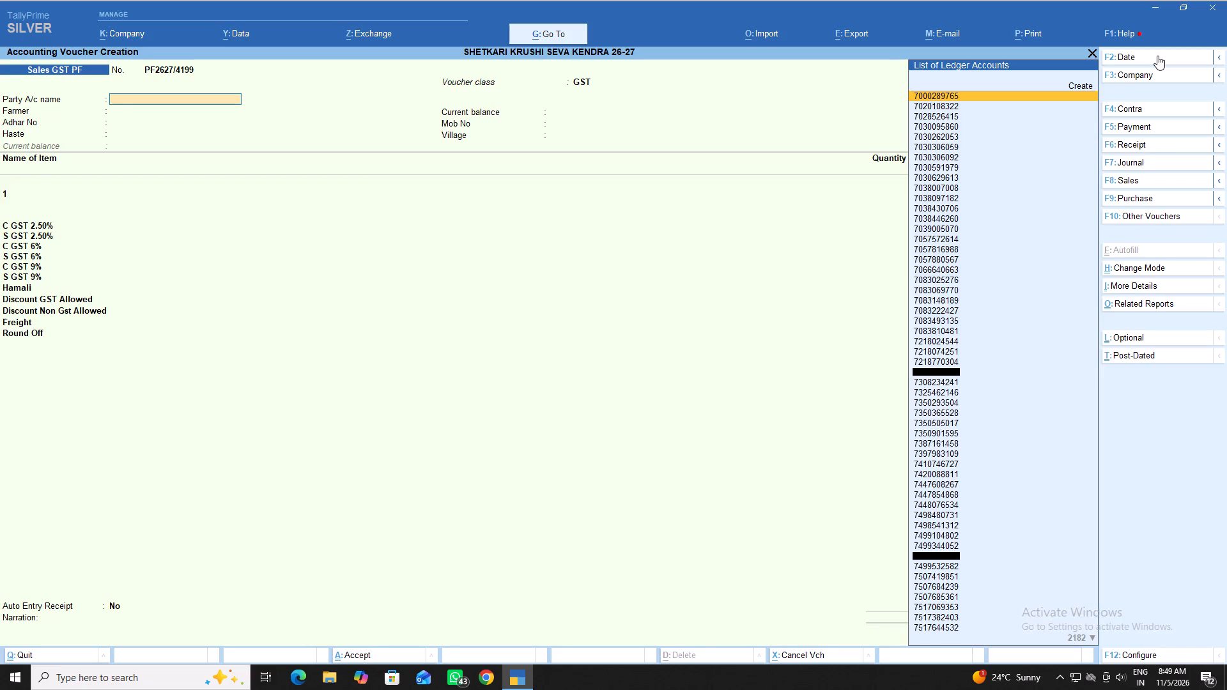
Set the voucher's party account to the customer from Chandol and accept the filled-in farmer, mobile and village details.
type("vi")
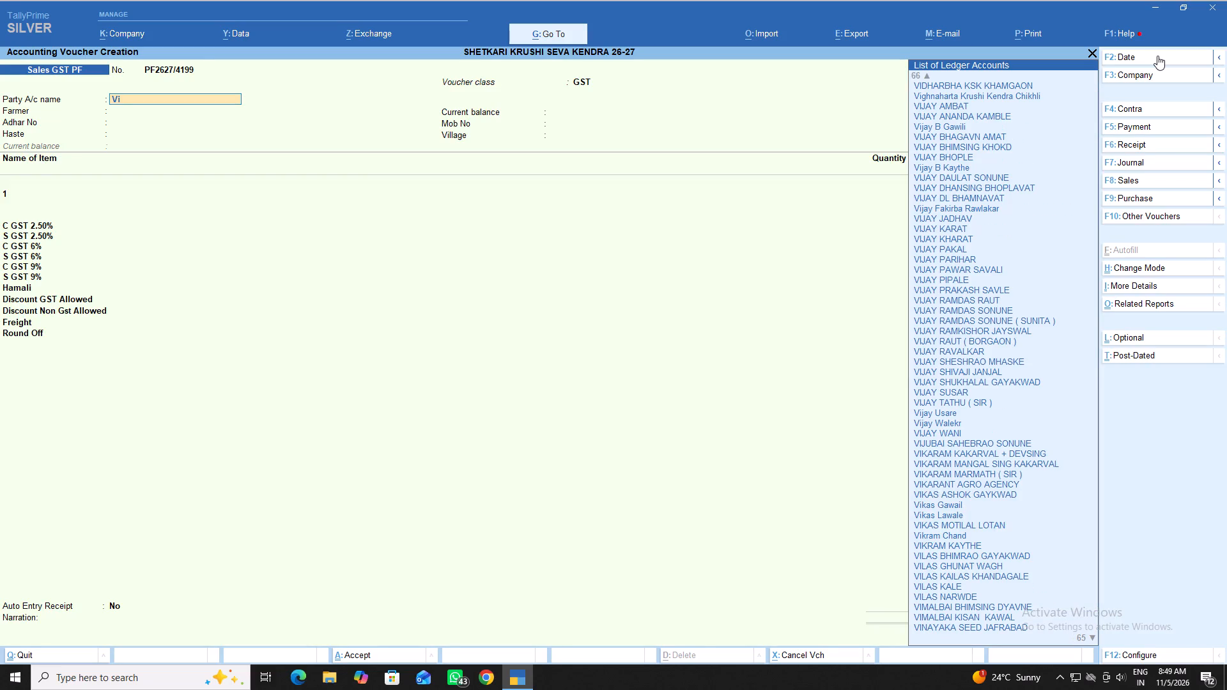
key("Down")
key("Down")
key("Down")
key("Down")
key("Down")
key("Down")
key("Down")
key("Down")
key("Down")
key("Down")
key("Down")
key("Down")
key("Down")
key("Down")
key("Down")
key("Down")
key("Down")
key("Down")
key("Down")
key("Down")
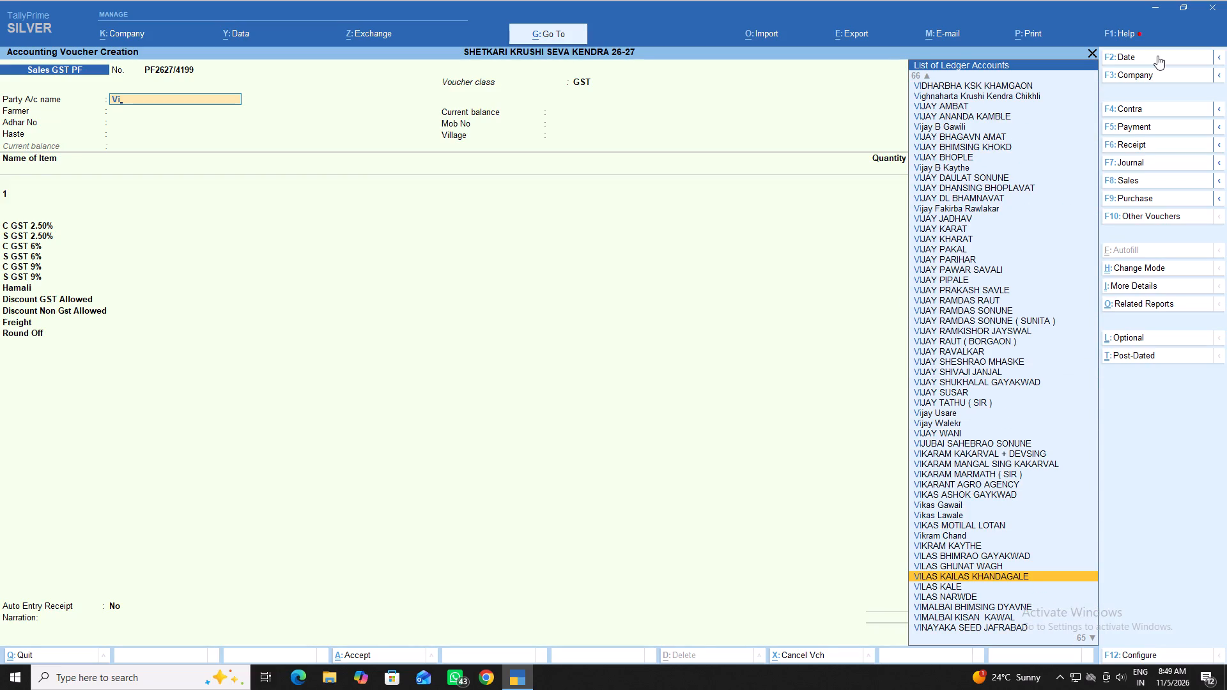
key("Down")
key("Down")
key("Down")
key("Down")
key("Down")
key("Down")
key("Down")
key("Down")
key("Down")
key("Down")
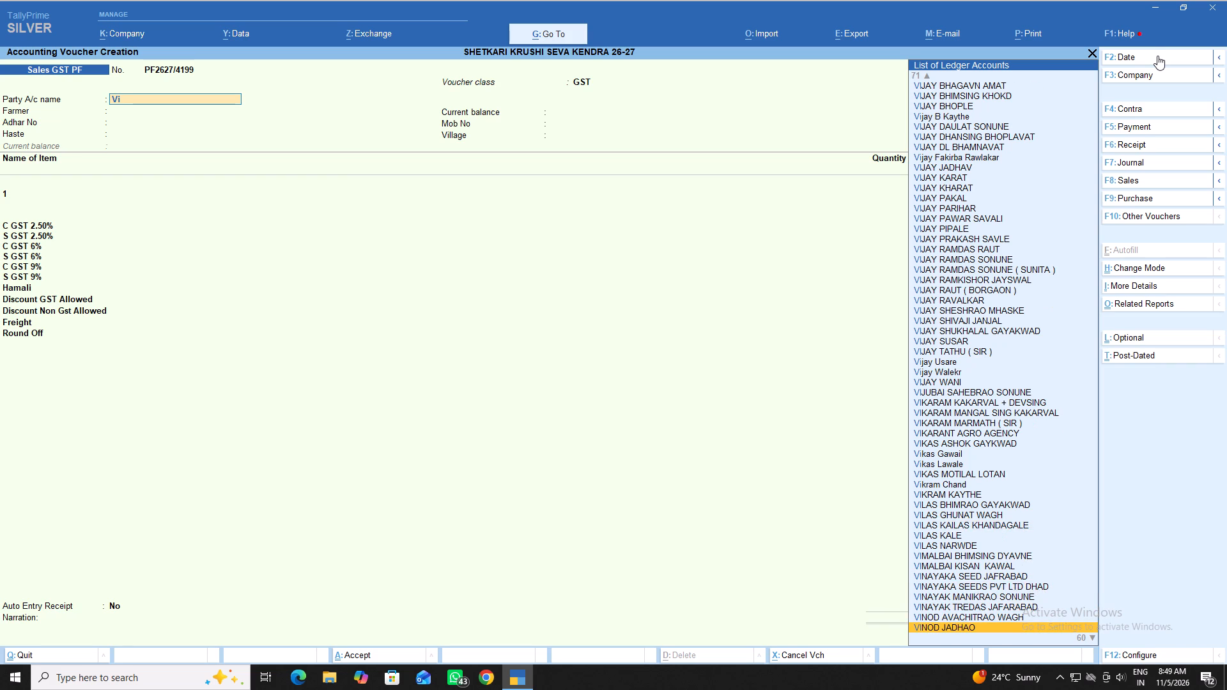
key("Down")
key("Down")
key("Down")
key("Down")
key("Down")
key("Down")
key("Down")
key("Down")
key("Down")
key("Down")
key("Down")
key("Down")
key("Down")
key("Down")
key("Down")
key("Down")
key("Down")
key("Down")
key("Down")
key("Down")
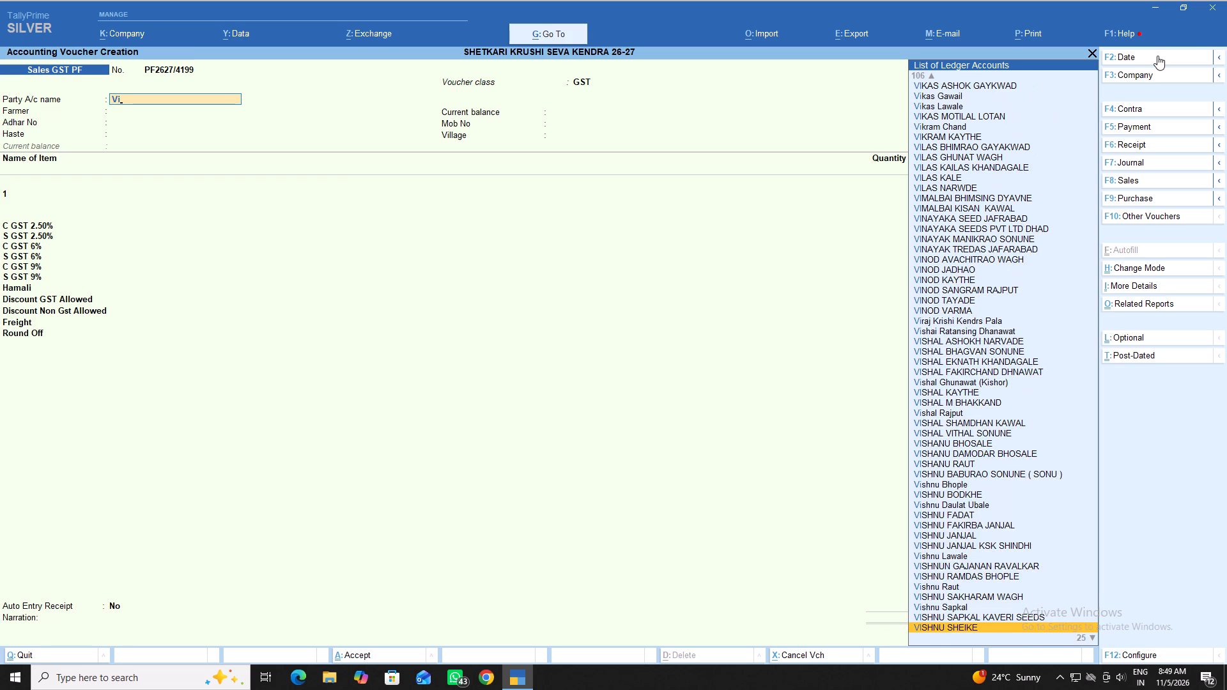
key("Down")
key("Down")
key("Down")
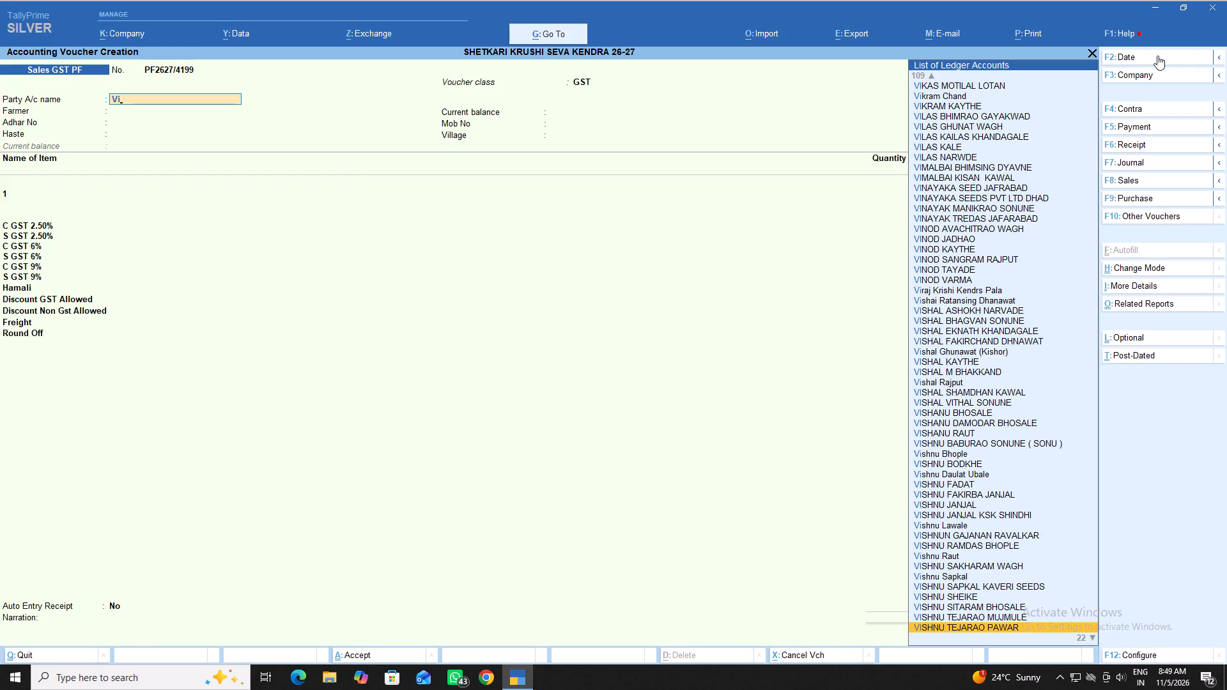
key("Up")
key("Return")
key("Return")
key("Return")
key("Return")
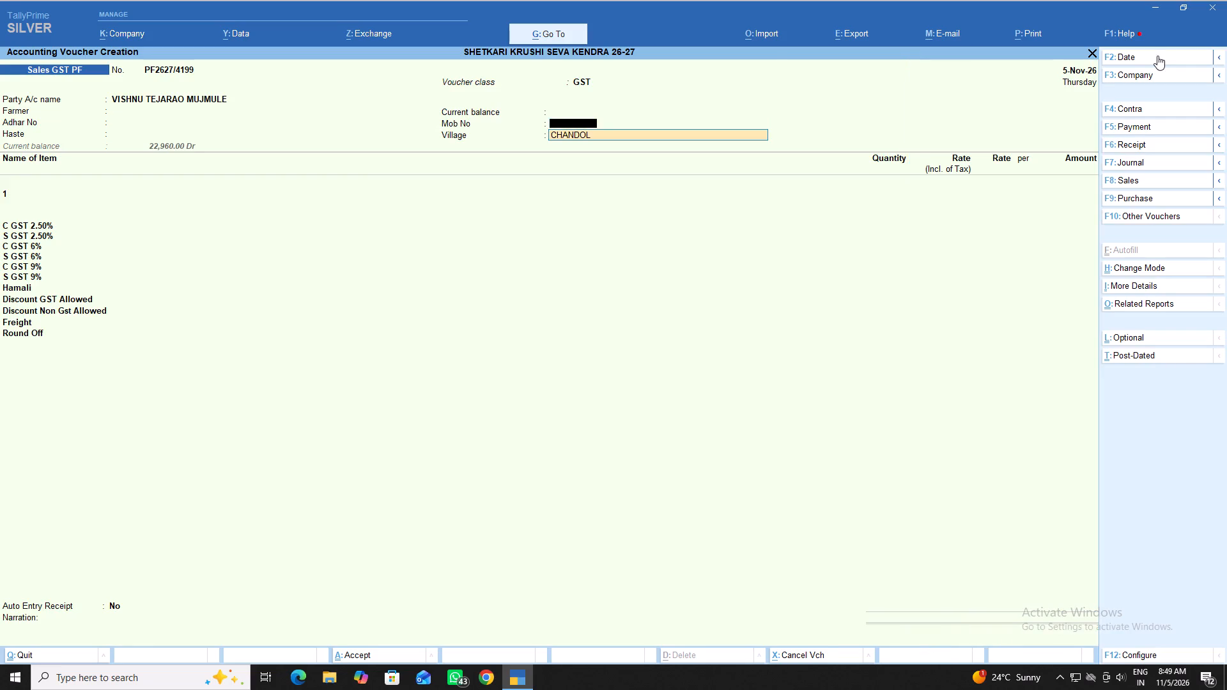
key("Return")
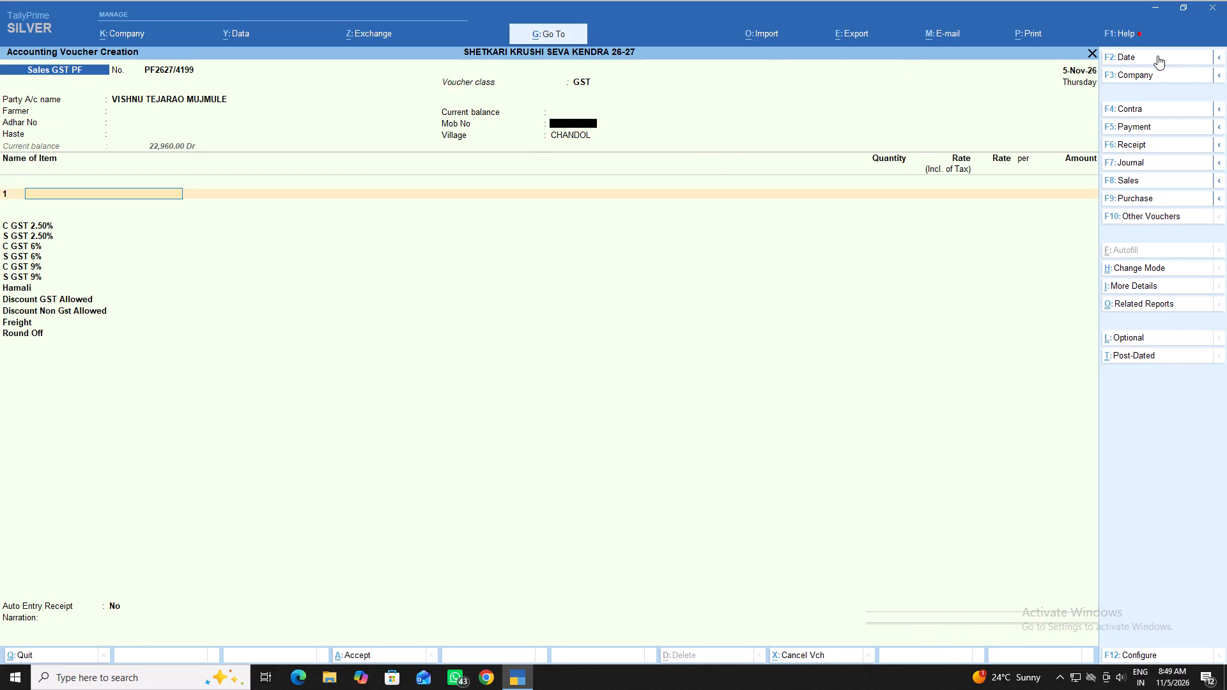
Add 1 NOS of DANITOL EC 500ML from batch VDTL608092 at a tax-inclusive rate of 520.
type("da")
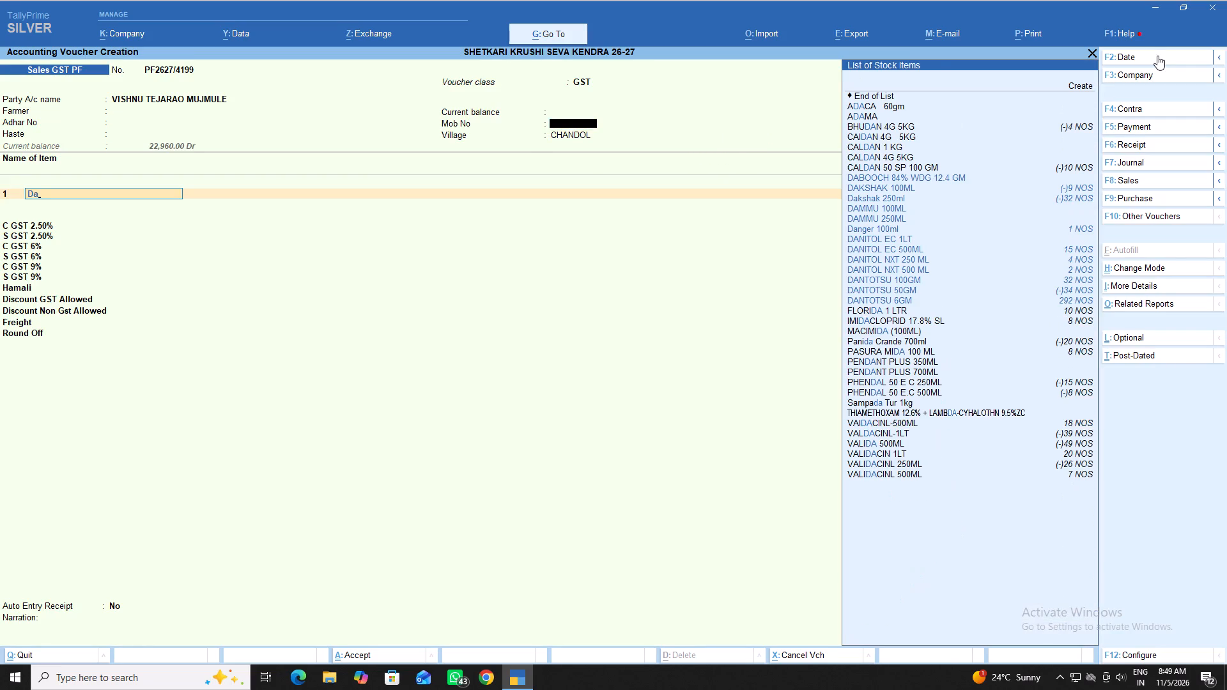
type("ni")
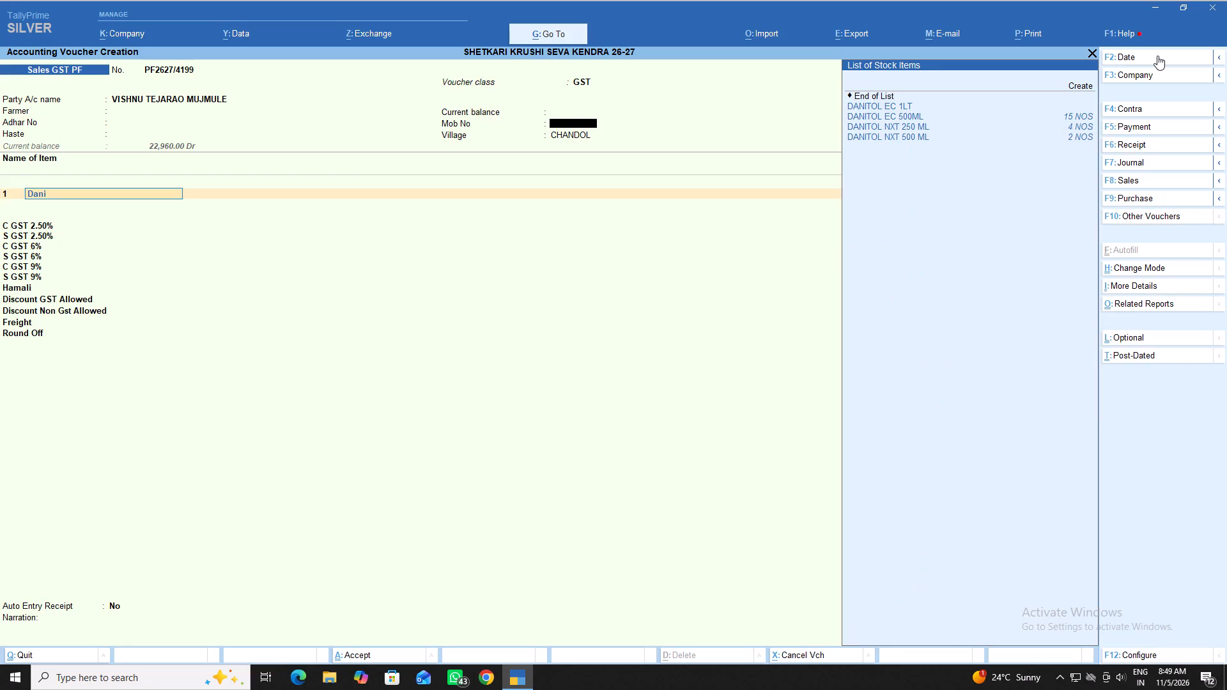
key("Down")
key("Down")
key("Return")
key("Return")
key("1")
key("Return")
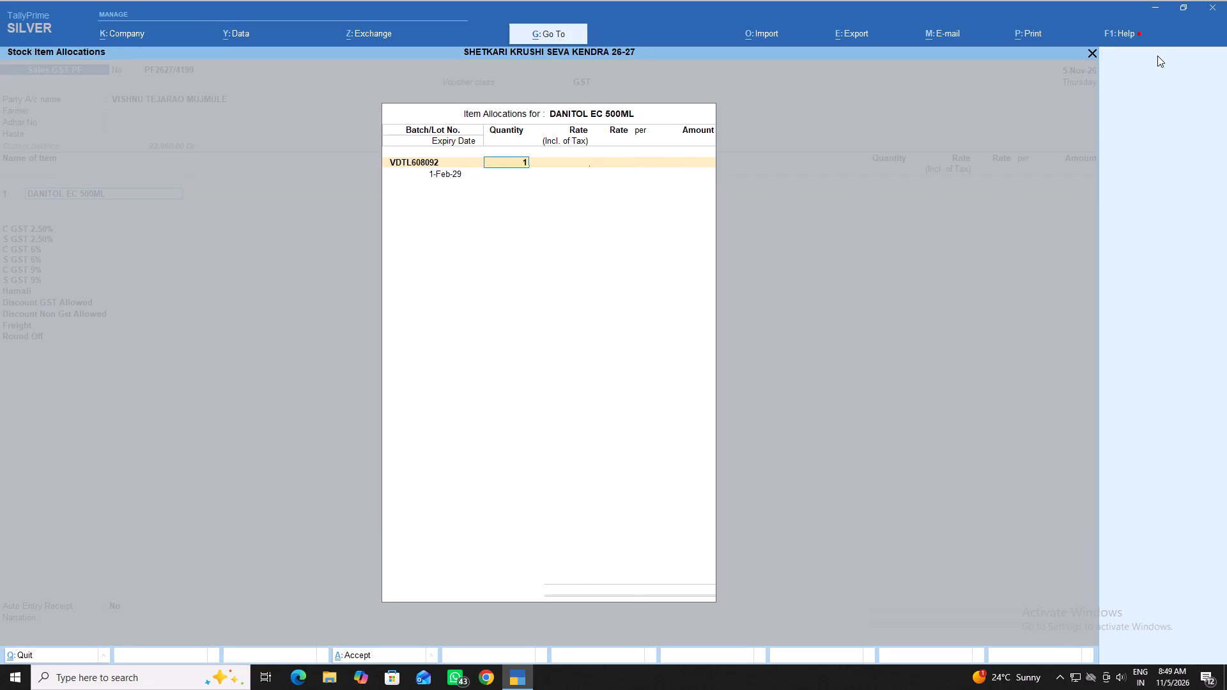
key("5")
type("20")
key("Return")
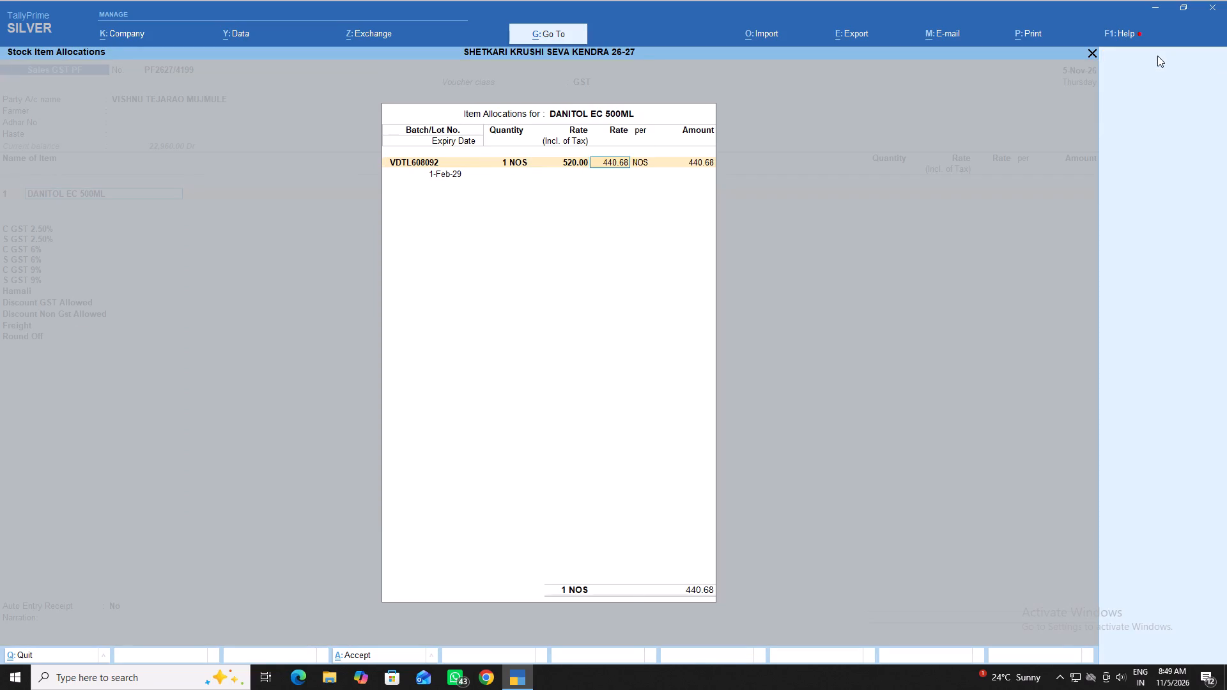
key("Return")
key("Return")
key("Return")
key("Return")
key("Return")
key("Return")
key("Return")
Add 1 NOS of Actiwet-100ml from batch AW/11/2025 at a tax-inclusive rate of 150.
key("a")
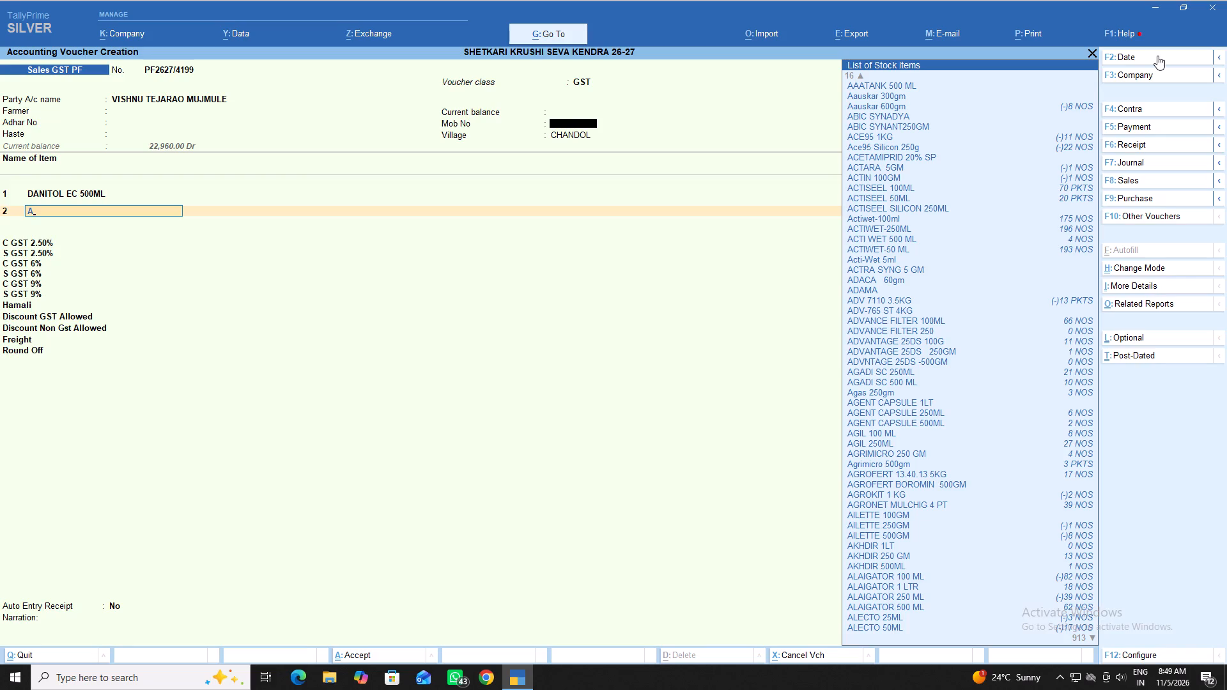
key("Down")
key("Down")
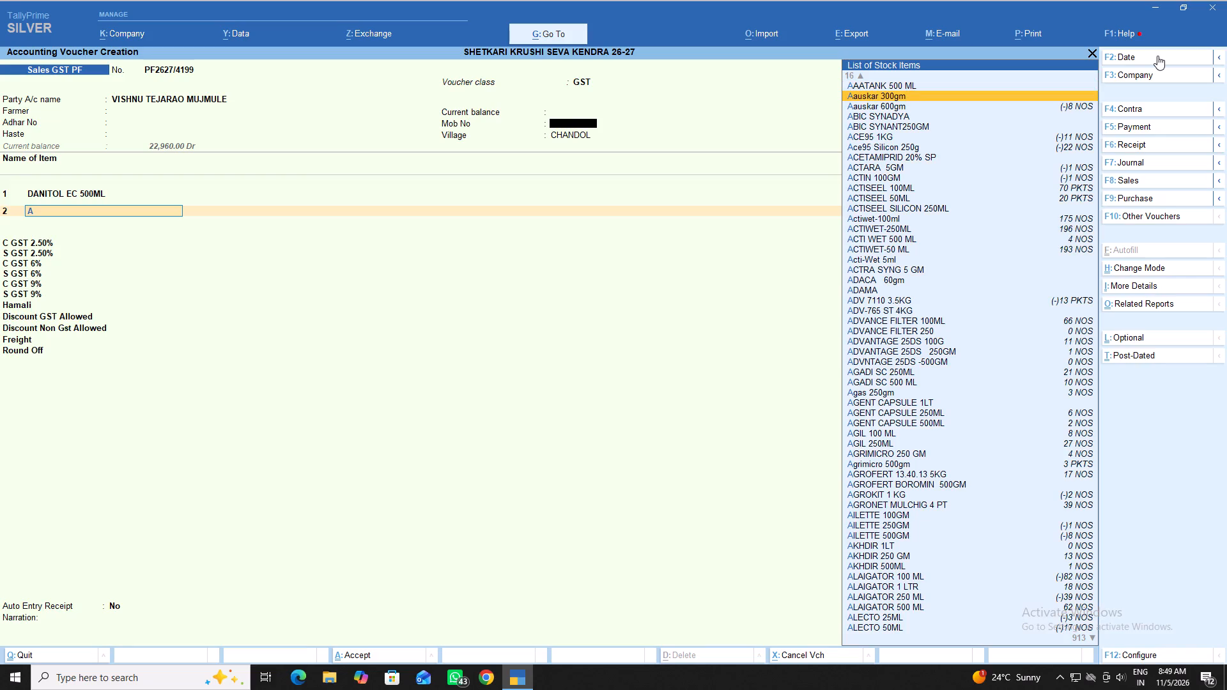
key("Down")
key("Down")
key("Down")
key("Down")
key("Down")
key("Down")
key("Down")
key("Down")
key("Down")
key("Down")
key("Down")
key("Down")
key("Down")
key("Down")
key("Up")
key("Up")
key("Return")
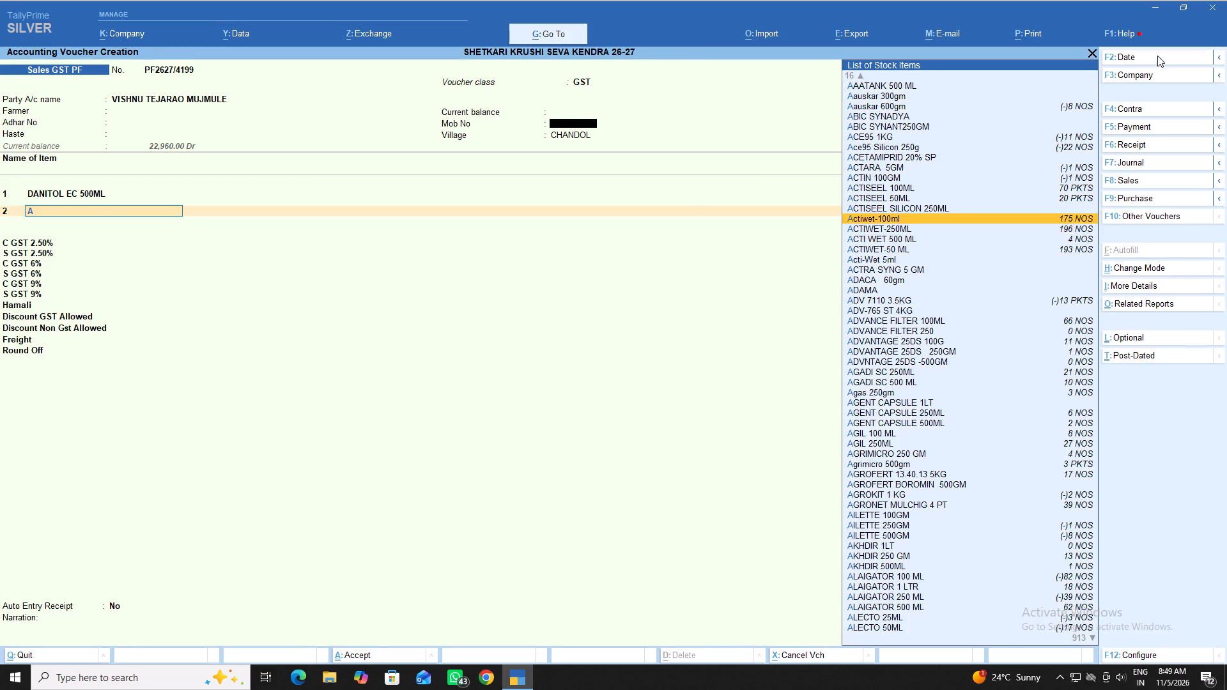
key("Down")
key("Down")
key("Return")
key("1")
key("Return")
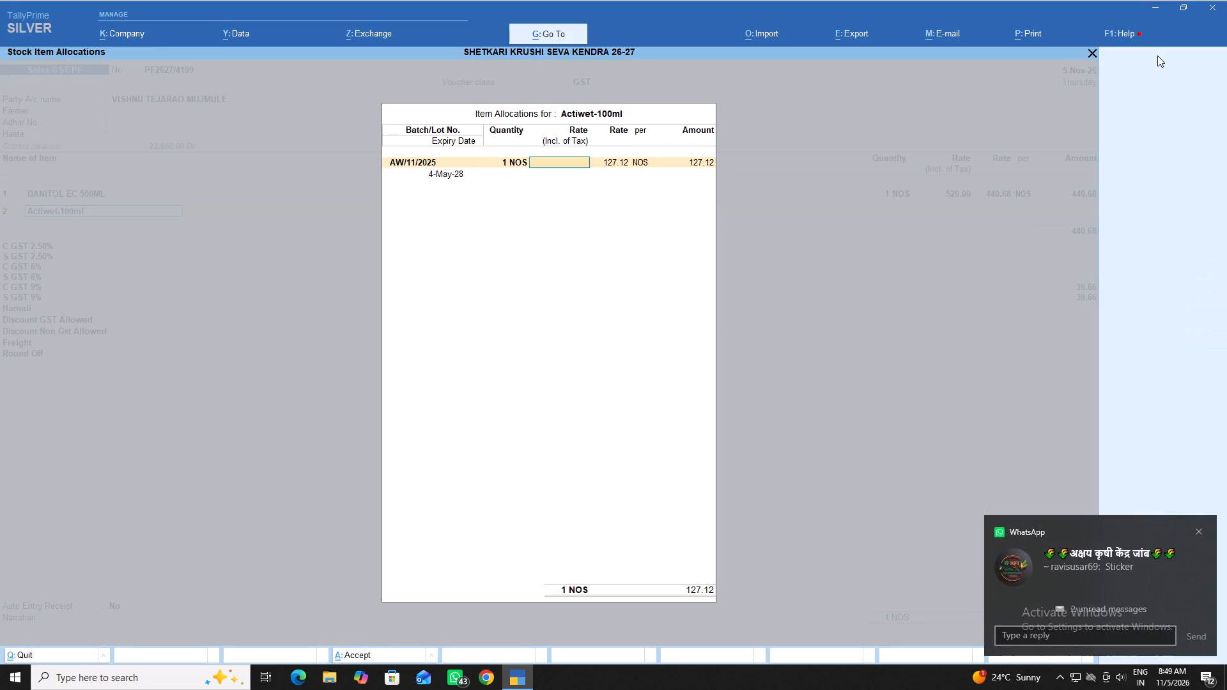
type("150")
key("Return")
key("Return")
key("Return")
key("Return")
key("Return")
key("Return")
key("Return")
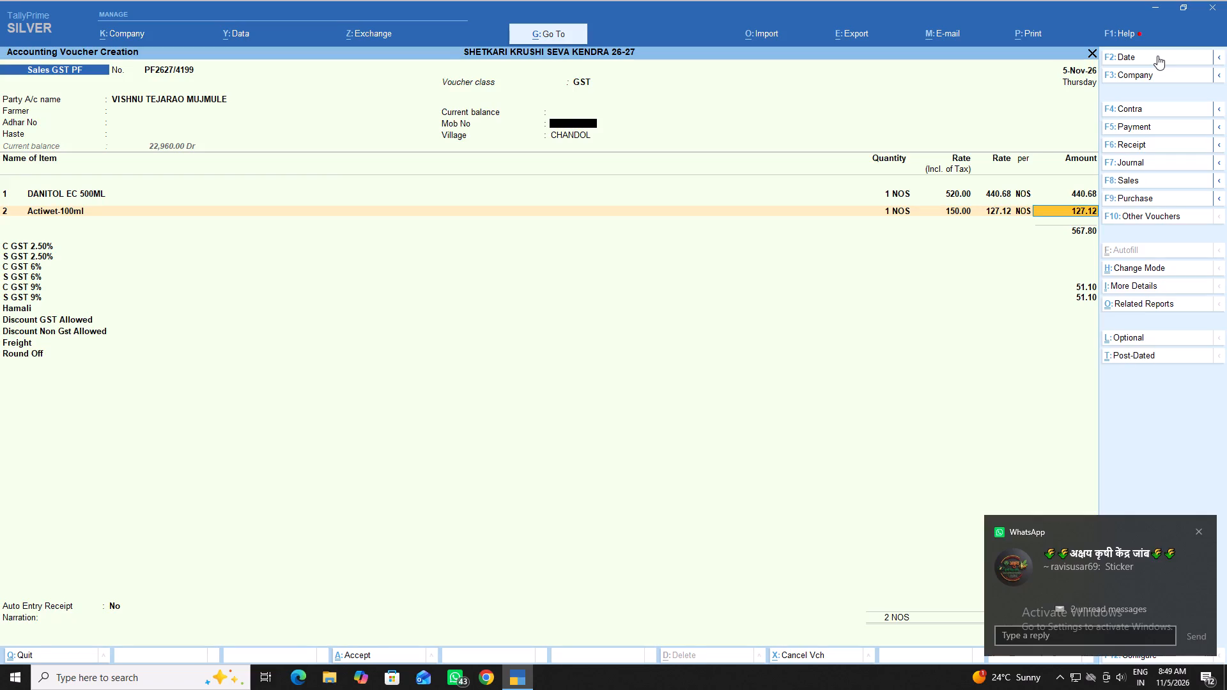
key("Return")
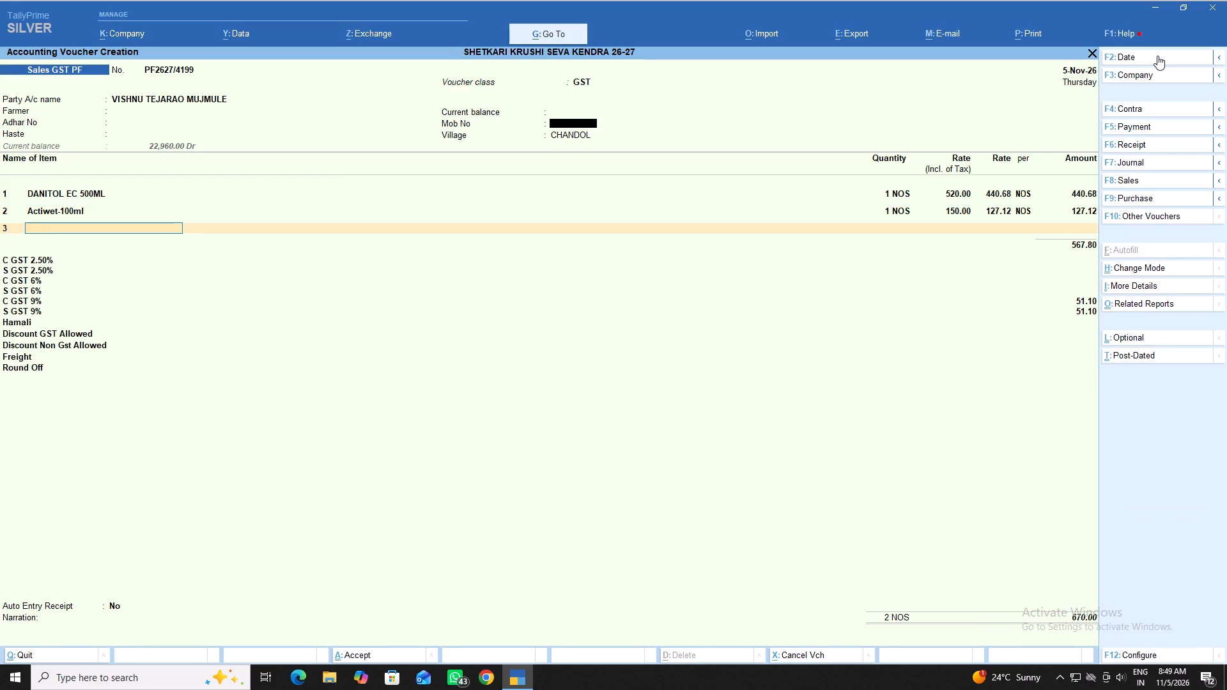
Add 1 NOS of Humiforce 98 800gm from batch 260919-01 at a tax-inclusive rate of 700.
type("hu")
type("mi")
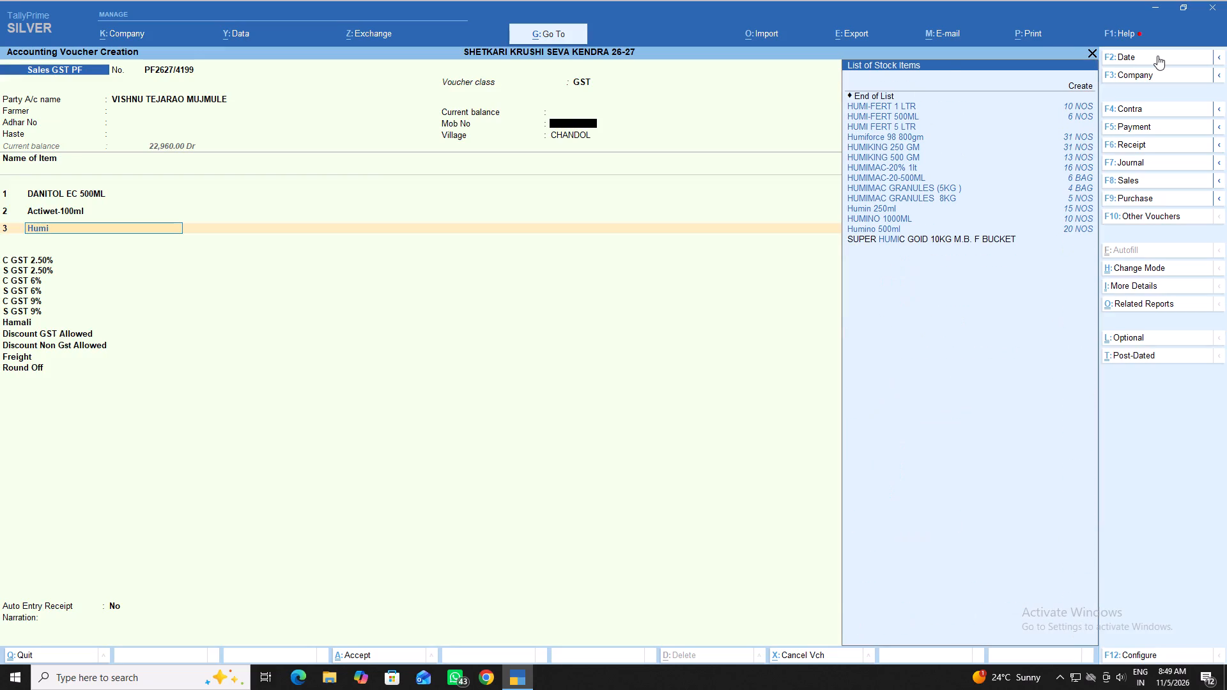
key("Down")
key("Down")
key("Down")
key("Down")
key("Return")
key("Return")
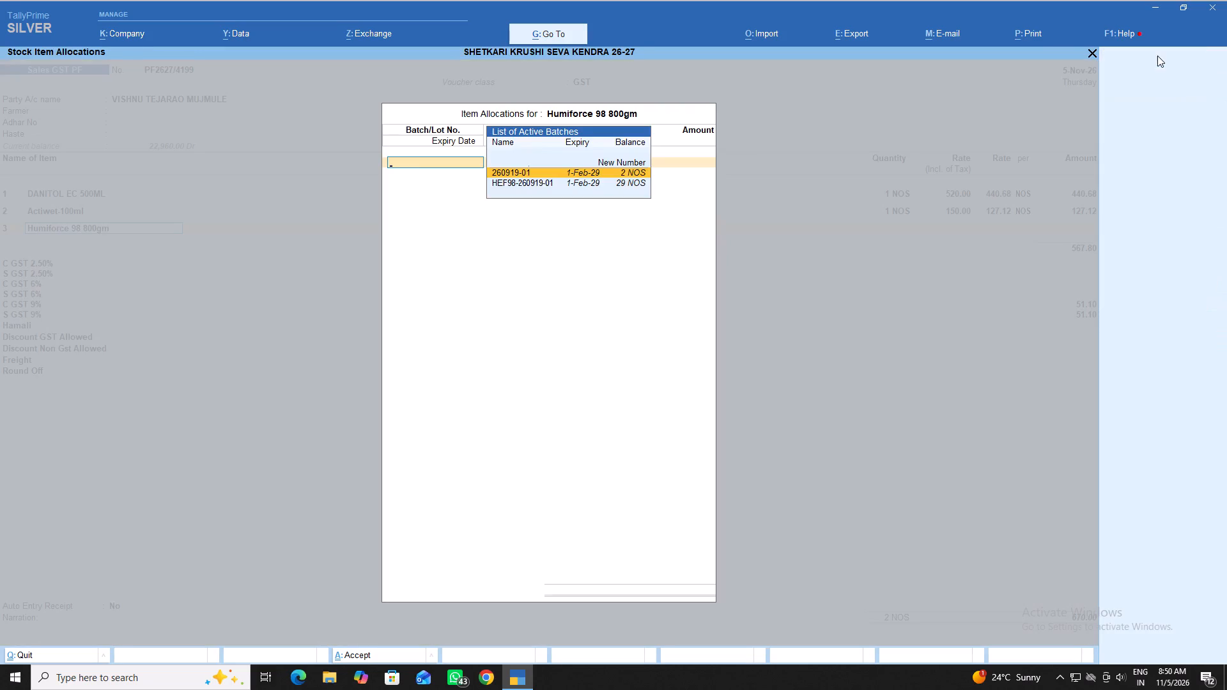
key("1")
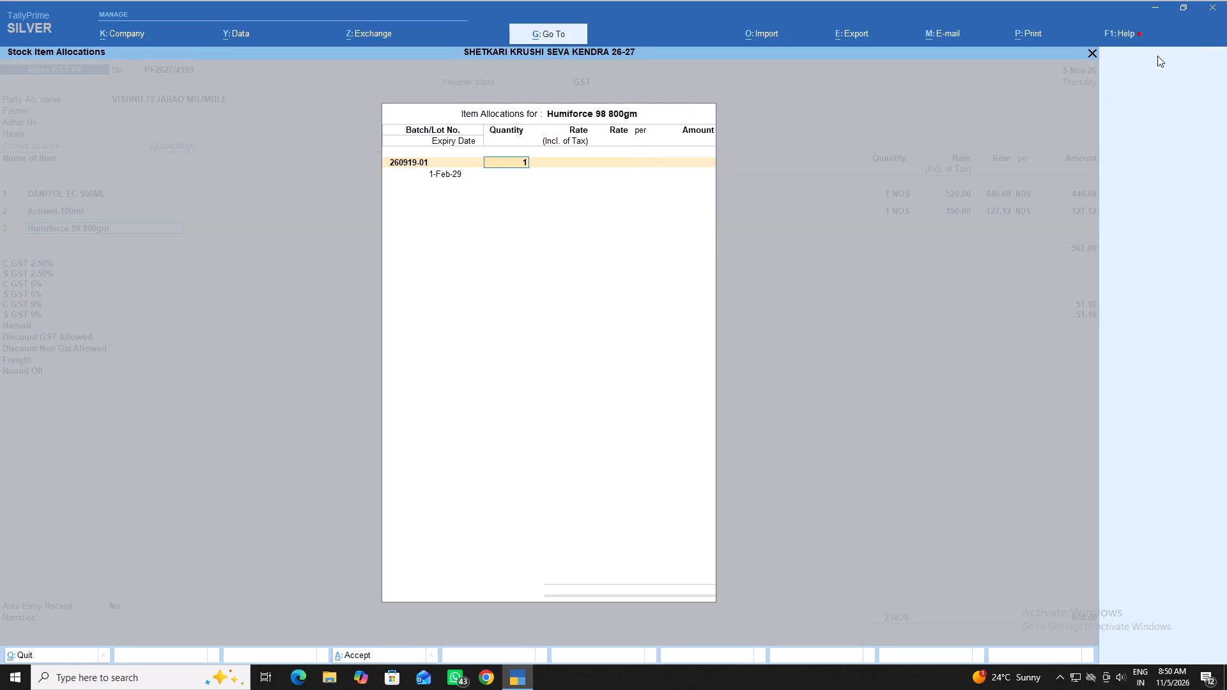
key("Return")
type("700")
key("Return")
key("Return")
key("Return")
key("Return")
key("Return")
key("Return")
key("Return")
key("Return")
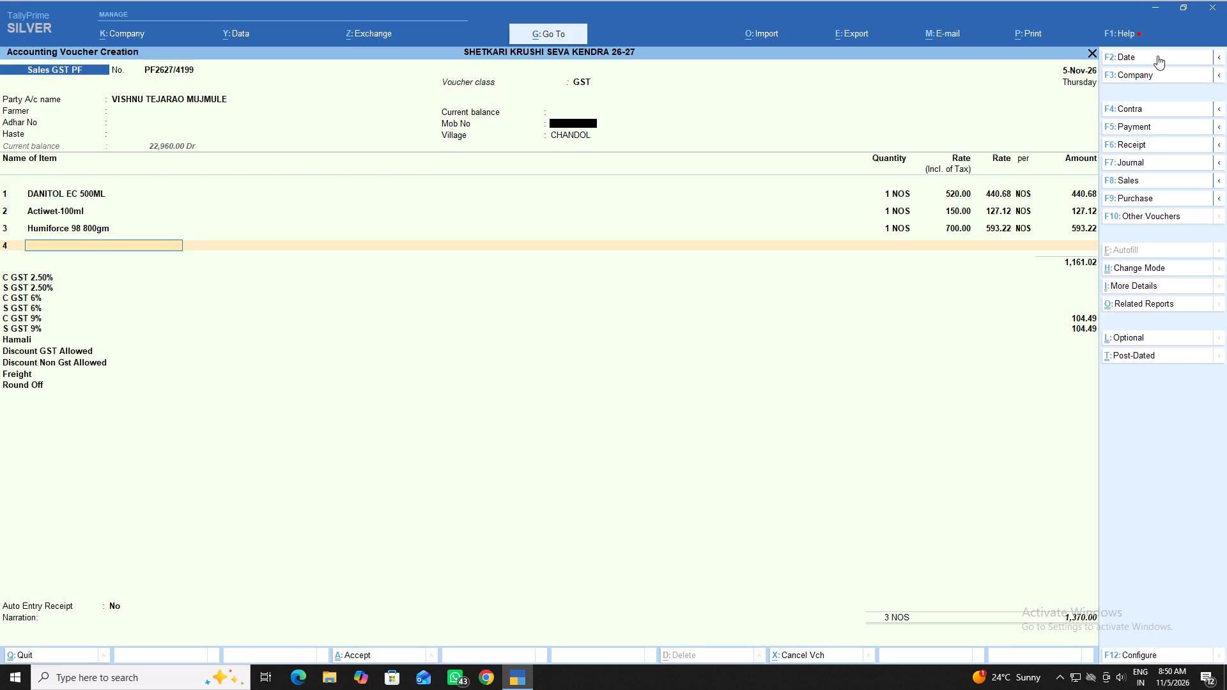
Finish the item list, keep the remaining ledger lines and Auto Entry Receipt at No, and save and print the sales voucher.
key("Return")
key("Return")
key("Return")
key("Return")
key("Return")
key("Return")
key("Return")
key("Return")
key("Return")
key("Return")
key("Return")
key("Return")
key("Return")
key("Return")
key("Return")
key("Return")
key("Return")
key("Return")
key("Return")
key("Return")
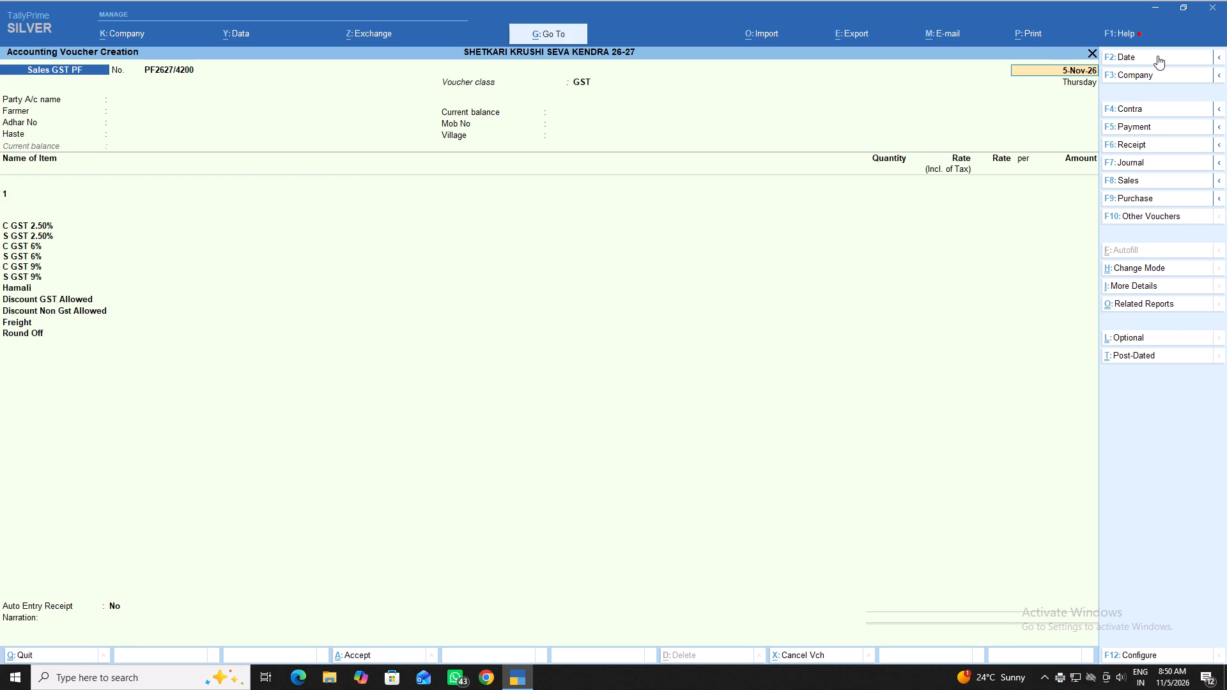
Leave sales entry, start a new Cash Receipt voucher and set its account to Cash.
key("Escape")
key("Escape")
key("Escape")
key("Down")
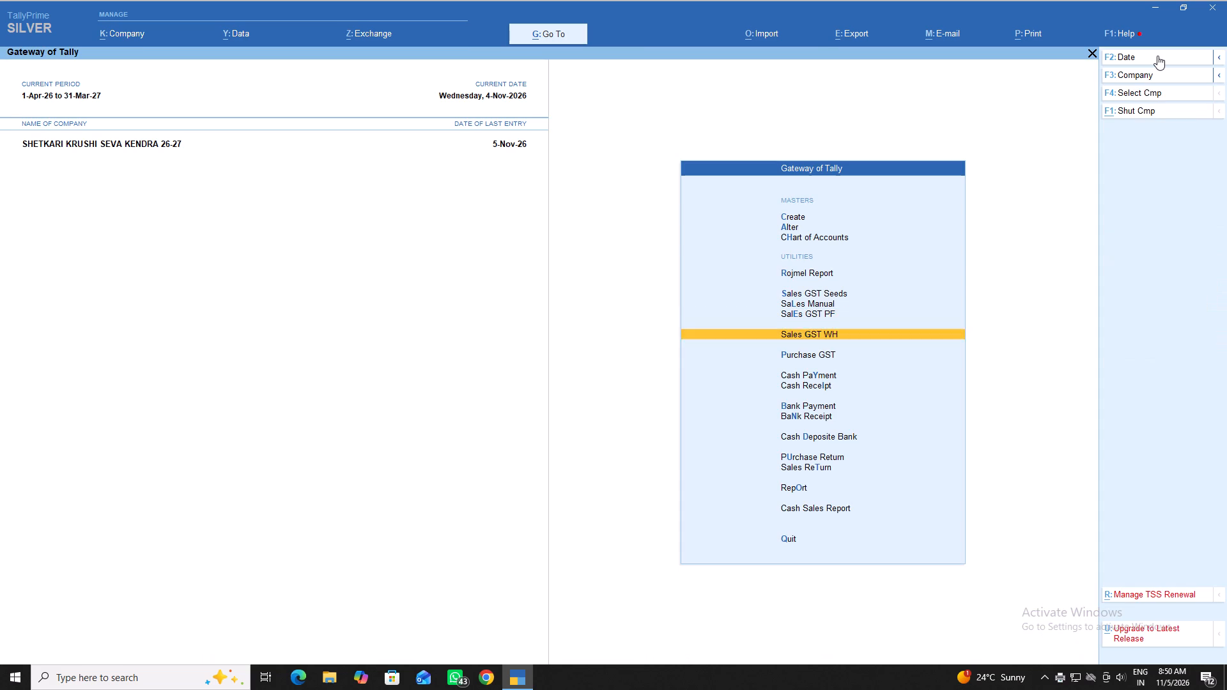
key("Down")
key("Down")
key("Down")
key("Return")
key("Return")
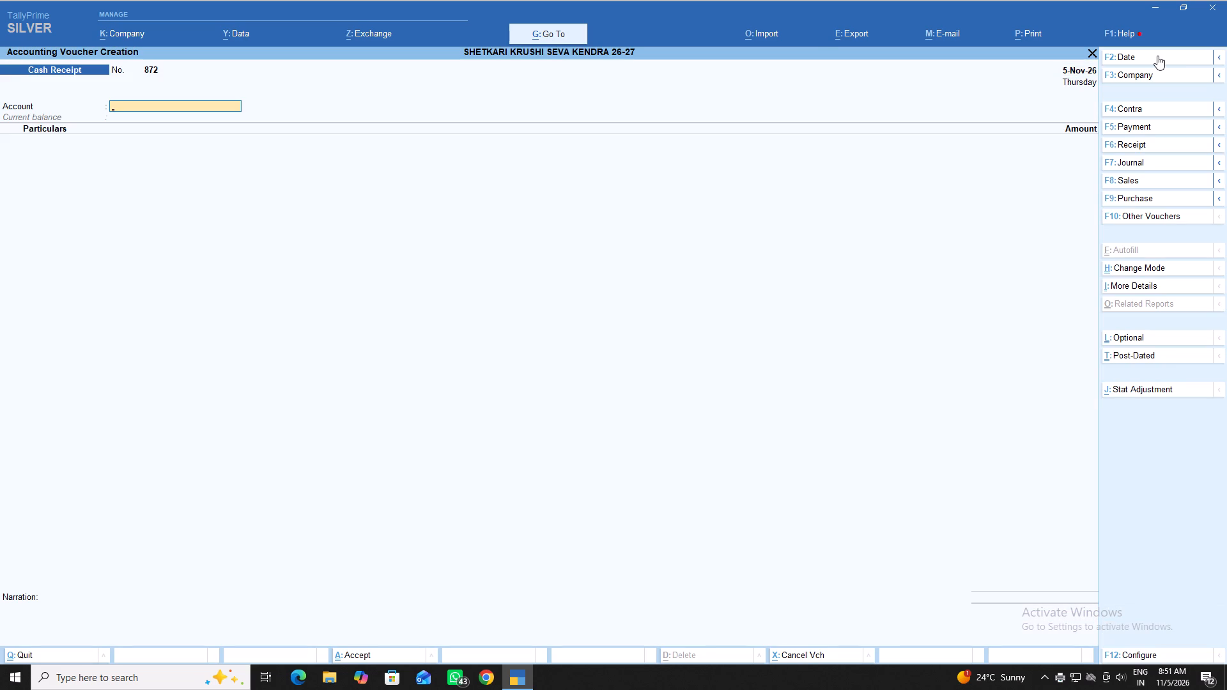
type("ca")
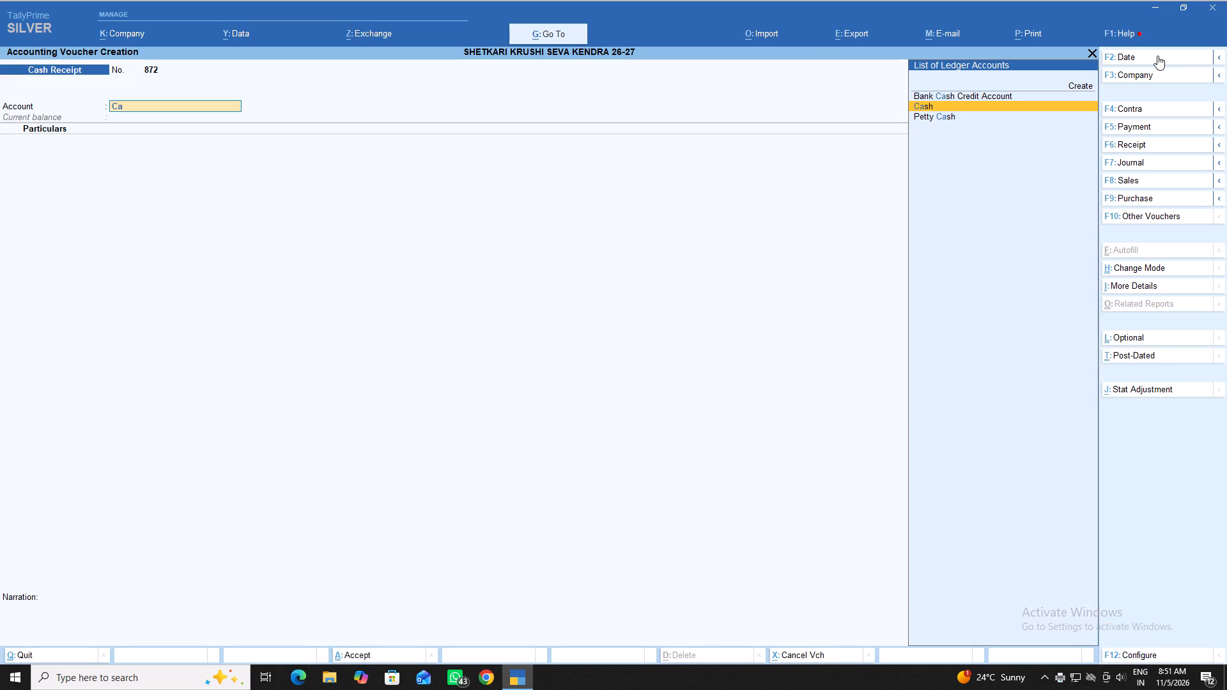
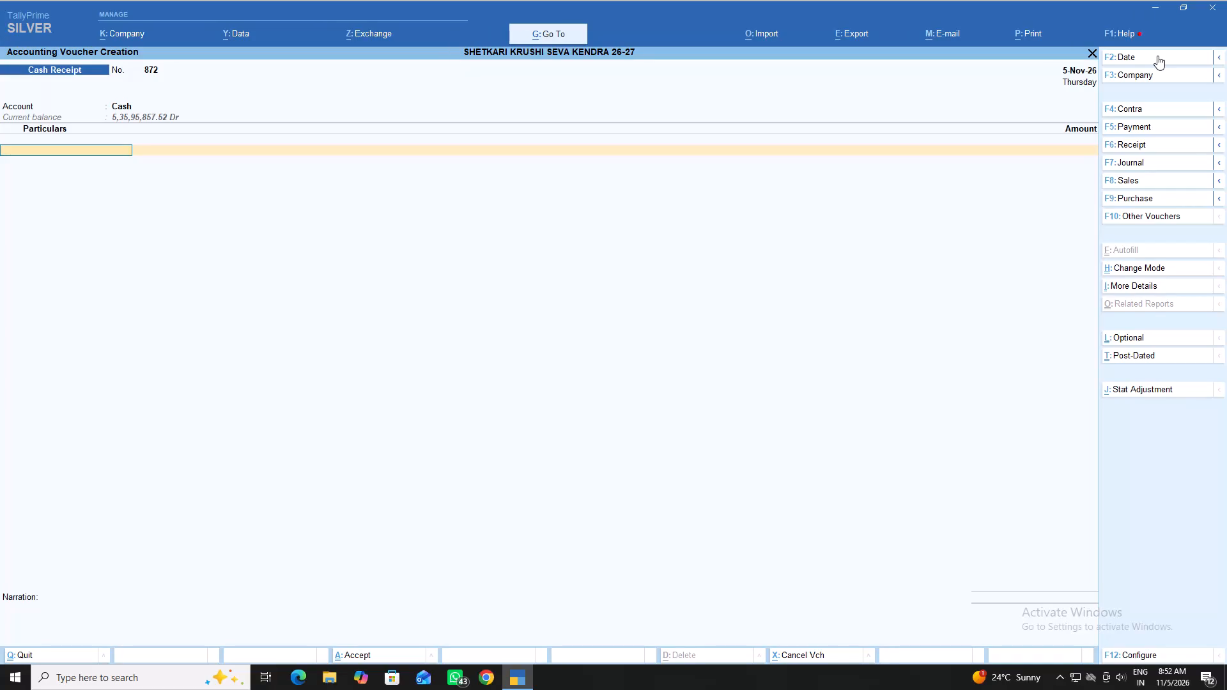
type("vi")
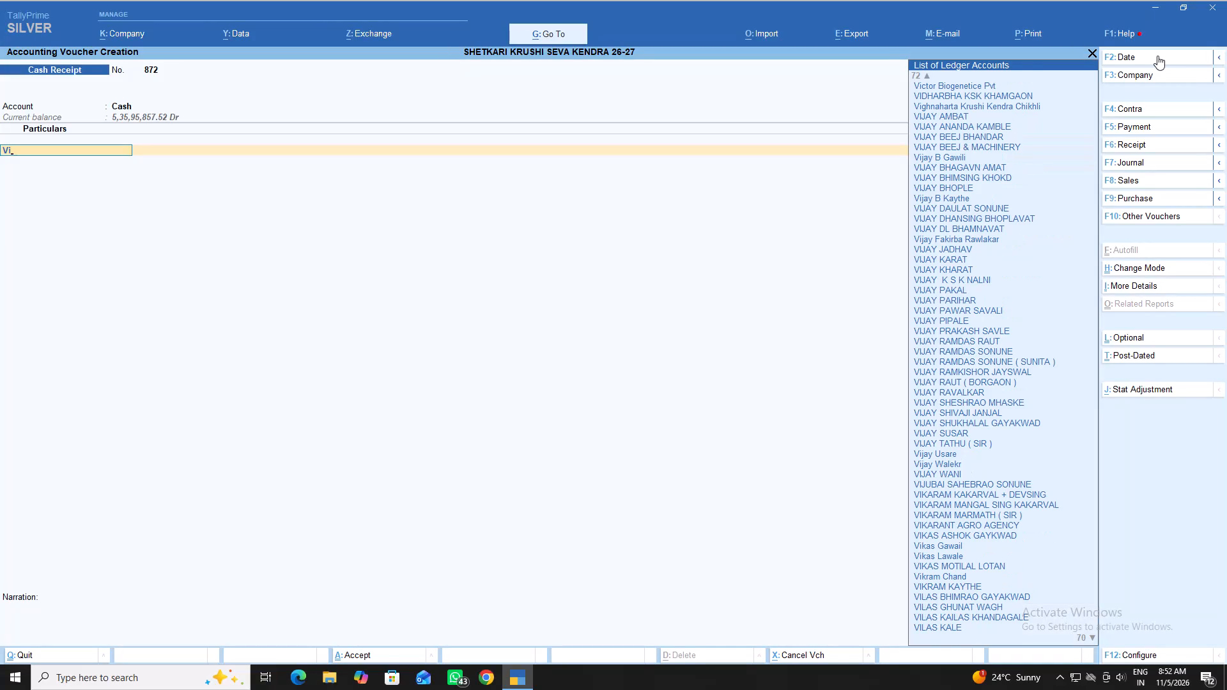
key("Down")
key("Down")
key("Down")
key("Down")
key("Down")
key("Down")
key("Down")
key("Down")
key("Down")
key("Down")
key("Down")
key("Down")
key("Down")
key("Down")
key("Down")
key("Down")
key("Down")
key("Down")
key("Down")
key("Down")
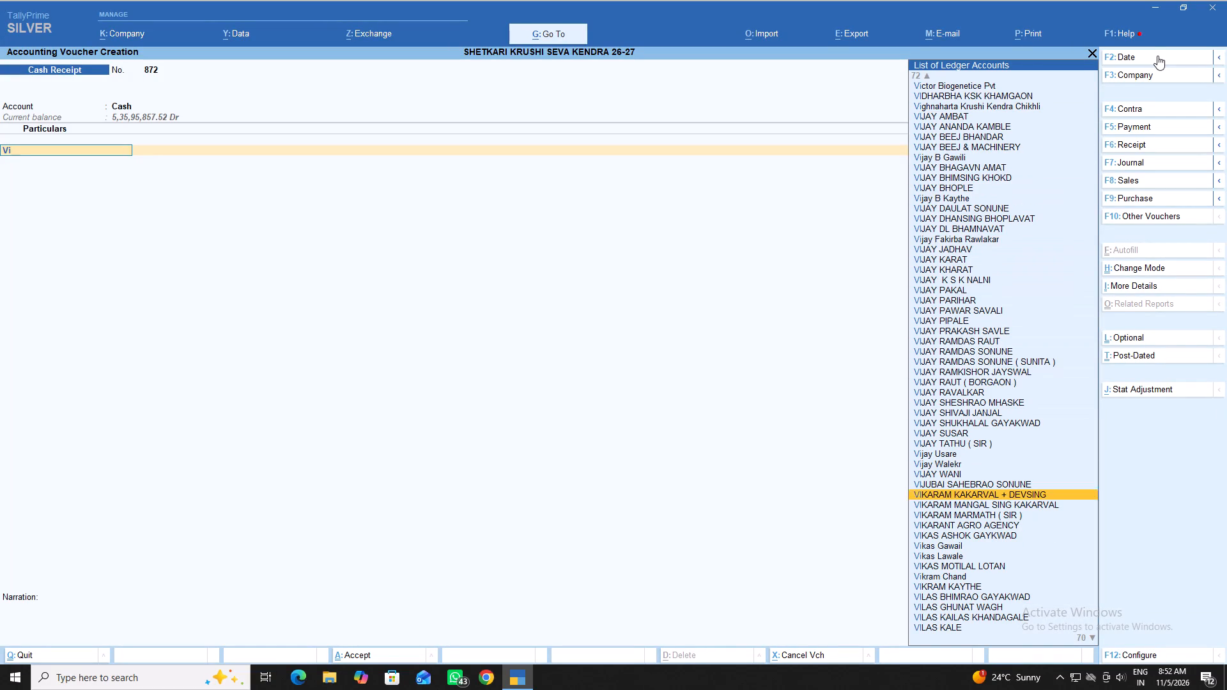
key("Down")
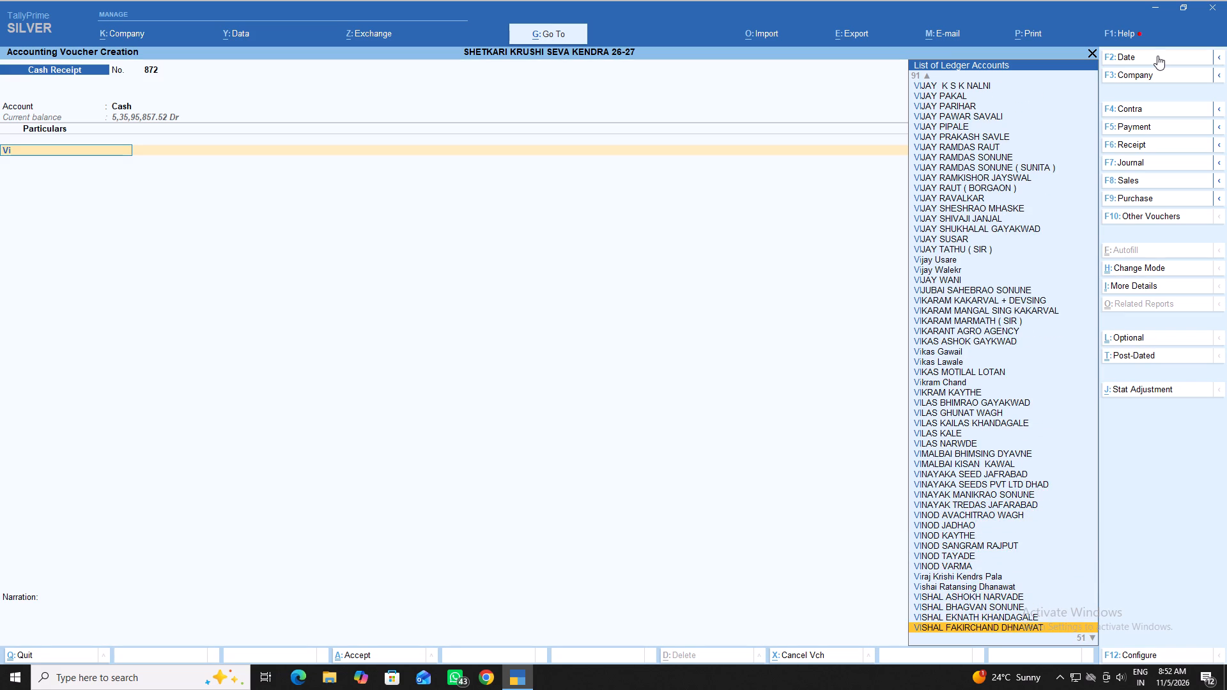
key("Down")
key("Down")
key("Down")
key("Down")
key("Down")
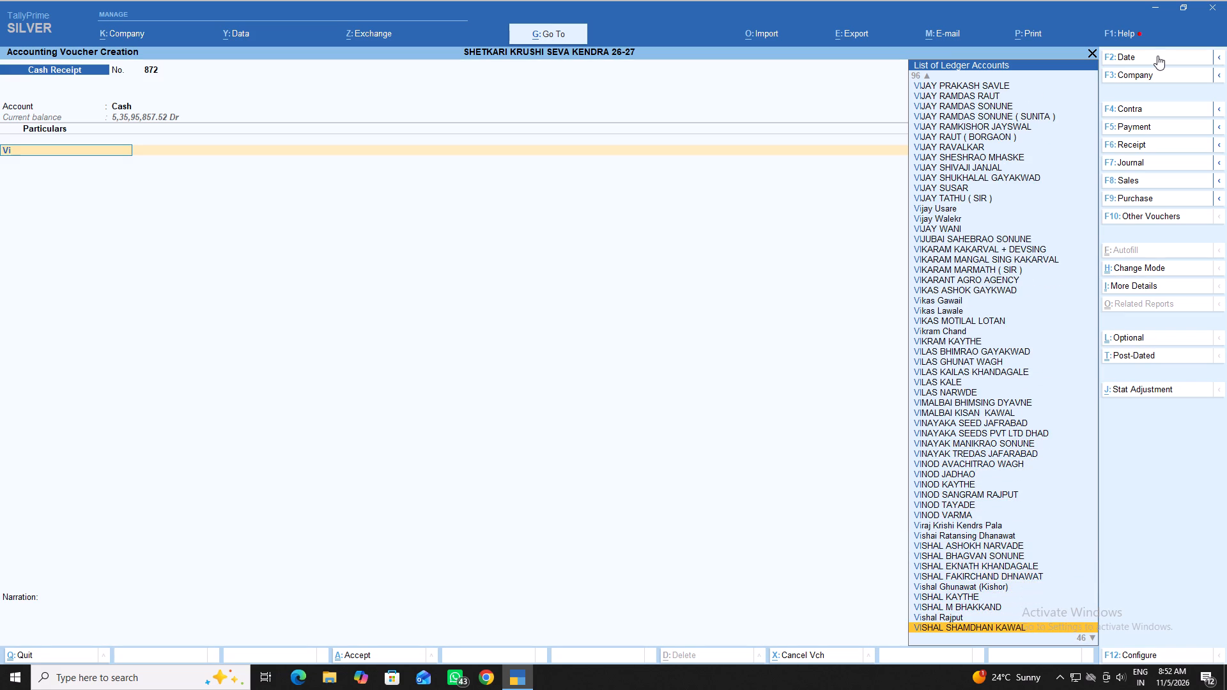
key("Down")
key("Down")
key("Down")
key("Down")
key("Down")
key("Down")
key("Down")
key("Down")
key("Down")
key("Down")
key("Down")
key("Down")
key("Down")
key("Down")
key("Down")
key("Down")
key("Down")
key("Down")
key("Down")
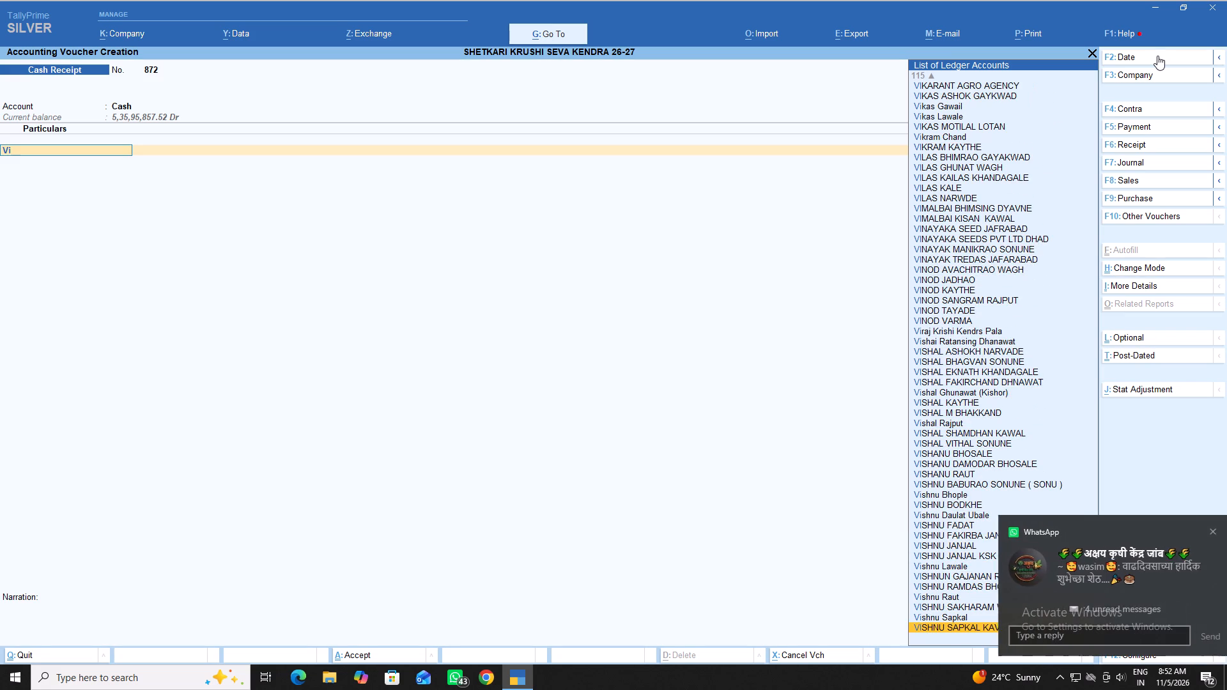
key("Up")
key("Up")
key("Up")
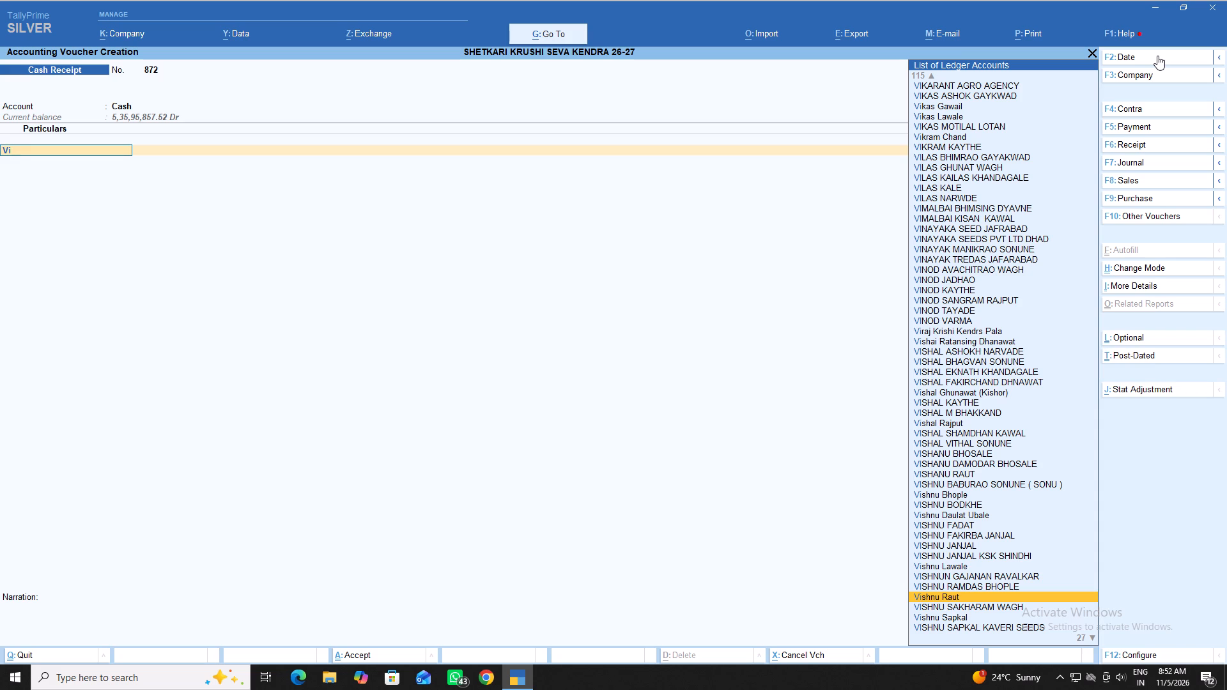
key("Down")
key("Down")
key("Down")
key("Down")
key("Down")
key("Down")
key("Down")
key("Down")
key("Down")
key("Down")
key("Down")
key("Down")
key("Down")
key("Down")
key("Down")
key("Down")
key("Down")
key("Down")
key("Down")
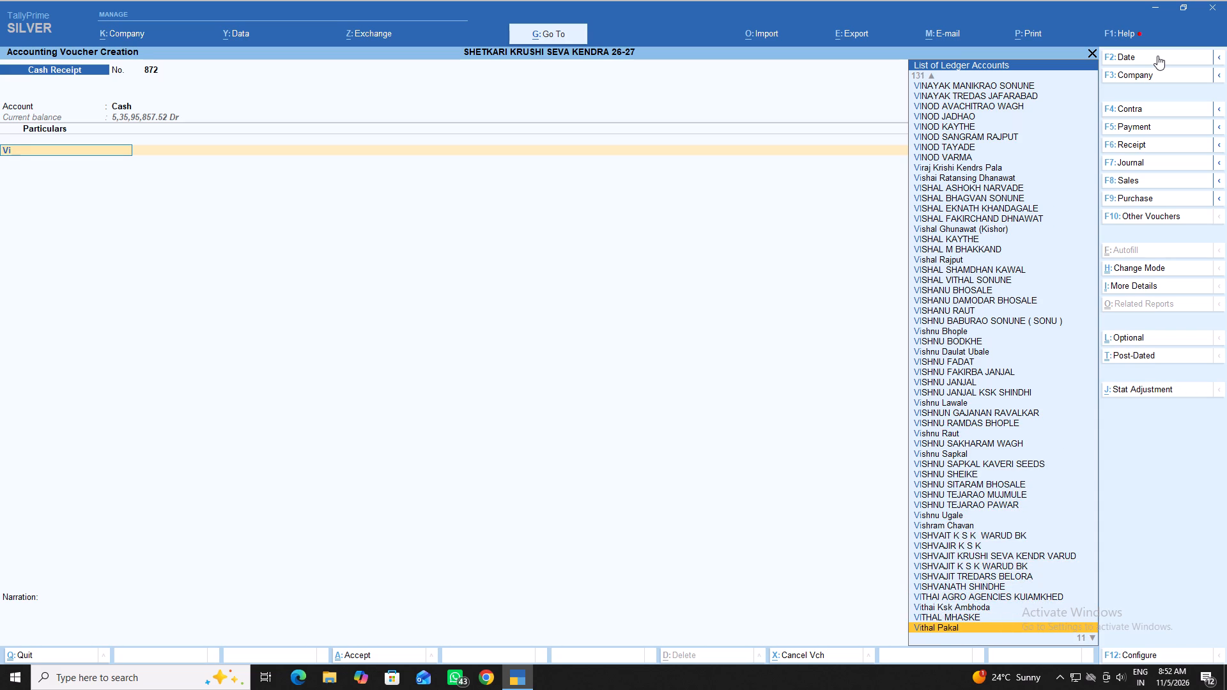
key("Up")
key("Up")
key("Up")
key("Up")
key("Up")
key("Up")
key("Up")
key("Up")
key("Up")
key("Up")
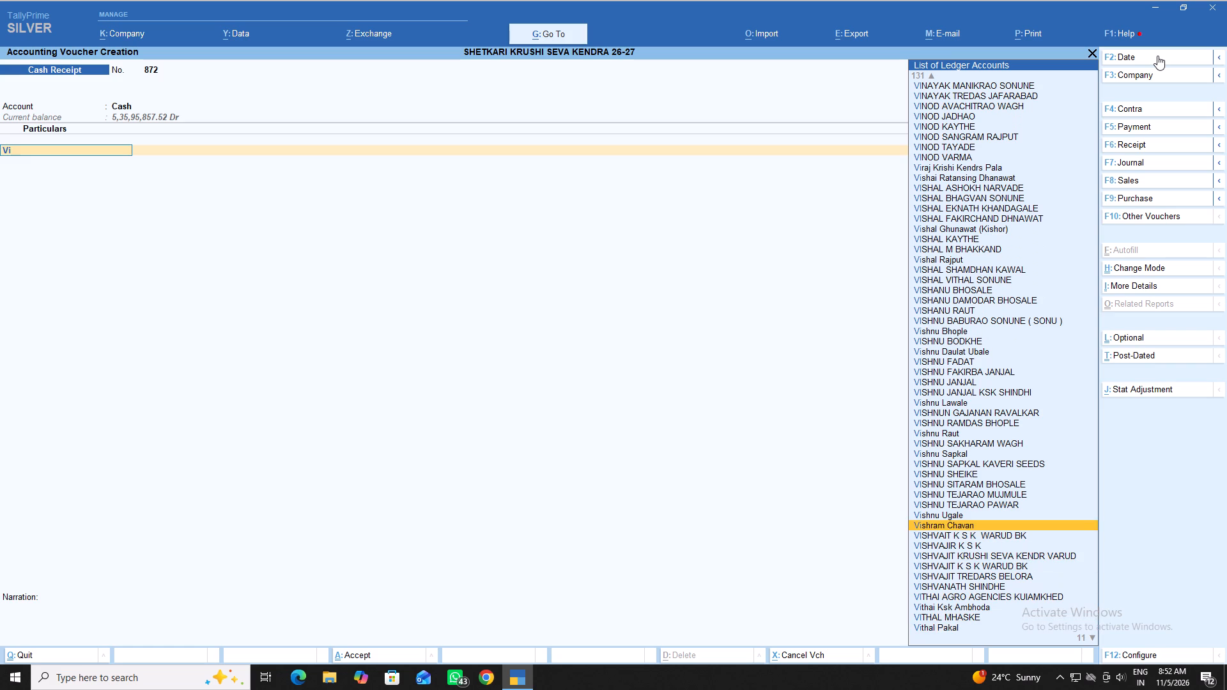
key("Up")
key("Up")
key("Up")
key("Return")
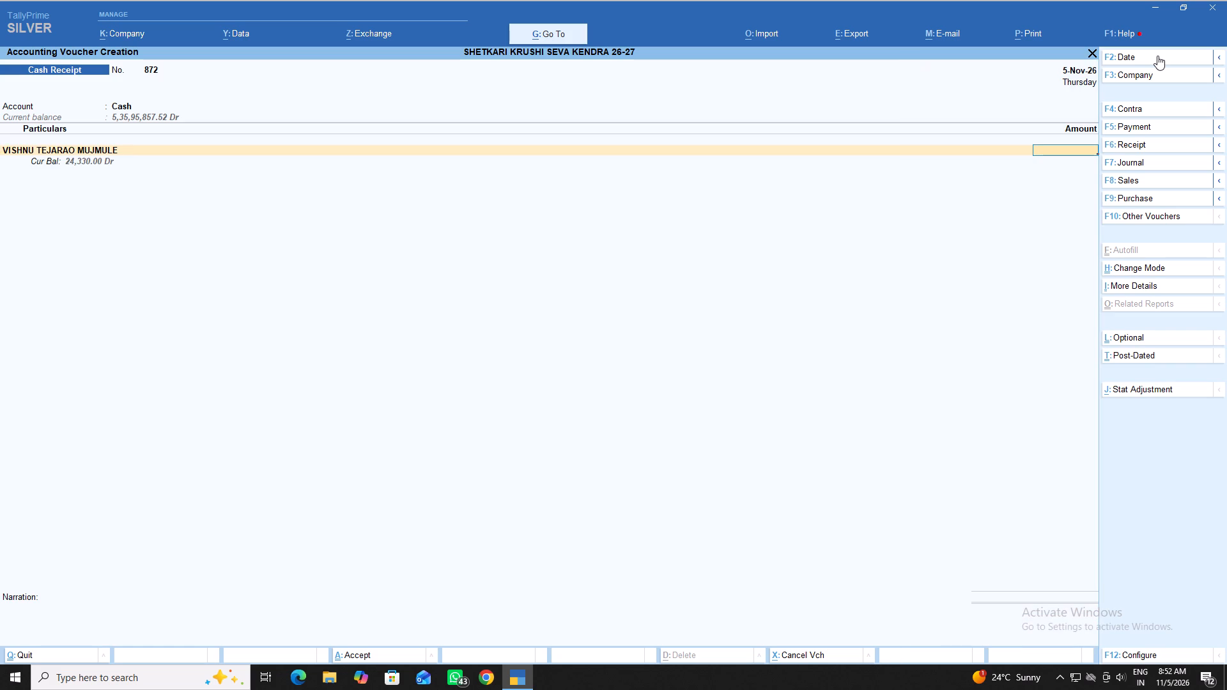
Enter 1,370 as the amount received, leave the narration blank, and save the cash receipt voucher.
type("137")
key("0")
key("Return")
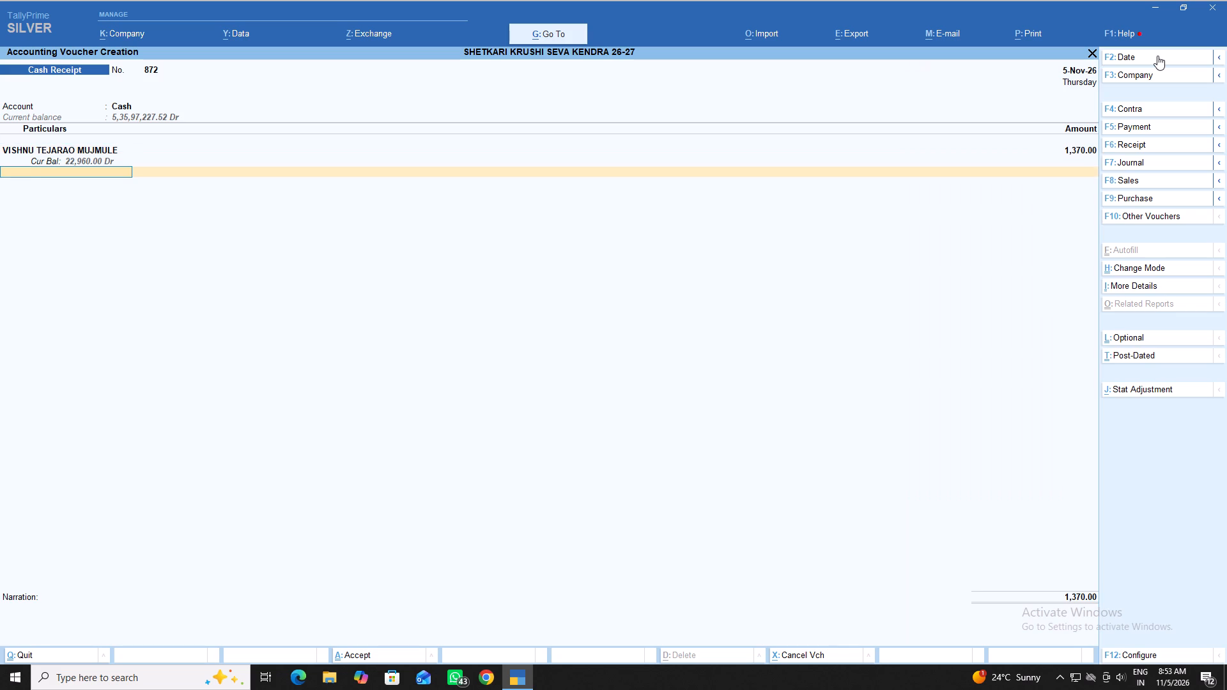
key("Return")
key("Return")
key("Return")
key("Return")
key("Return")
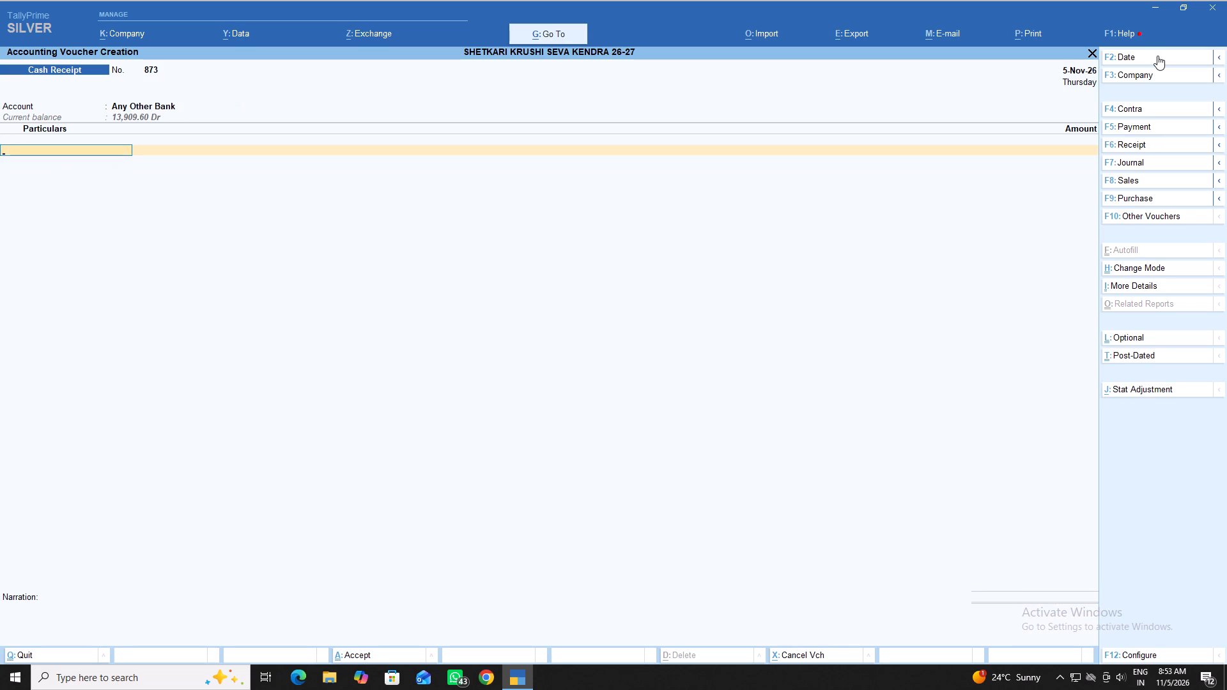
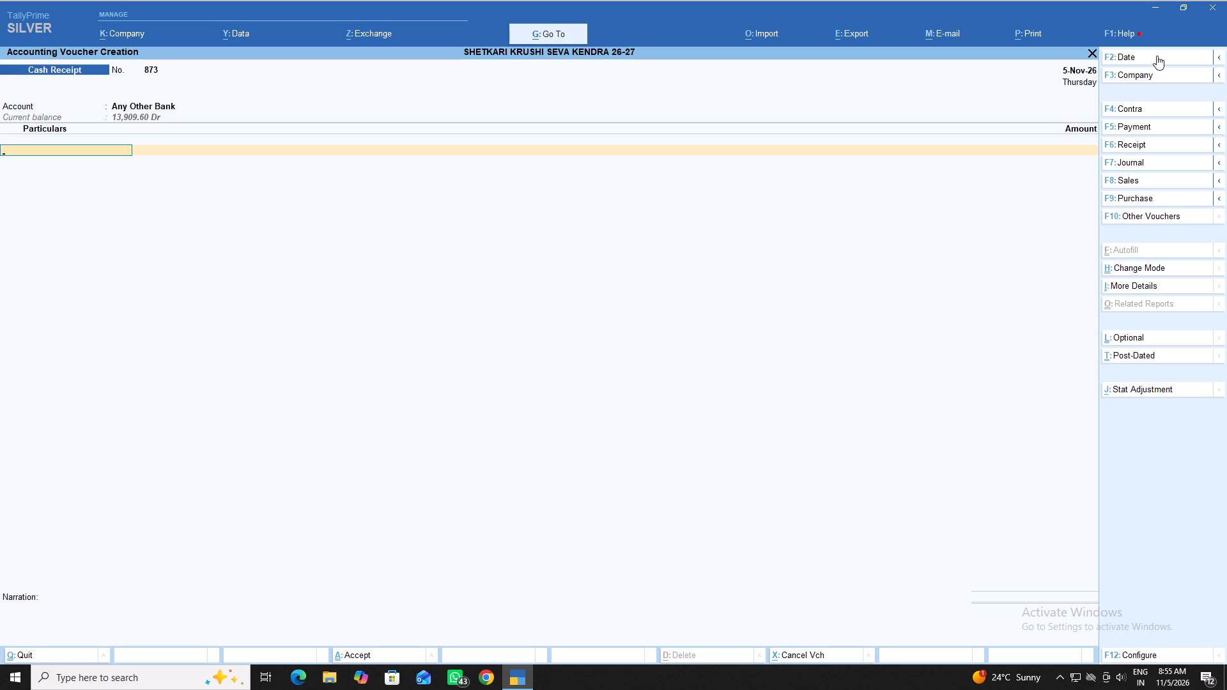
Leave the cash receipt entry and open a new Purchase GST voucher.
key("Escape")
key("Escape")
key("Escape")
key("Escape")
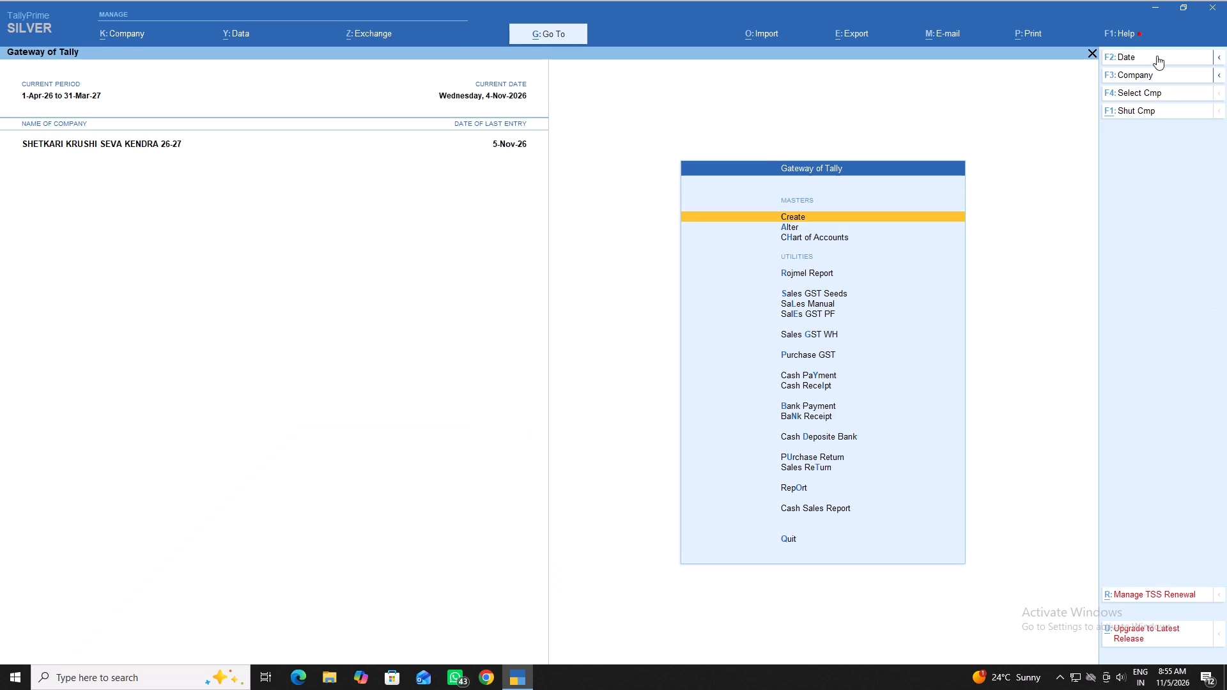
key("Down")
key("Down")
key("Down")
key("Down")
key("Down")
key("Down")
key("Down")
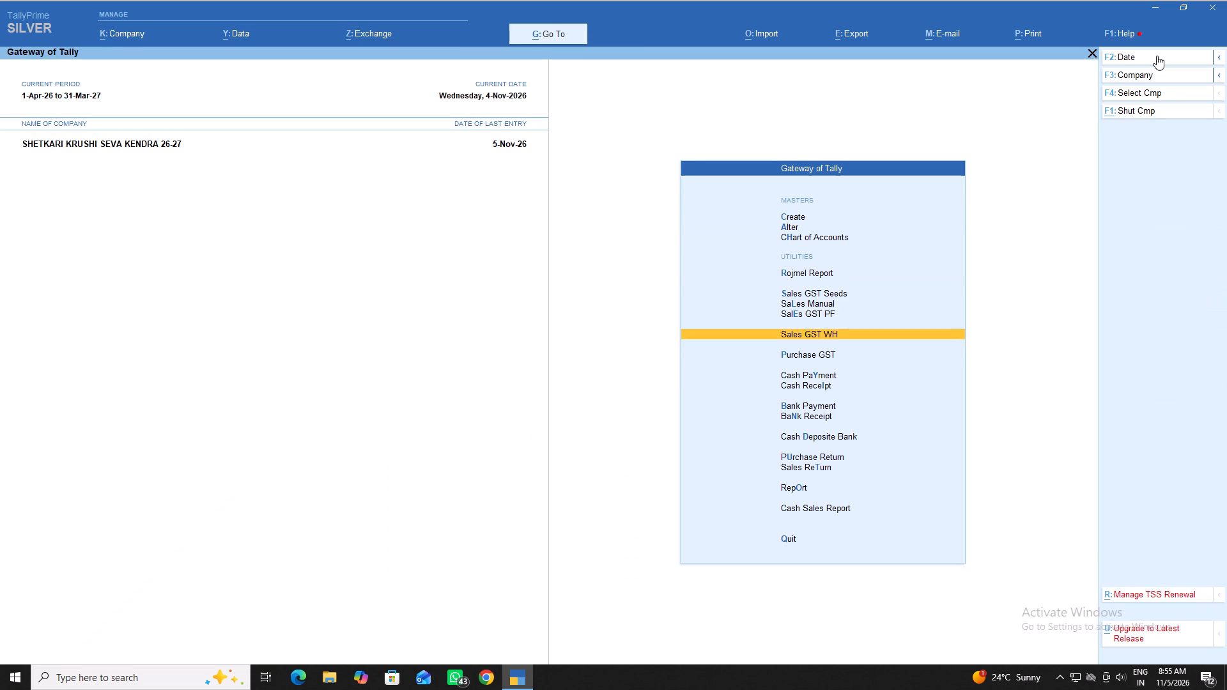
key("Down")
key("Return")
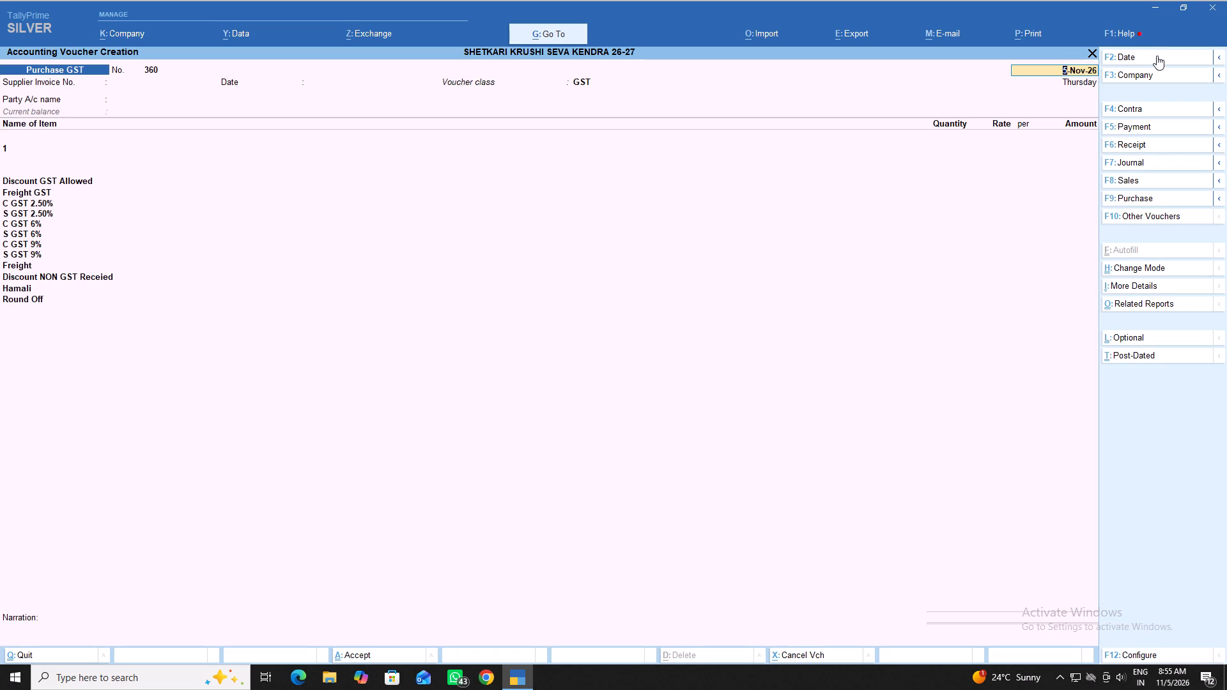
Date the purchase 26-Jun-26, with supplier invoice number akl/1269 and party account IDEAL AGRI SEARCH PVT LTD.
type("26")
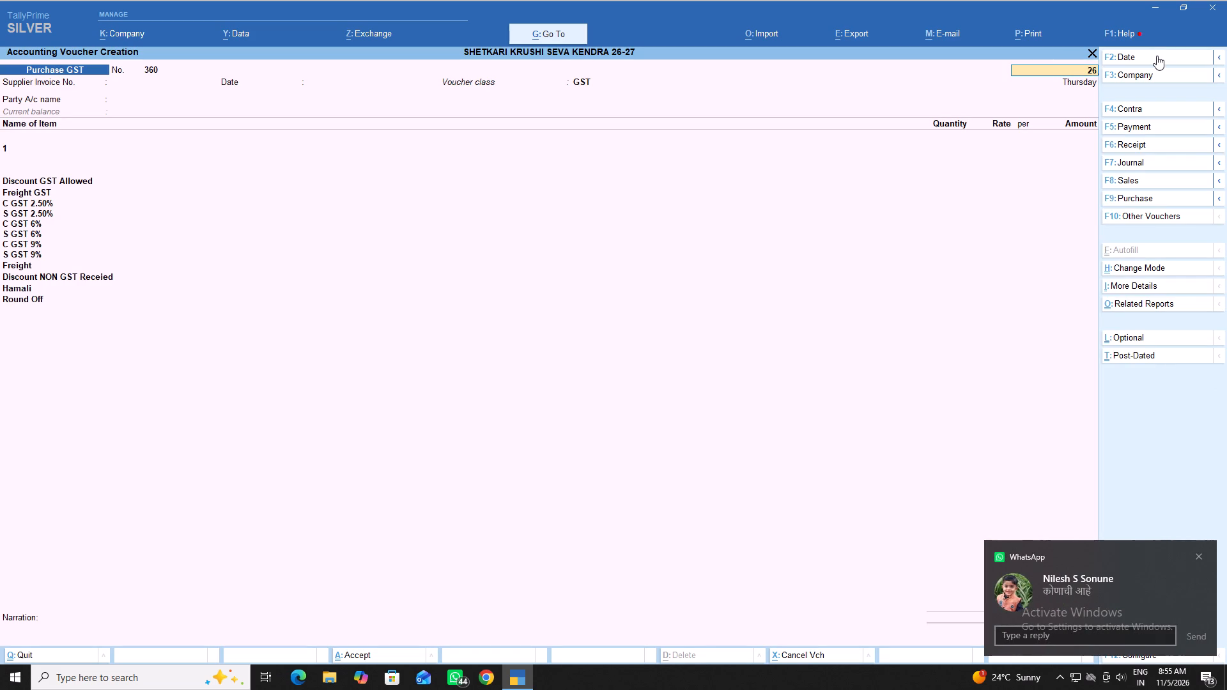
key("period")
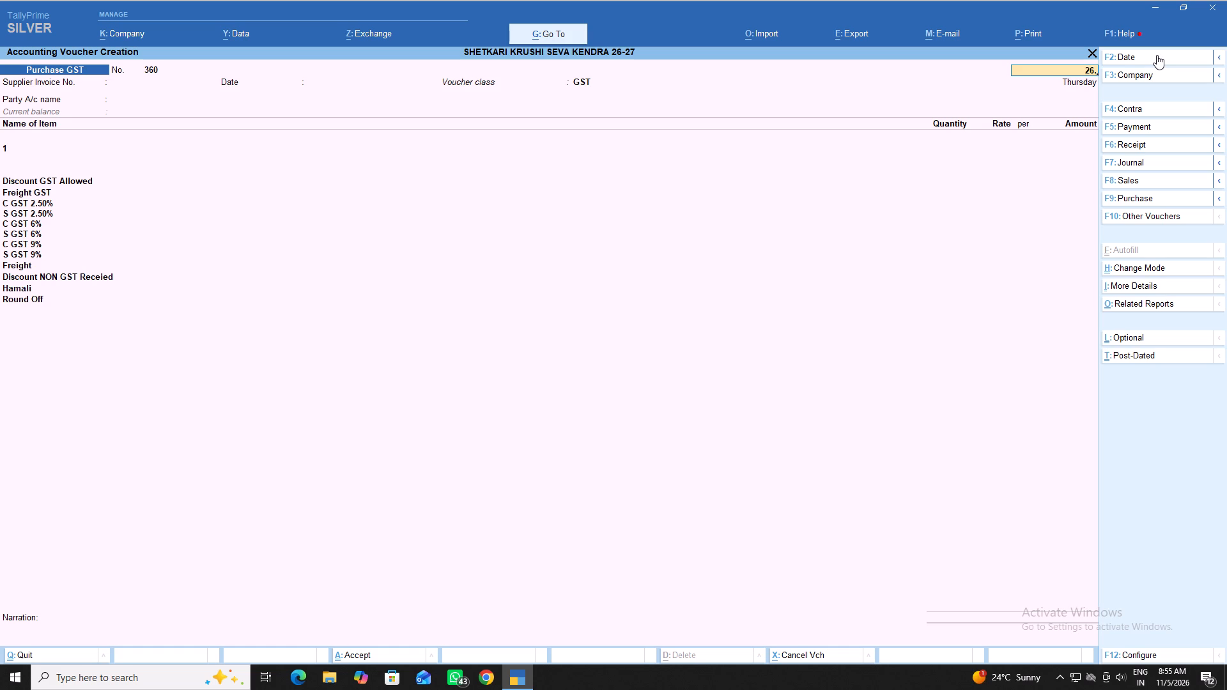
type("6.2026")
key("Return")
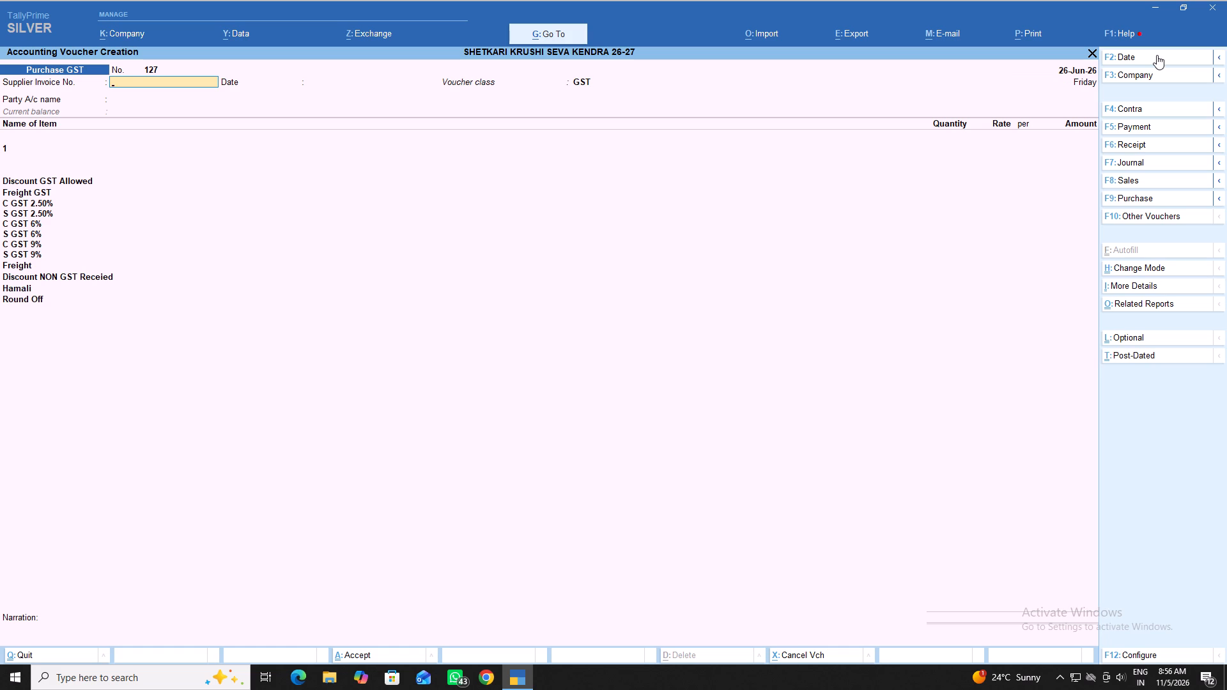
type("akl/")
type("1269")
key("Return")
key("Return")
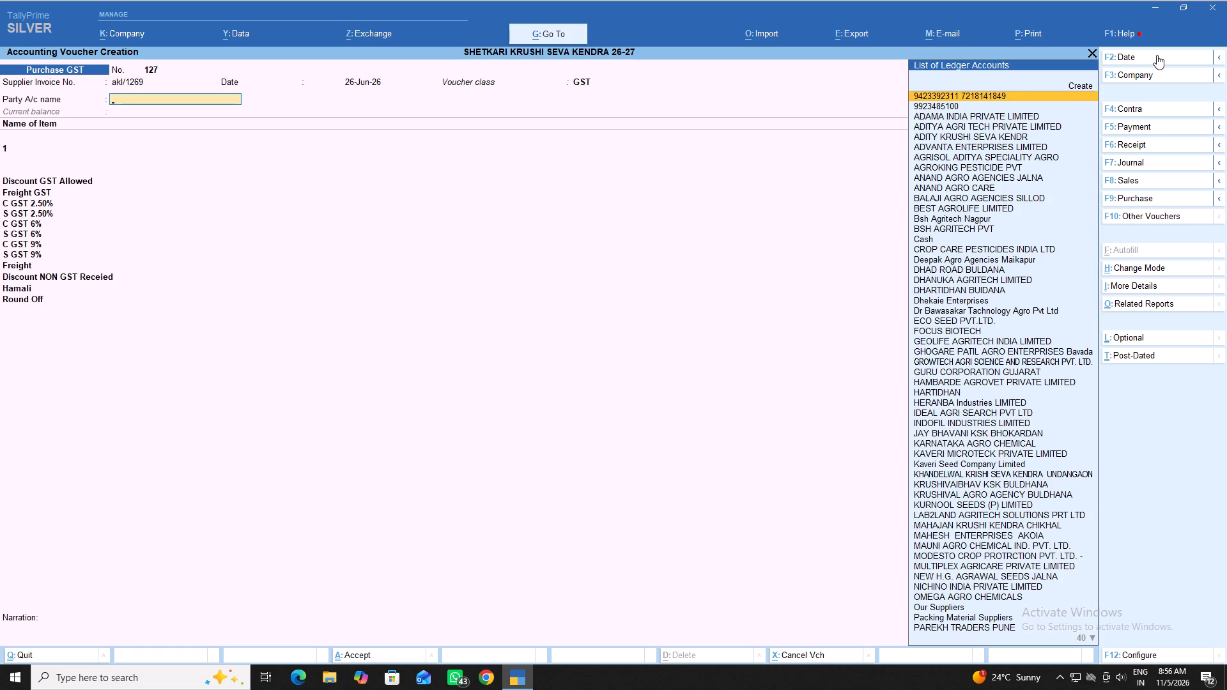
type("id")
key("Return")
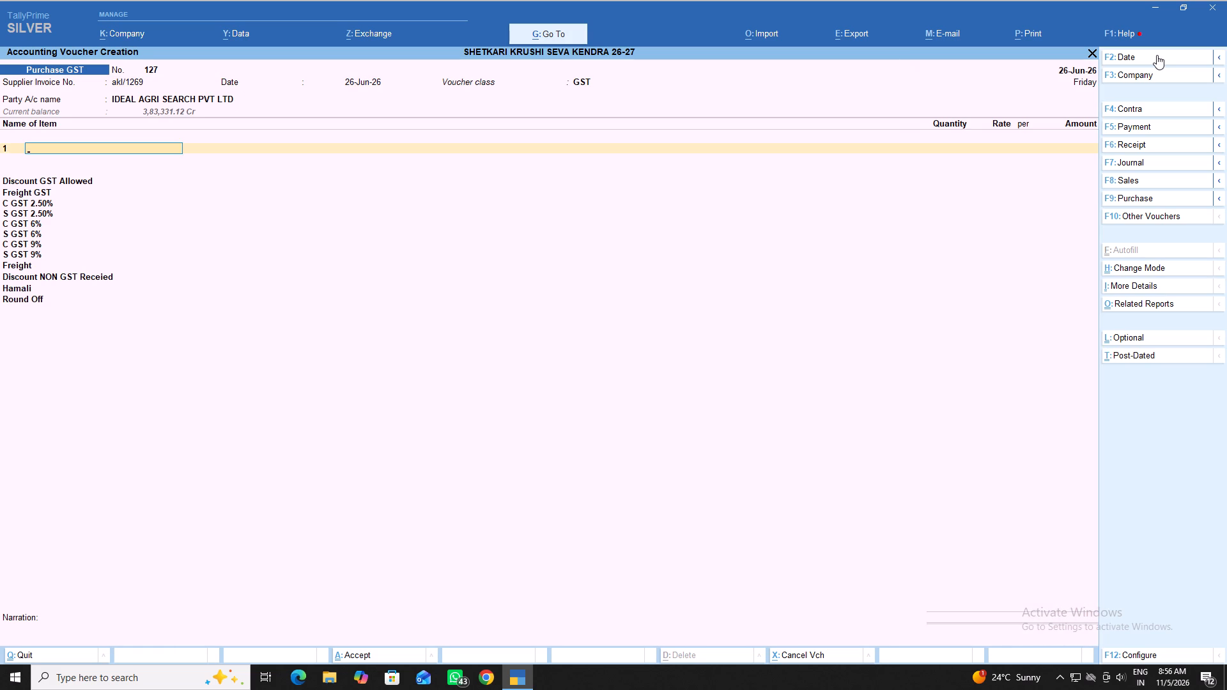
Add VEGIE BOOM 4.4 to the purchase from batch IPL/057/B, quantity 4 NOS, keeping the filled-in rate and amount.
key("v")
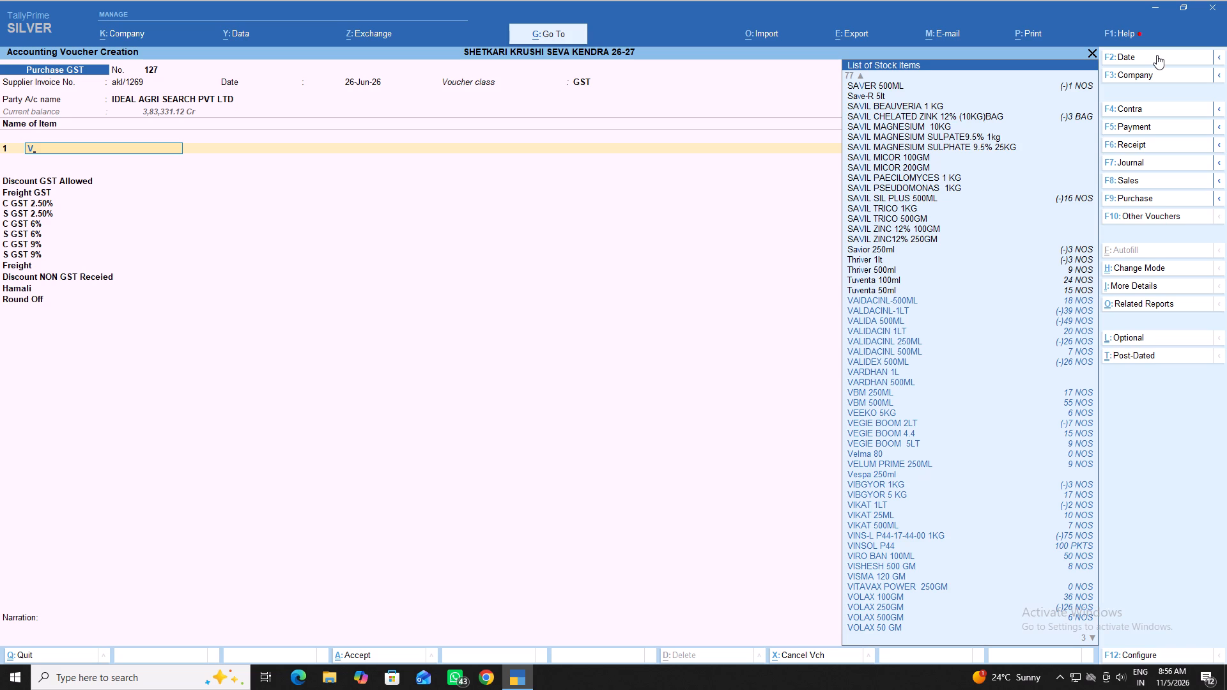
type("eg")
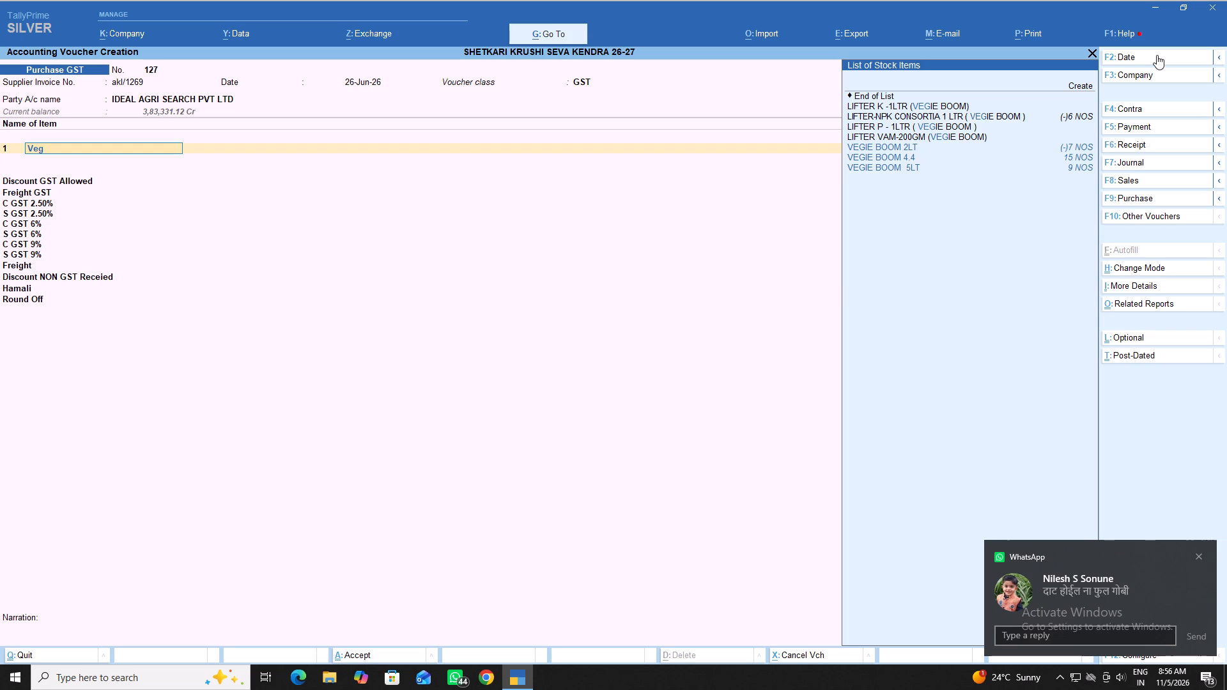
key("Down")
key("Down")
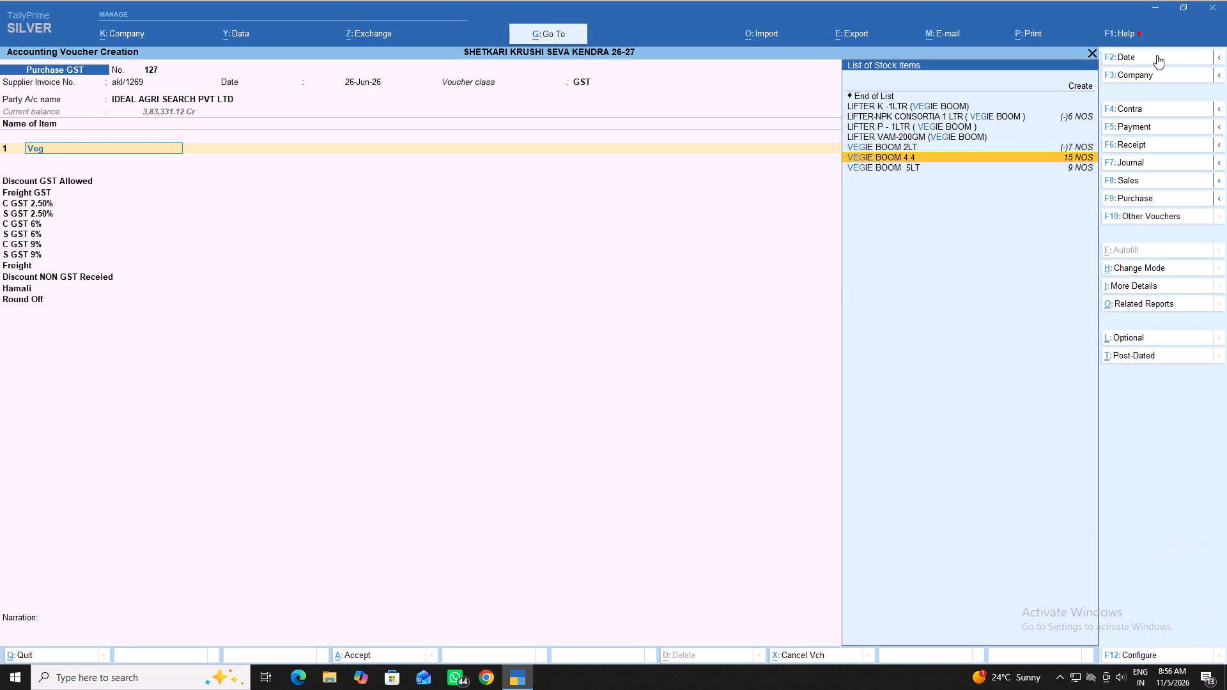
key("Return")
key("Return")
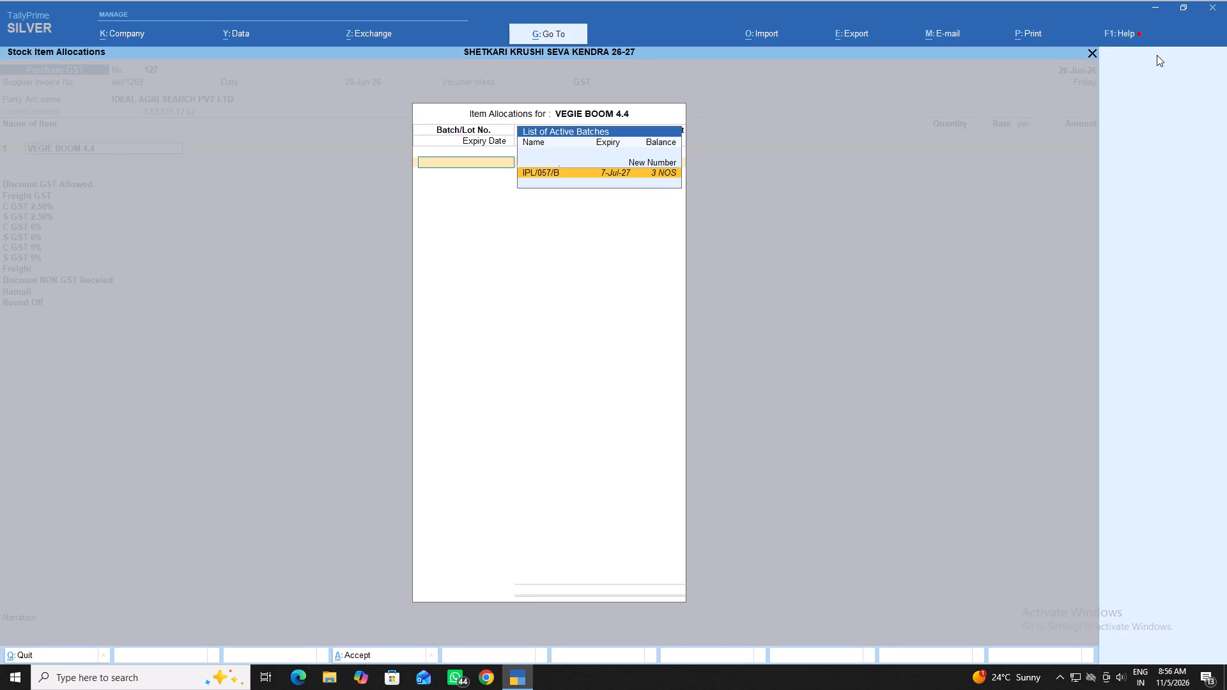
key("4")
key("Return")
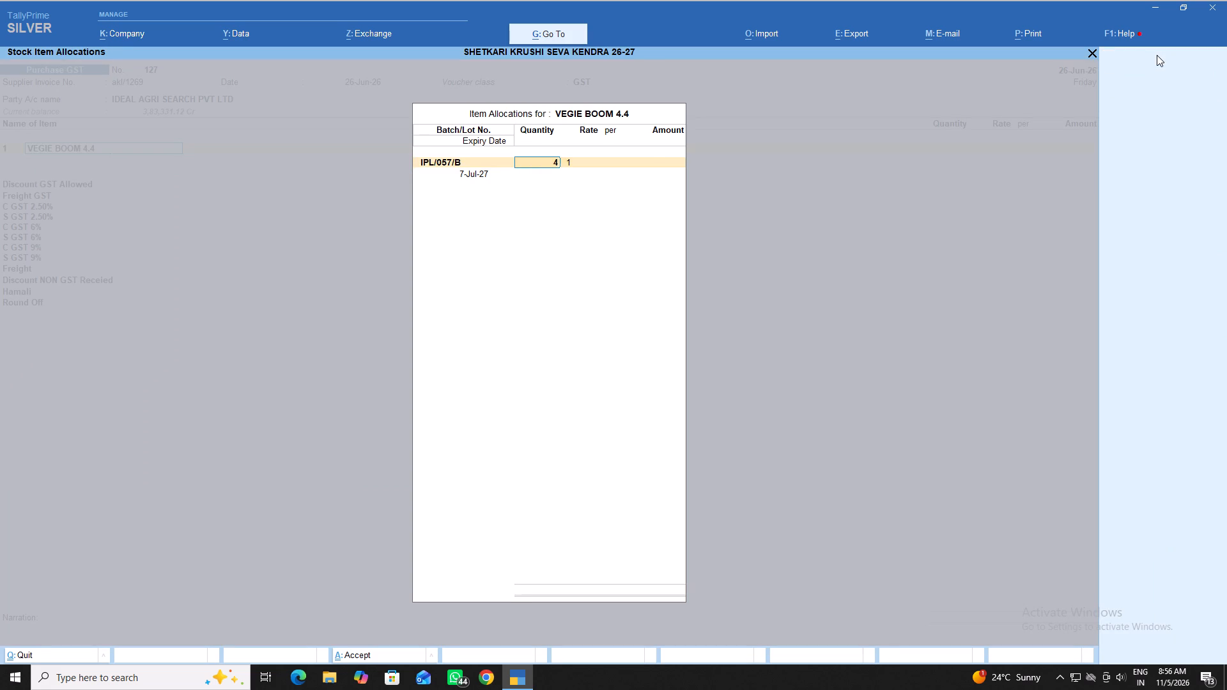
key("Return")
key("Return")
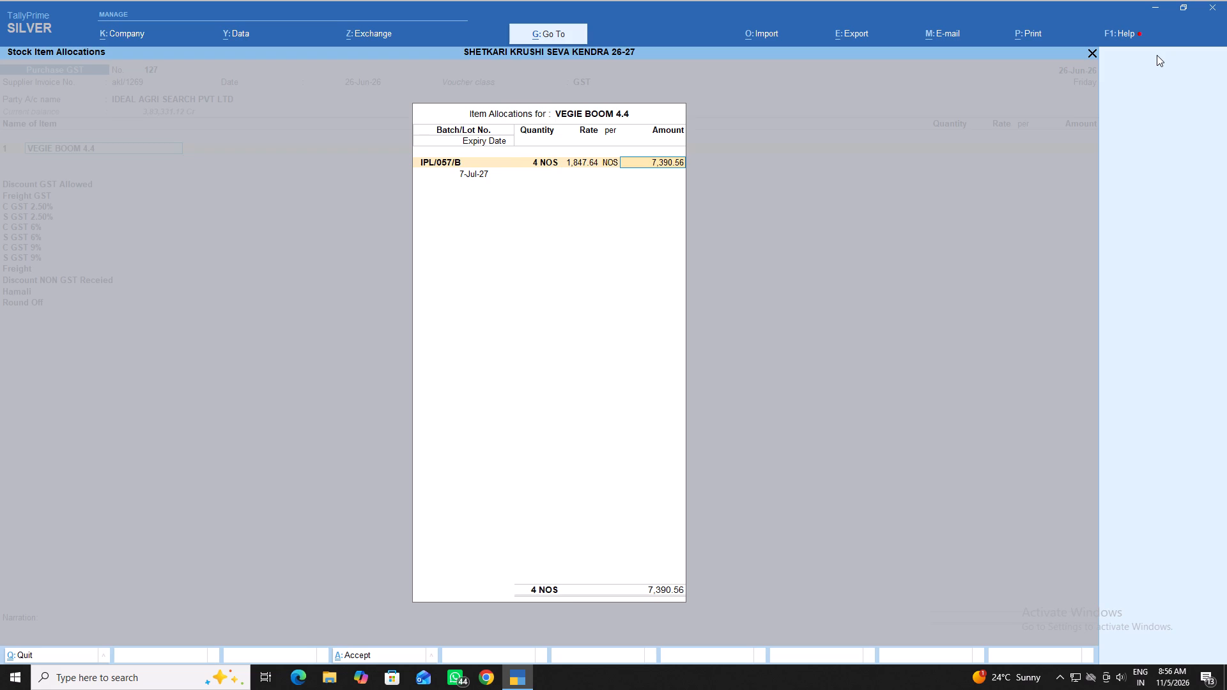
key("Return")
key("Return")
key("Return")
key("Return")
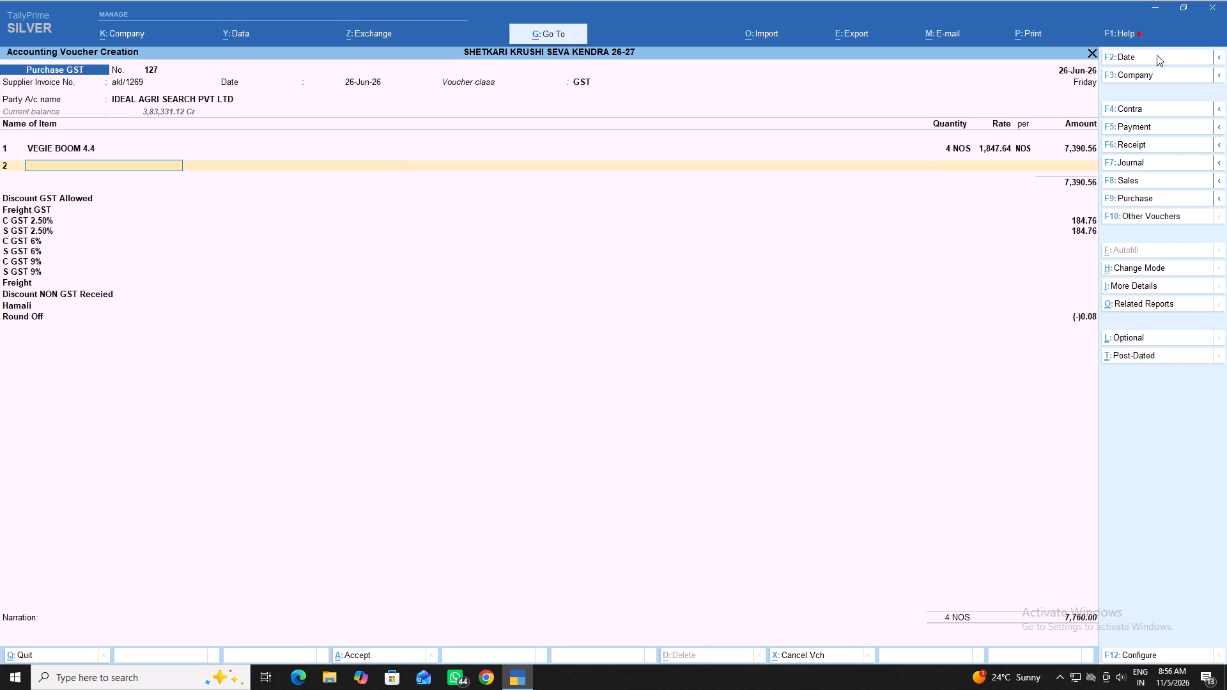
End the item list and enter 110 as the Hamali amount, leaving the discount and freight lines blank.
key("Return")
key("Return")
key("Return")
key("Return")
key("Return")
key("Return")
key("Return")
key("Return")
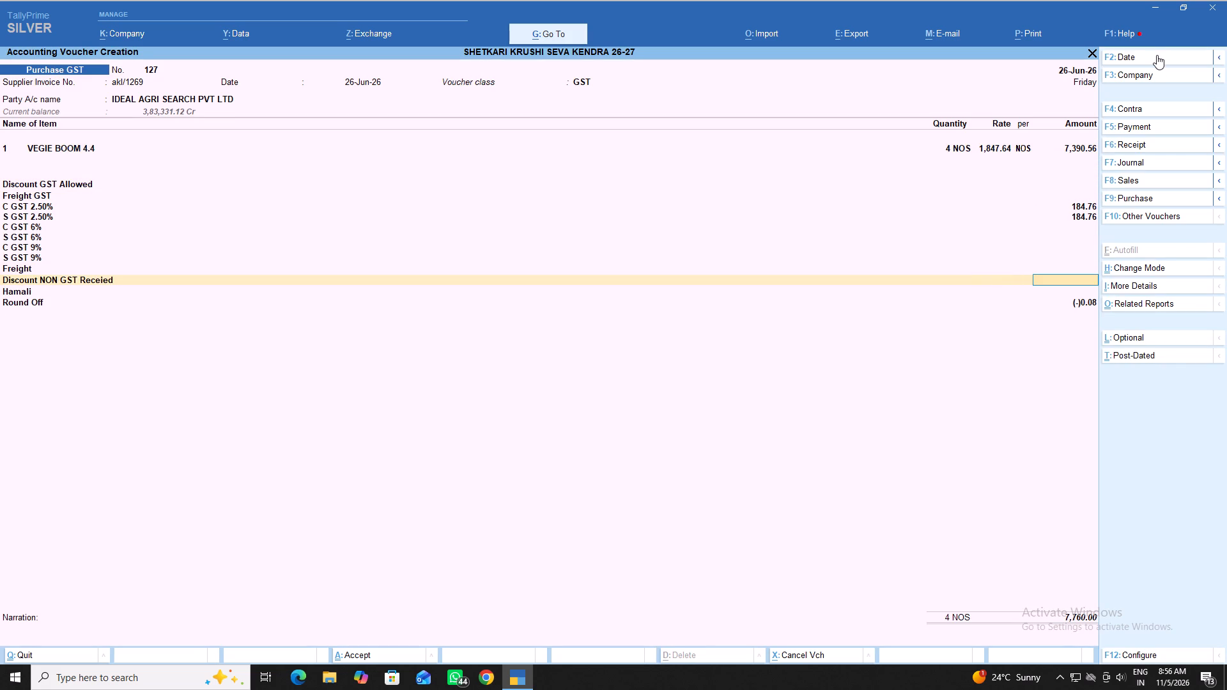
key("Return")
key("Return")
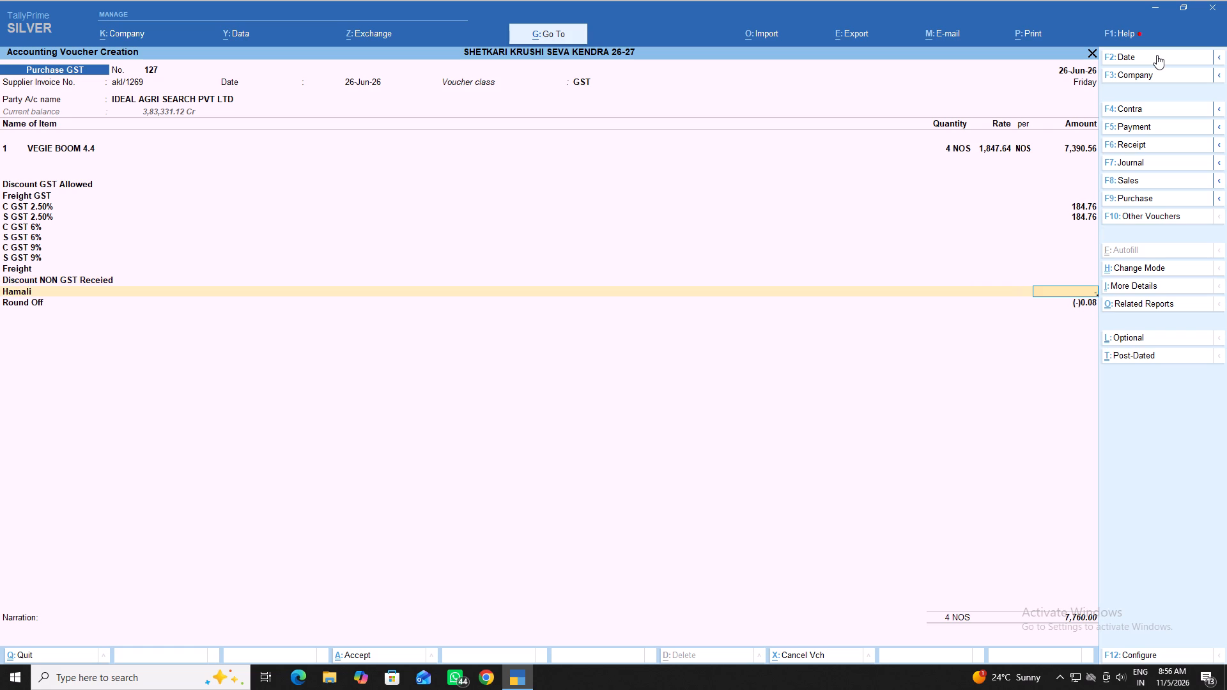
type("110")
key("Return")
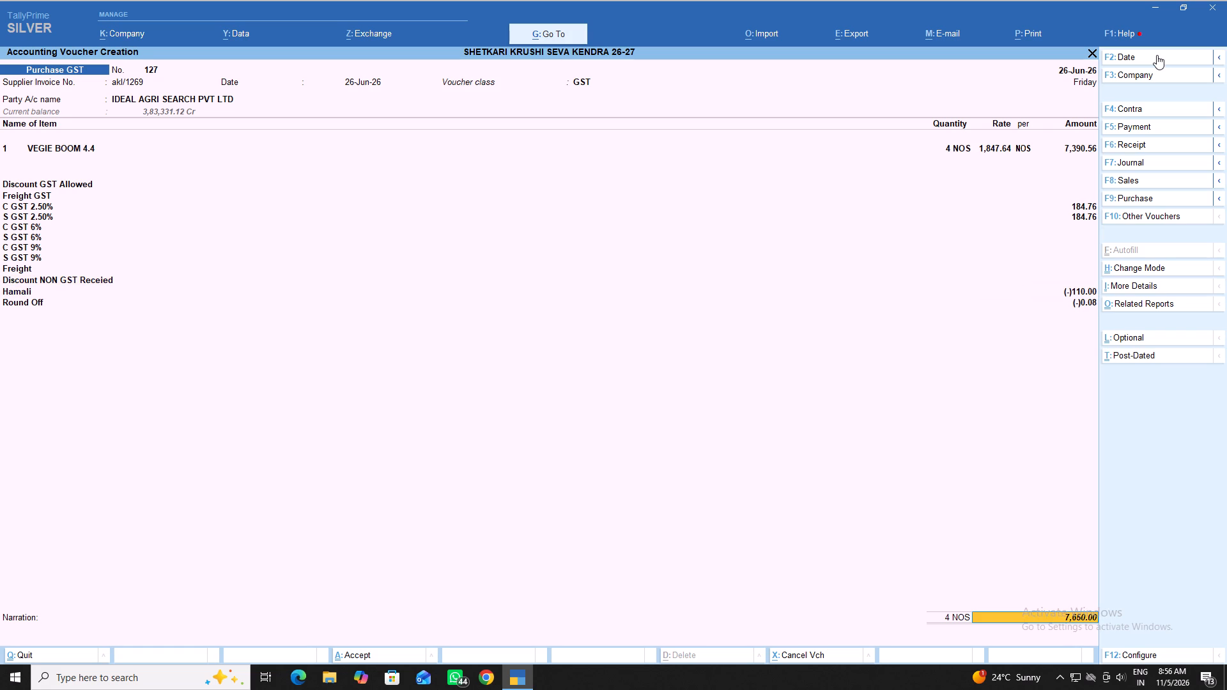
Save the Purchase GST voucher for invoice akl/1269 with the narration left blank.
key("Return")
key("Return")
key("Return")
key("Return")
key("Return")
key("Return")
key("Return")
key("Return")
key("Return")
key("Return")
key("Return")
key("Return")
key("Return")
key("Return")
key("Return")
key("Return")
key("Return")
key("Return")
key("Return")
key("Return")
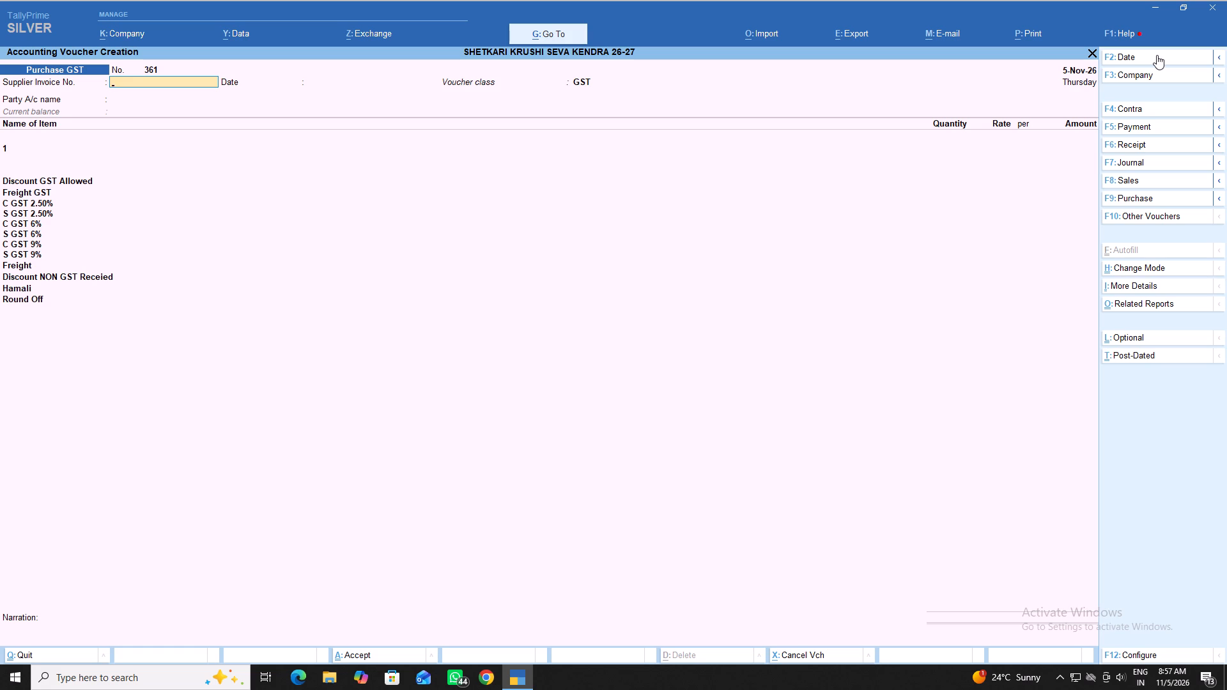
Date the new purchase 29-Jun-26, with supplier invoice number AKL/1401 and party account IDEAL AGRI SEARCH PVT LTD.
key("BackSpace")
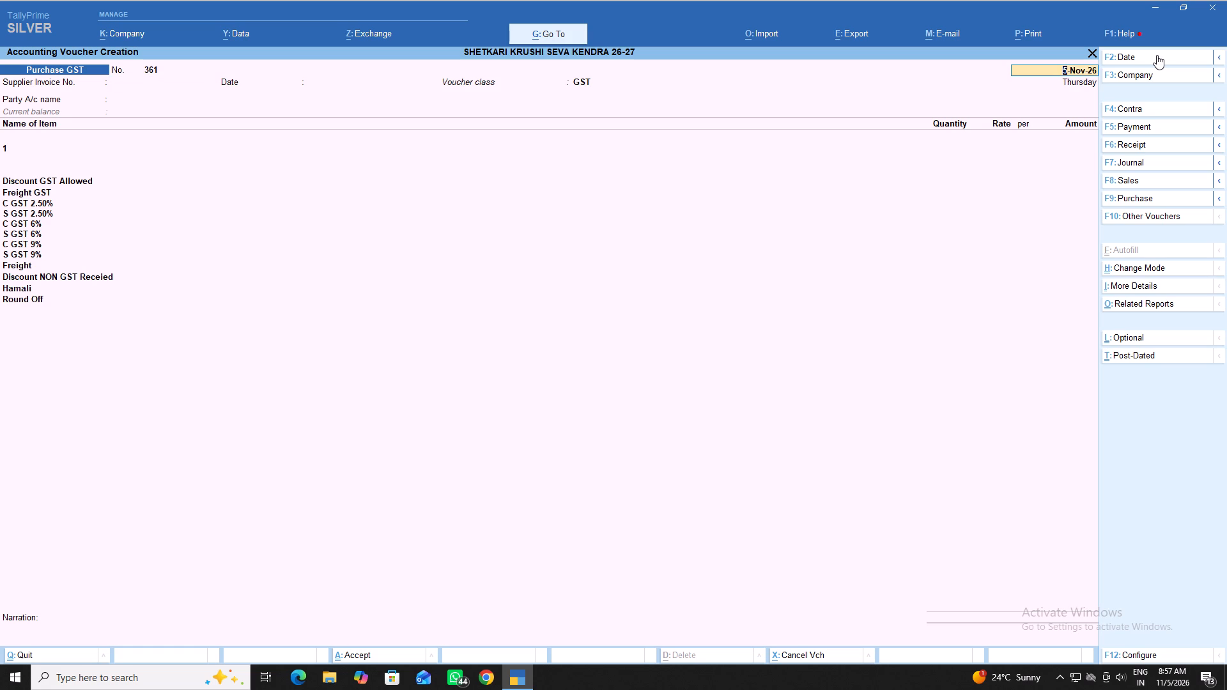
type("29.6.2026")
key("Return")
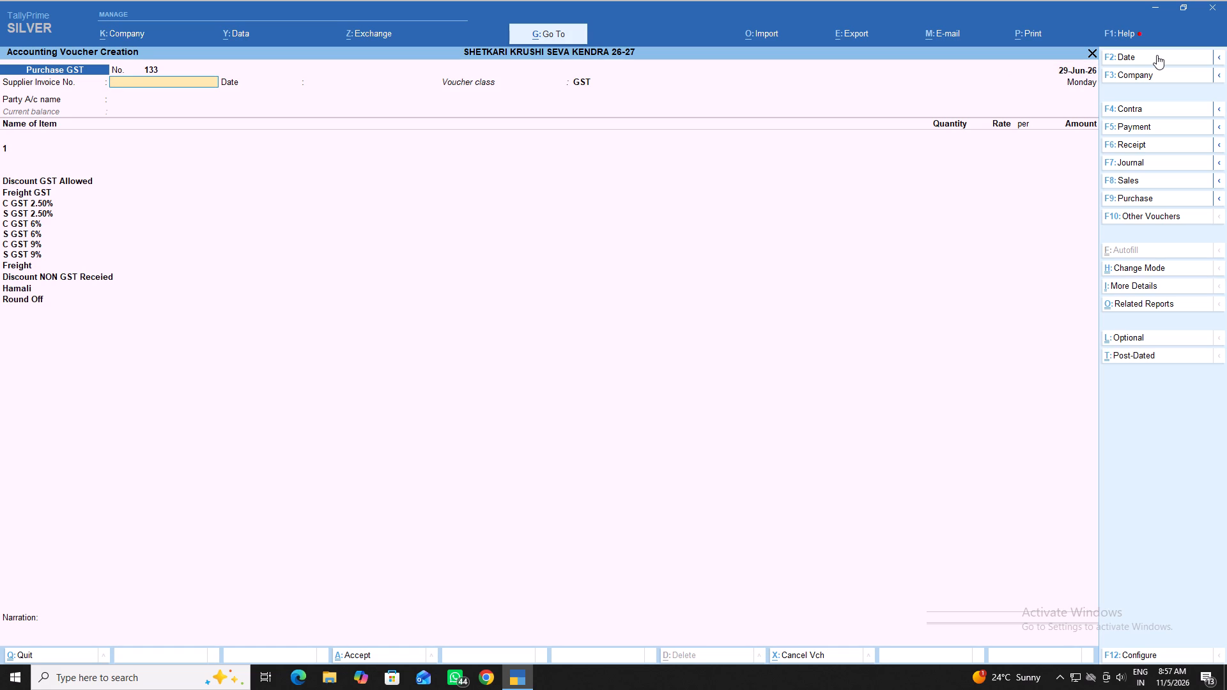
type("AKL/")
type("1401")
key("Return")
key("Return")
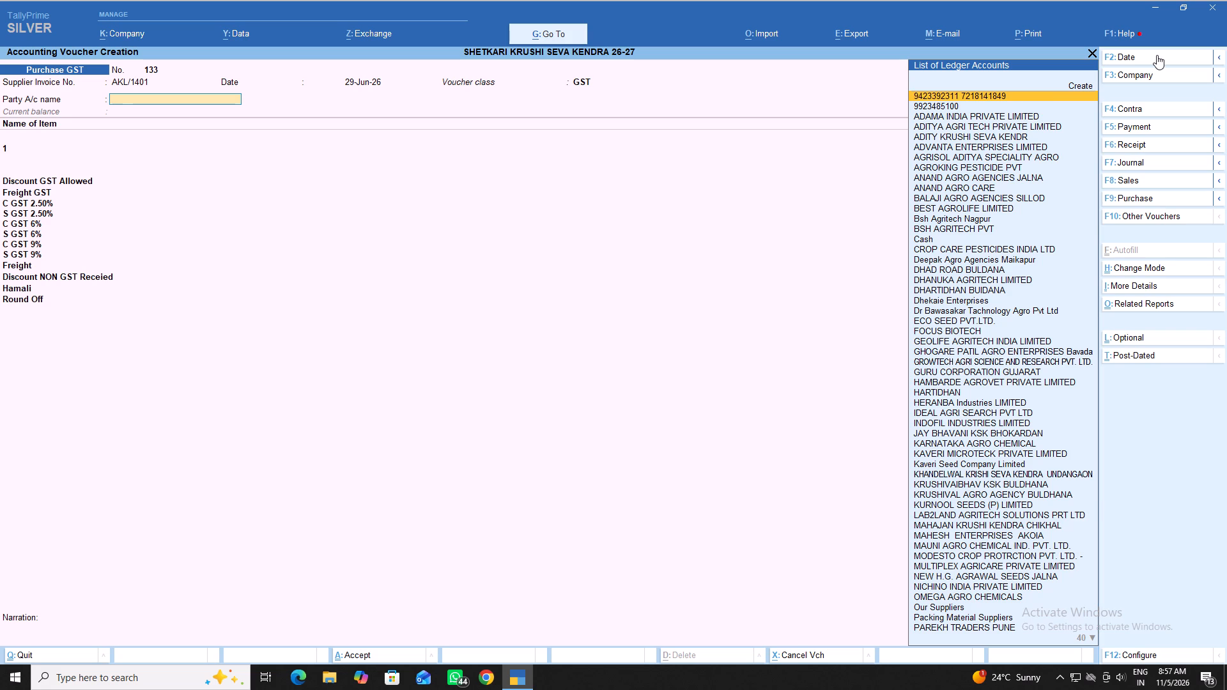
type("ID")
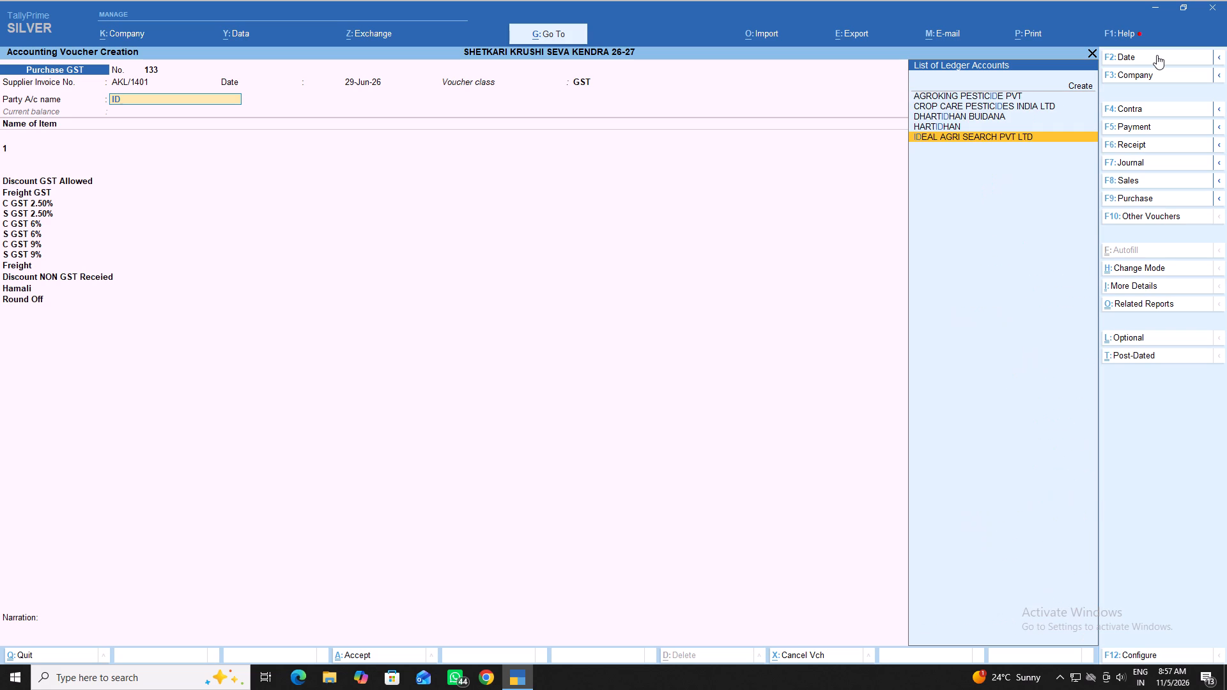
key("Return")
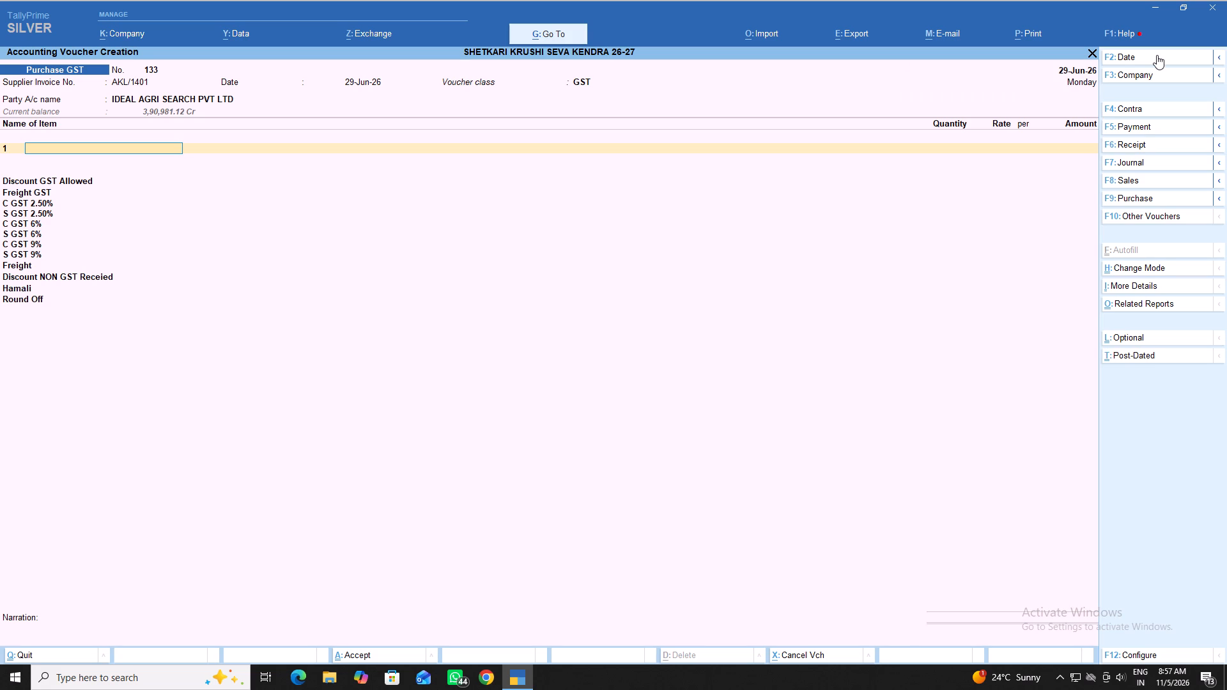
Choose CATCH BOR 250 GM from the CATCH stock items as the first item of the purchase.
type("CA")
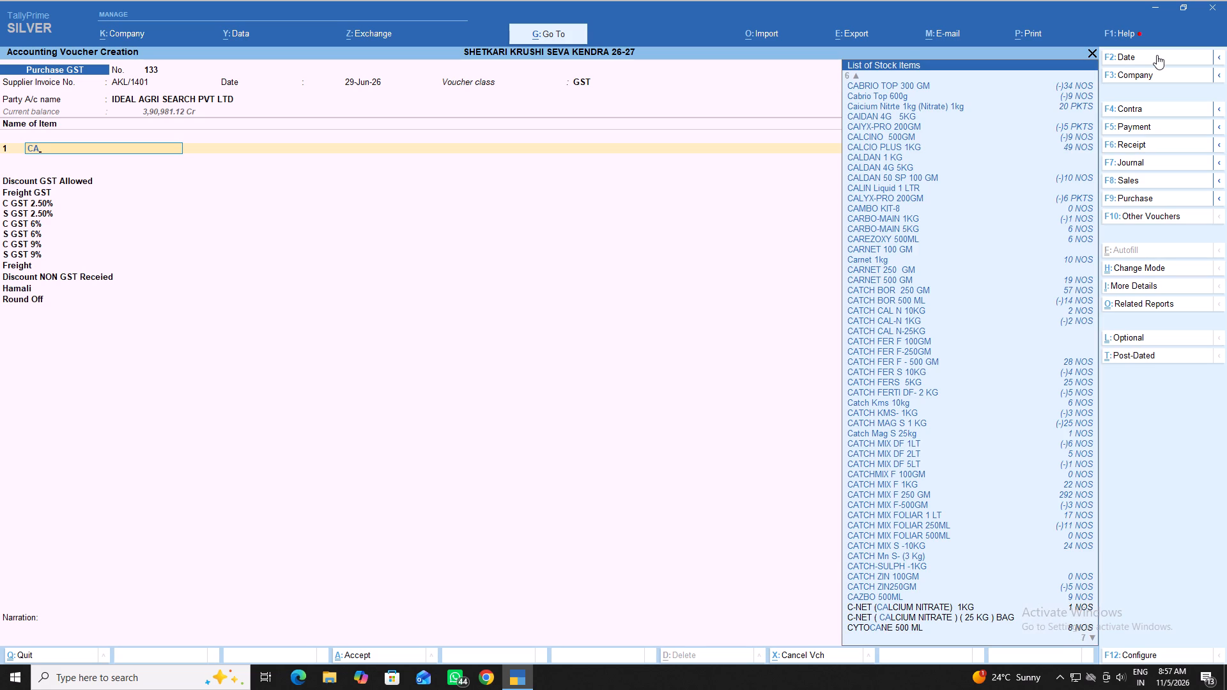
key("t")
key("c")
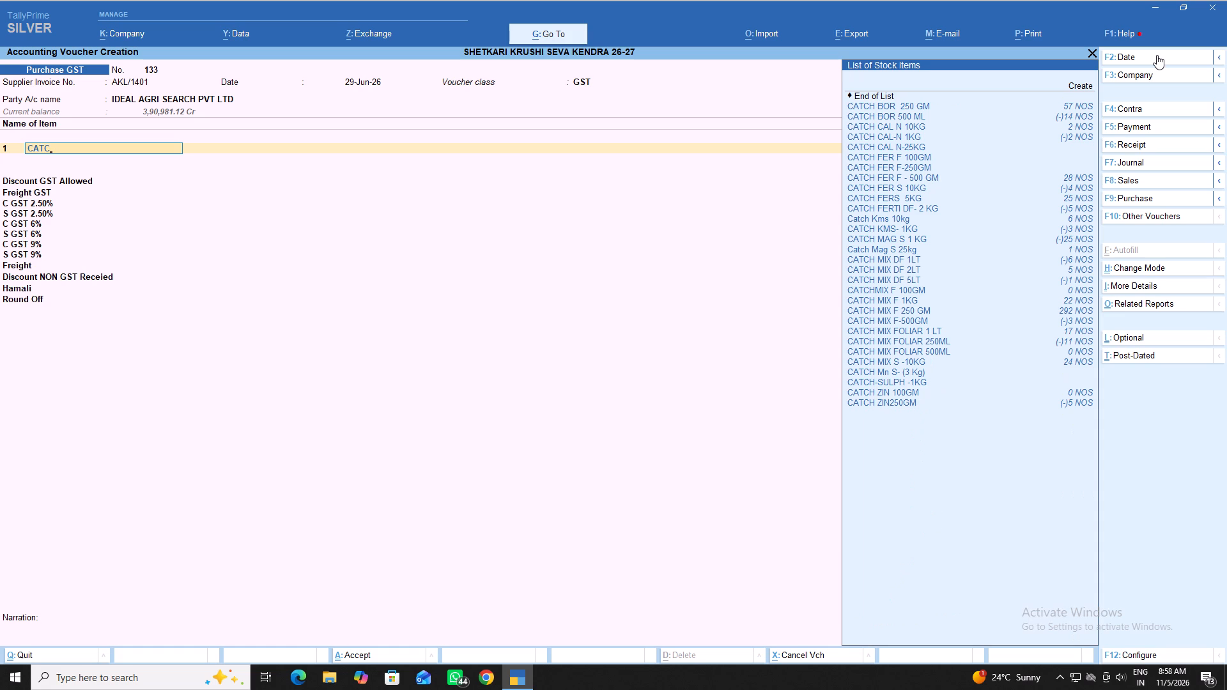
key("Down")
key("Down")
key("Down")
key("Down")
key("Down")
key("Down")
key("Down")
key("Down")
key("Down")
key("Down")
key("Down")
key("Down")
key("Down")
key("Down")
key("Down")
key("Down")
key("Down")
key("Down")
key("Down")
key("Down")
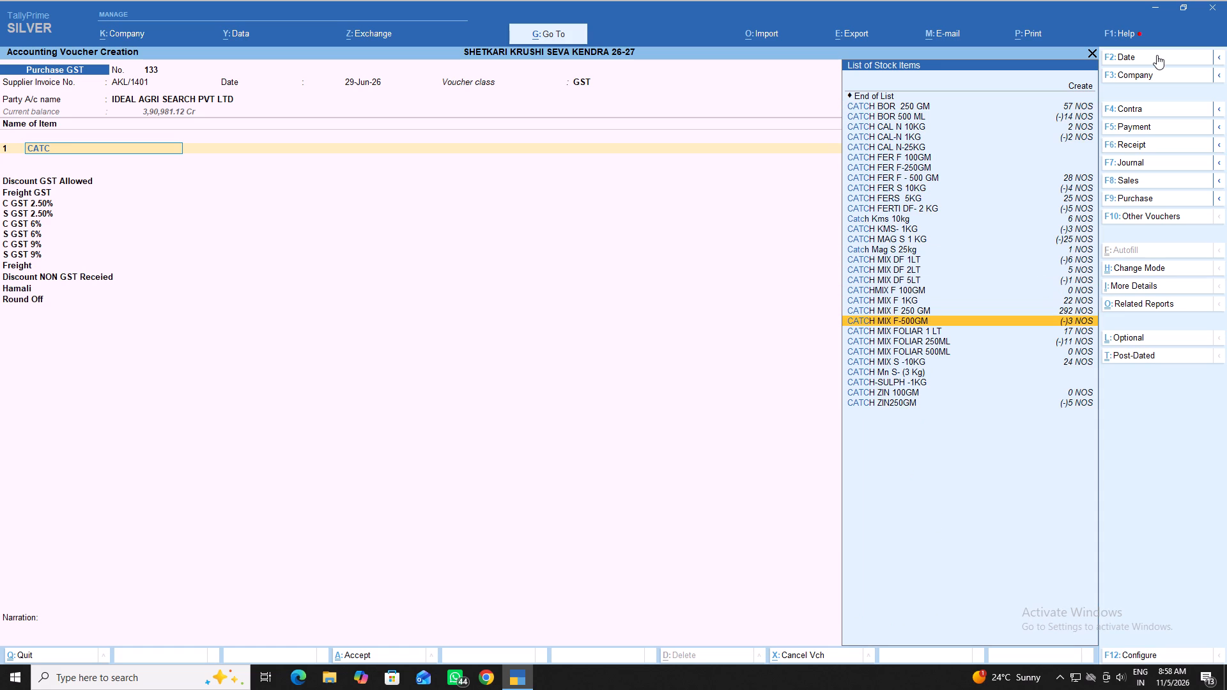
key("Up")
key("Up")
key("Up")
key("Up")
key("Up")
key("Up")
key("Up")
key("Up")
key("Up")
key("Up")
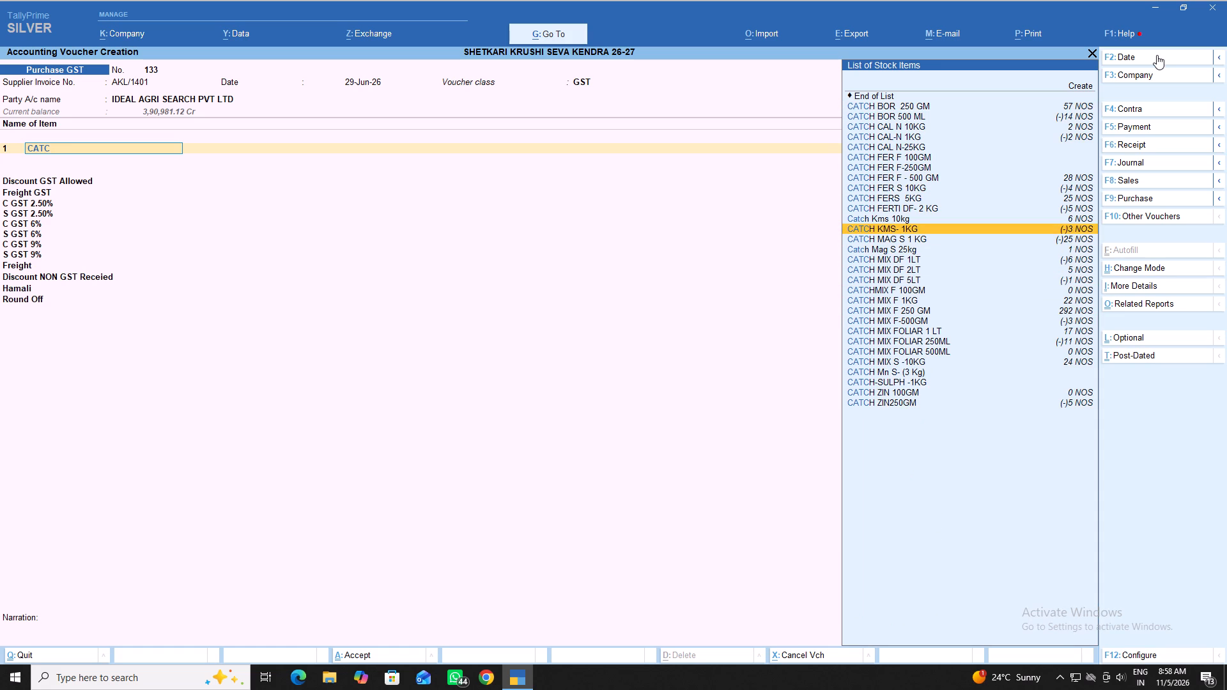
key("Up")
key("Up")
key("Up")
key("Up")
key("Up")
key("Up")
key("Up")
key("Up")
key("Up")
key("Up")
key("Up")
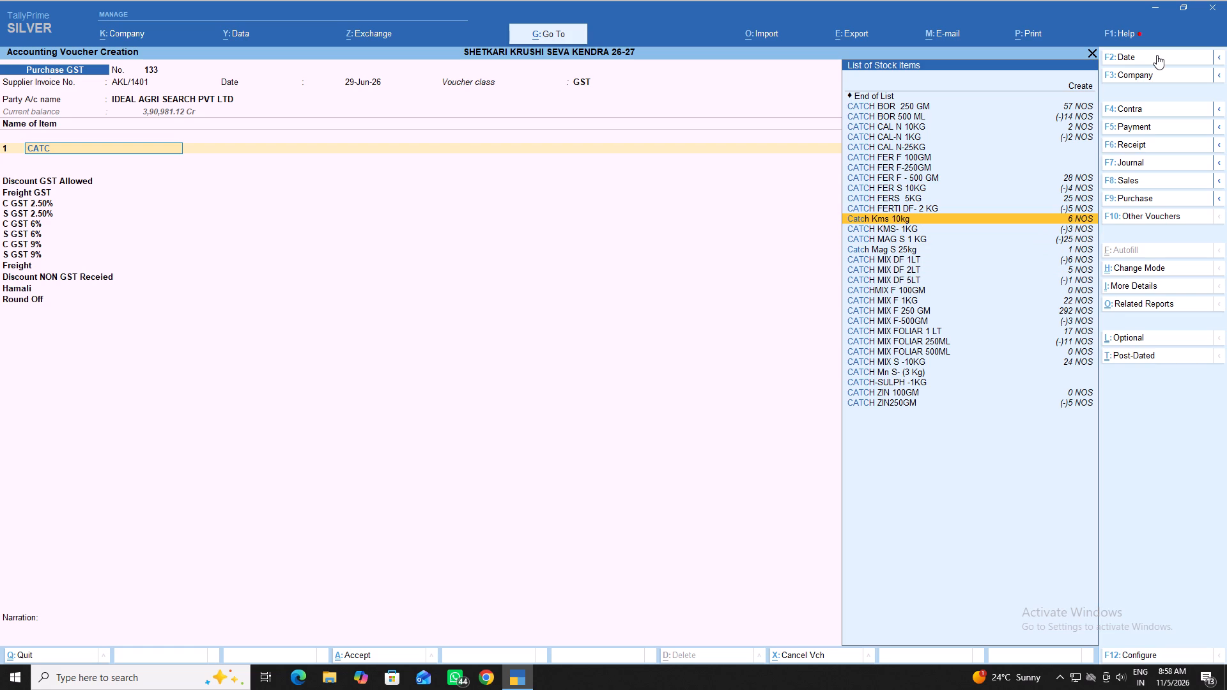
key("Down")
key("Up")
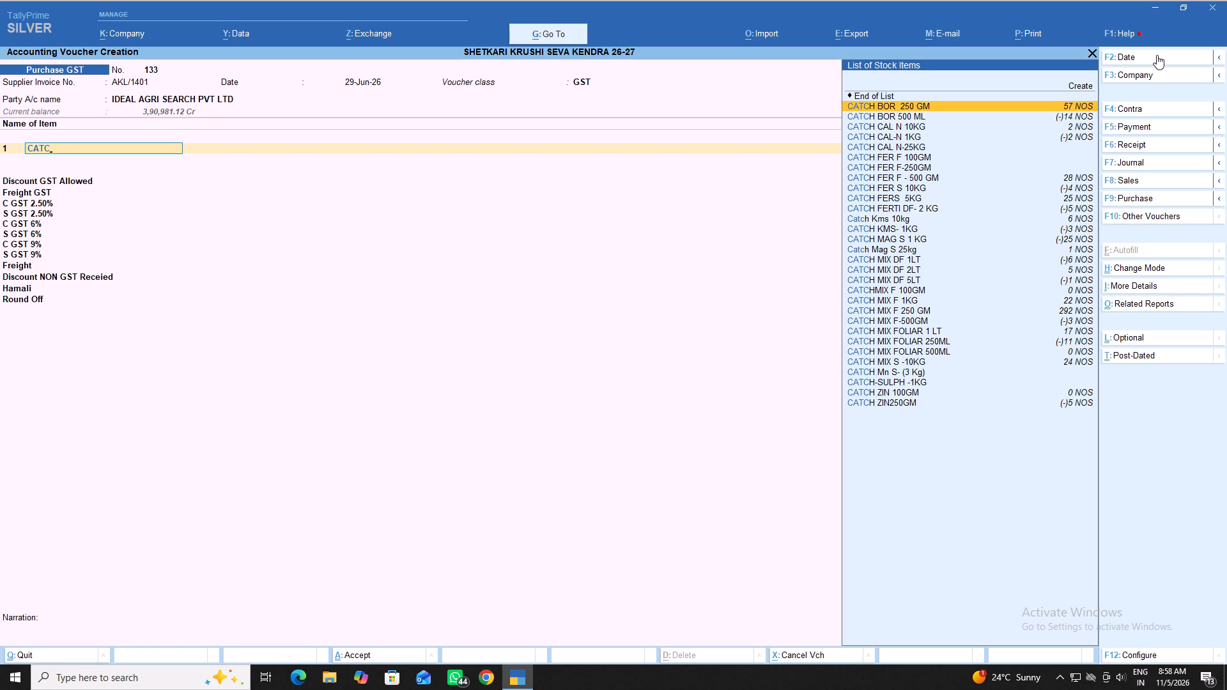
key("Return")
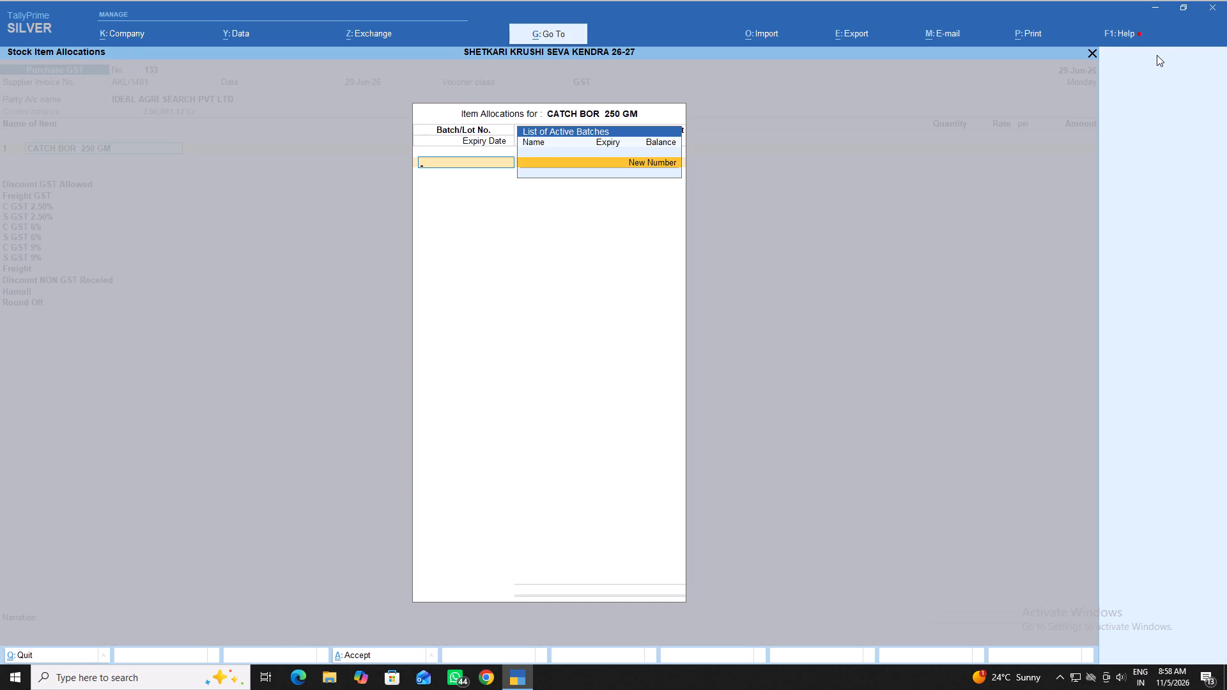
Allocate CATCH BOR 250 GM to new batch AKL/1401: 40 NOS, amount 3,962.00, expiry date 1-Feb-29.
type("AKL")
type("/1401")
key("Return")
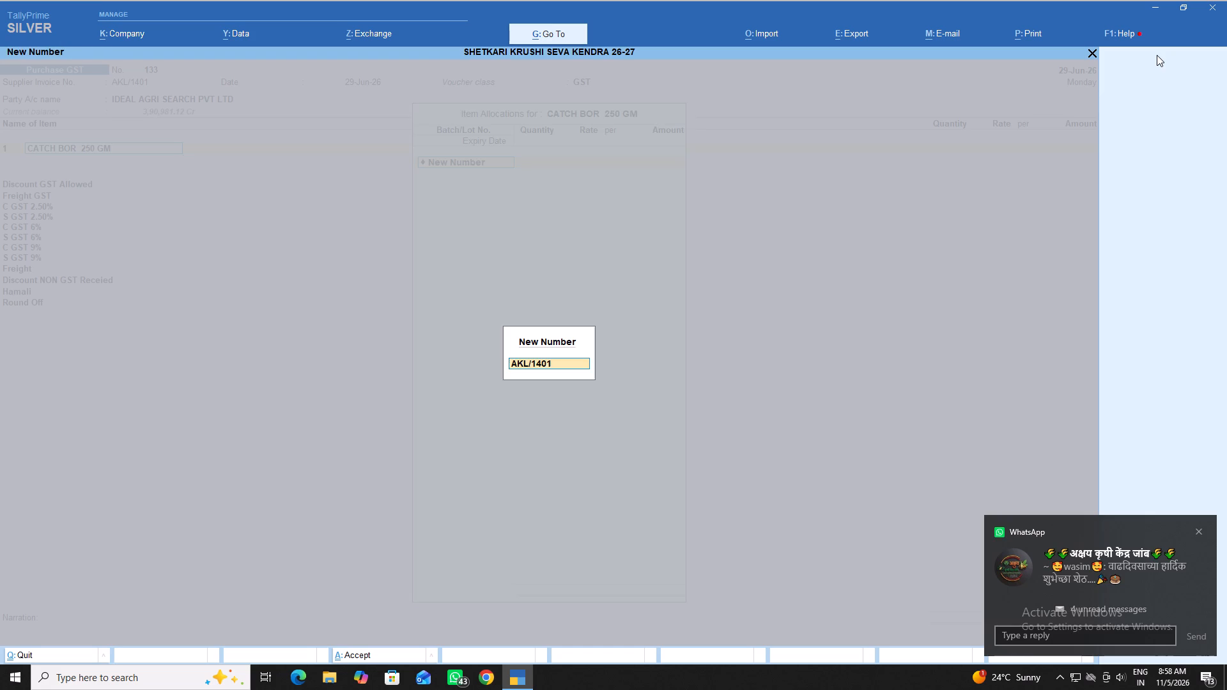
key("Return")
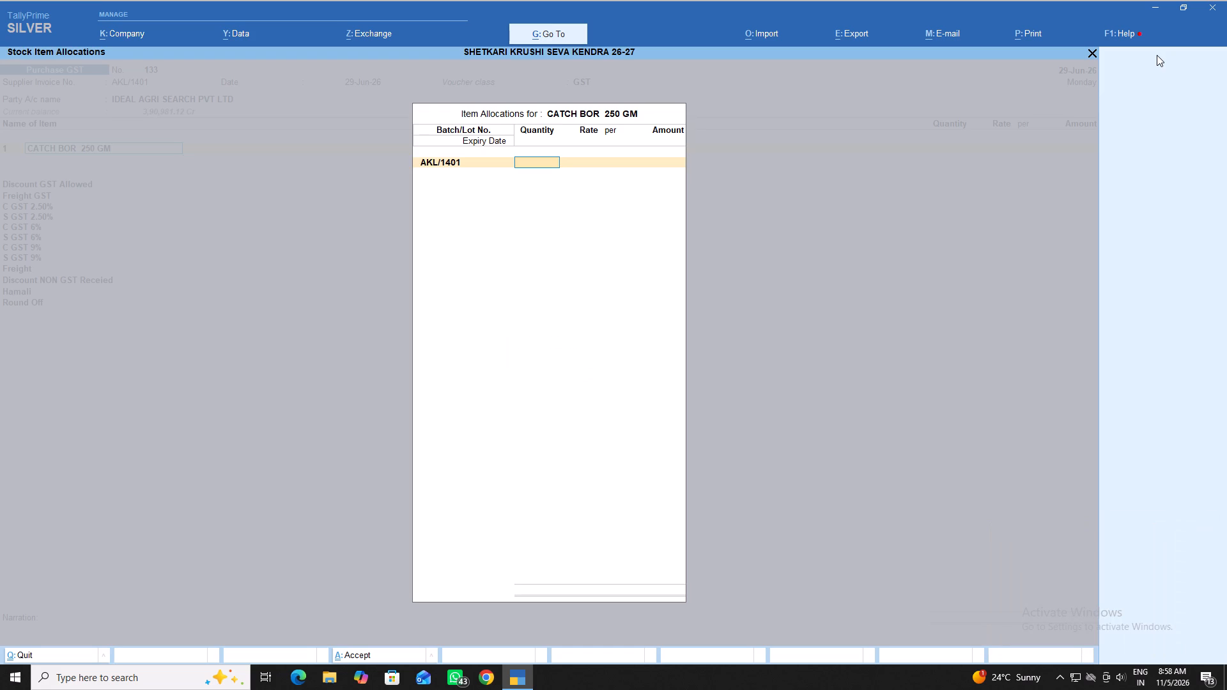
type("40")
key("Return")
key("Return")
key("Return")
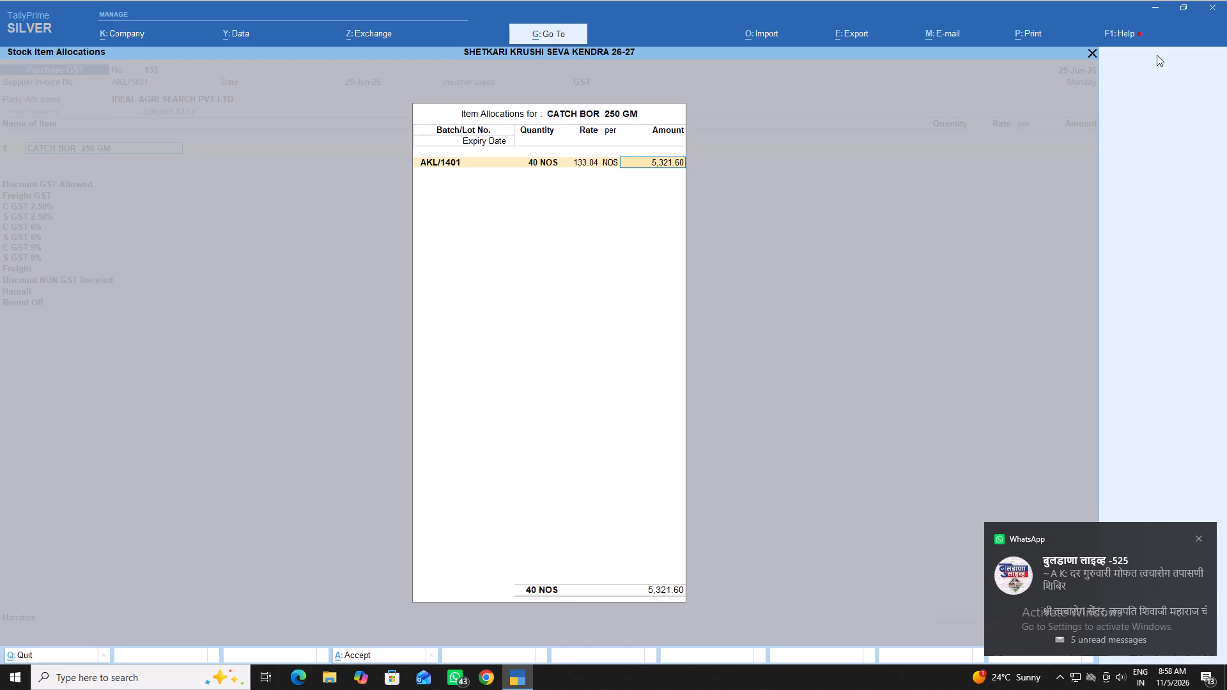
type("39")
type("62")
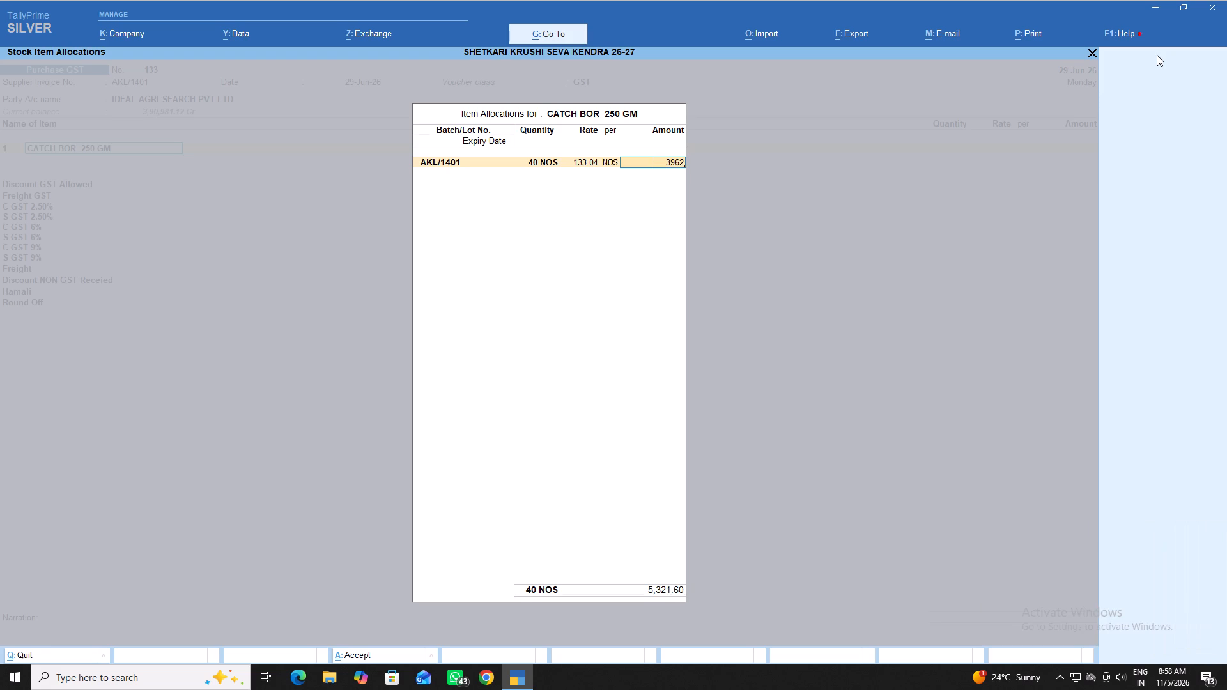
key("Return")
type("1.2.2029")
key("Return")
key("Return")
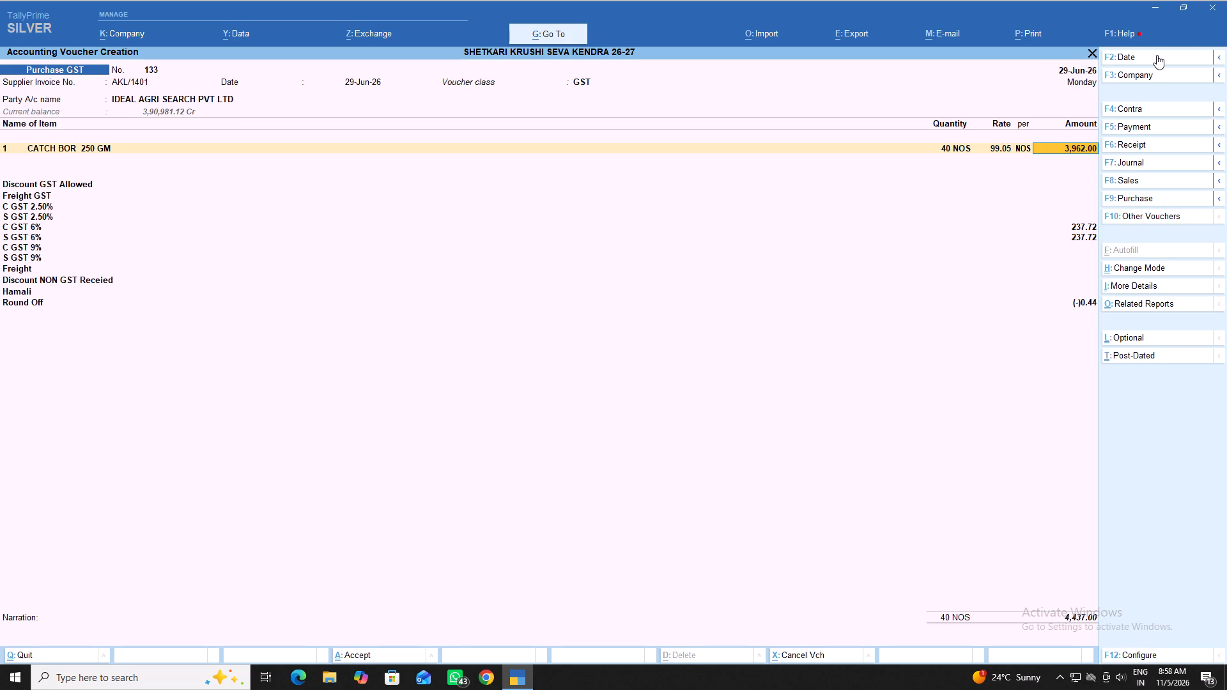
Recheck the batch, quantity, rate, amount and expiry date in the CATCH BOR 250 GM allocation.
key("BackSpace")
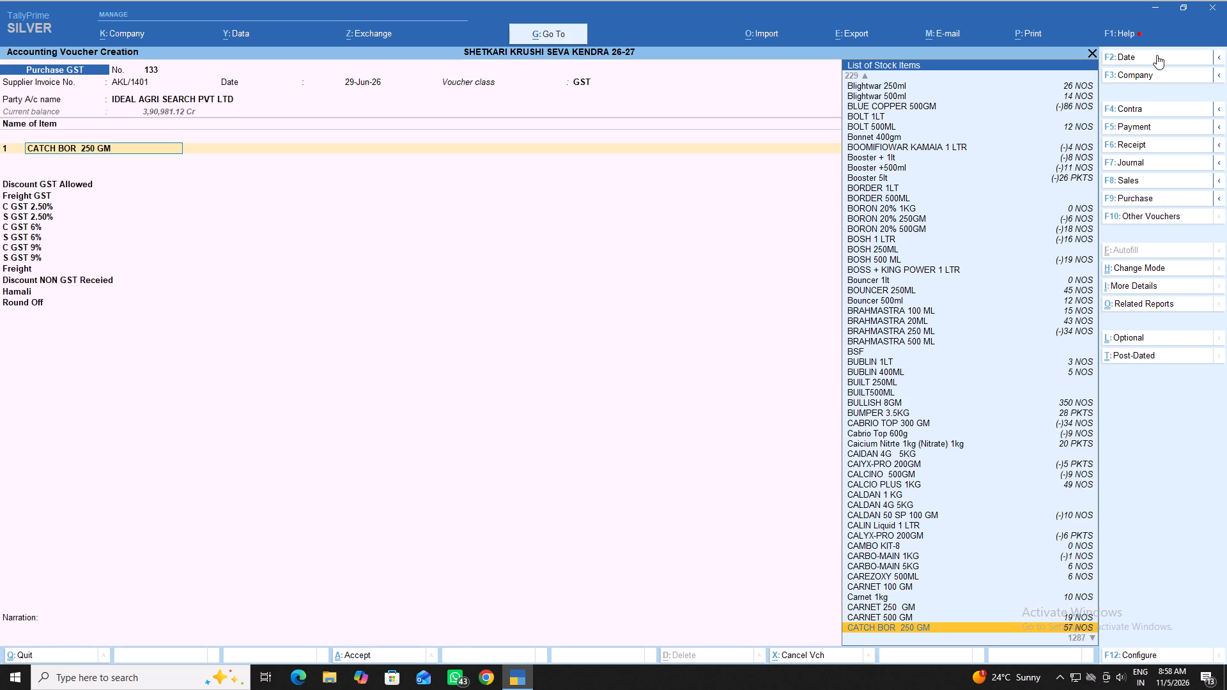
key("Return")
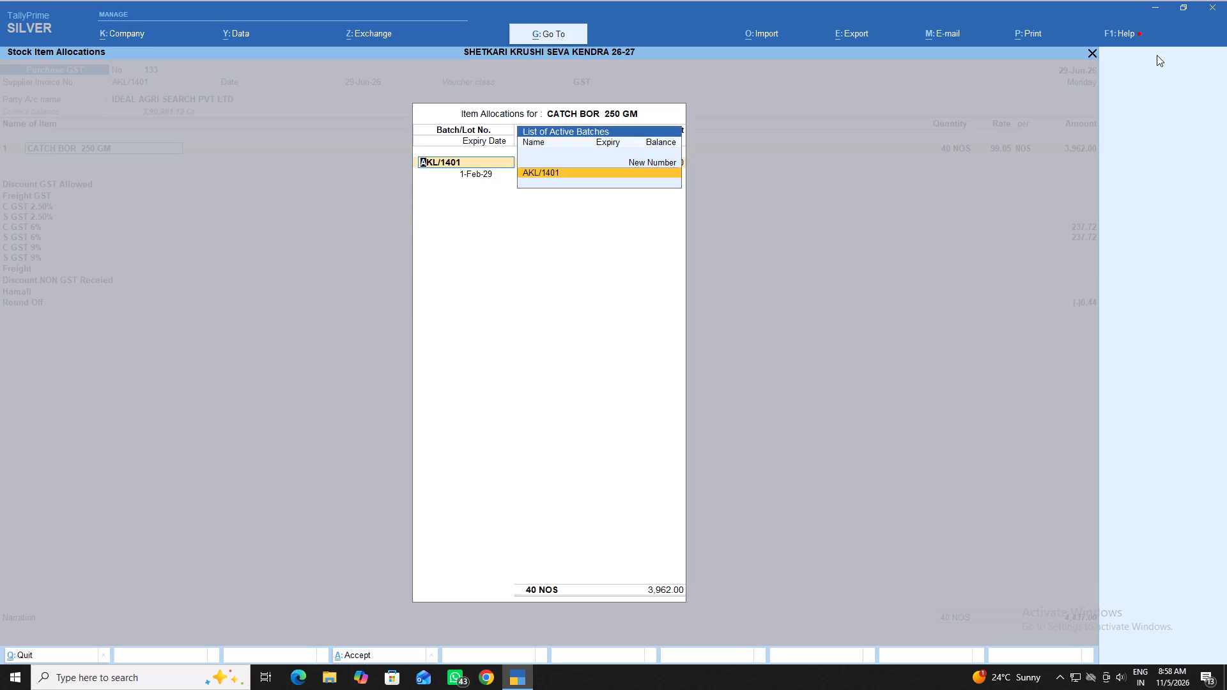
key("Return")
key("Return")
key("Return")
key("Return")
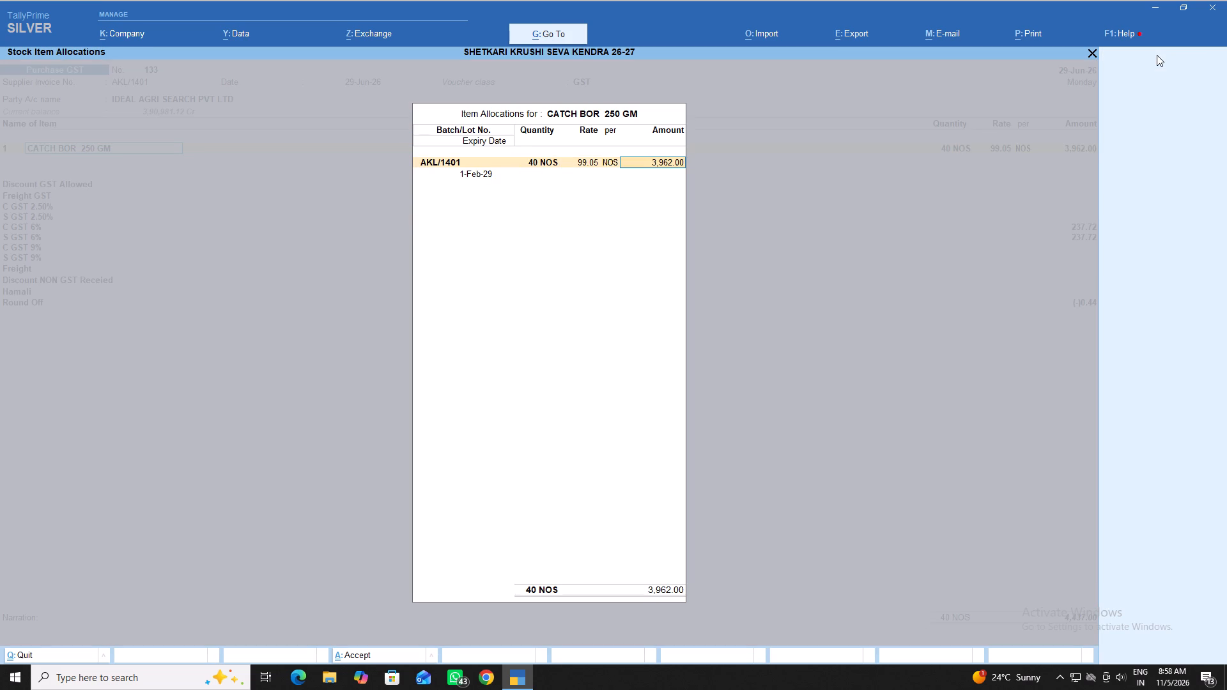
key("Return")
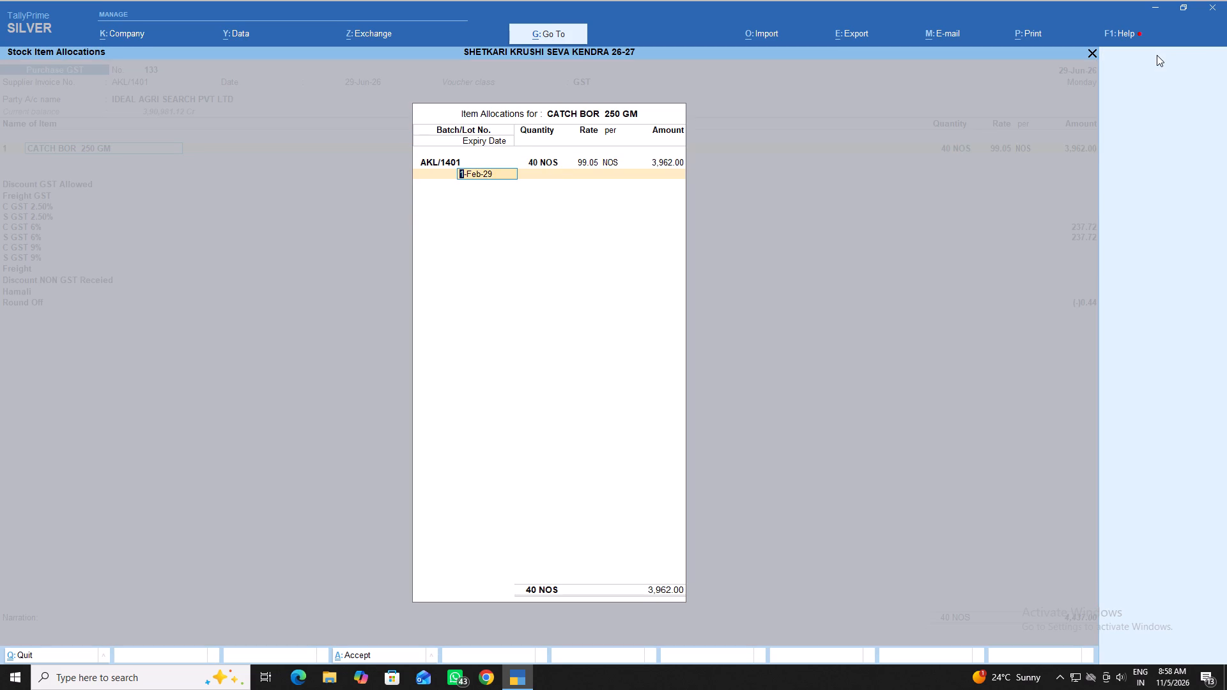
key("Return")
key("Return")
key("Return")
End the item list and save the AKL/1401 purchase with discount, freight, Hamali and narration left blank.
key("Return")
key("Return")
key("Return")
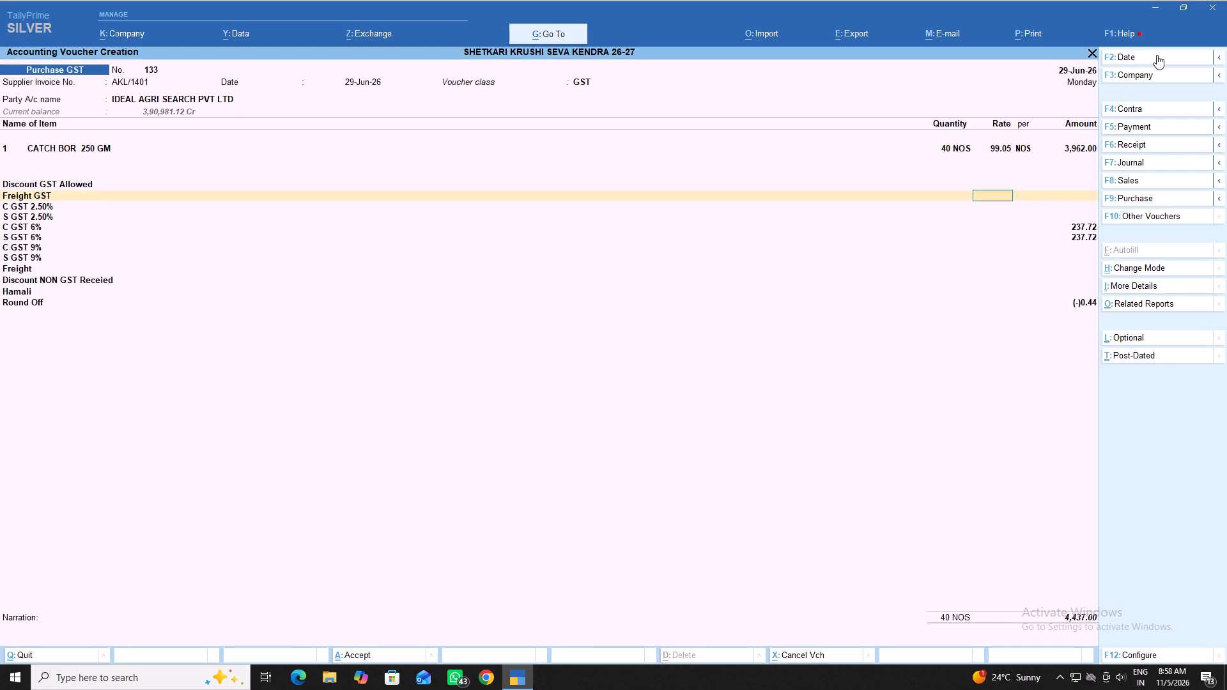
key("Return")
key("Return")
key("Return")
key("Return")
key("Return")
key("Return")
key("Return")
key("Return")
key("Return")
key("Return")
key("Return")
key("Return")
key("Return")
key("Return")
key("Return")
key("Return")
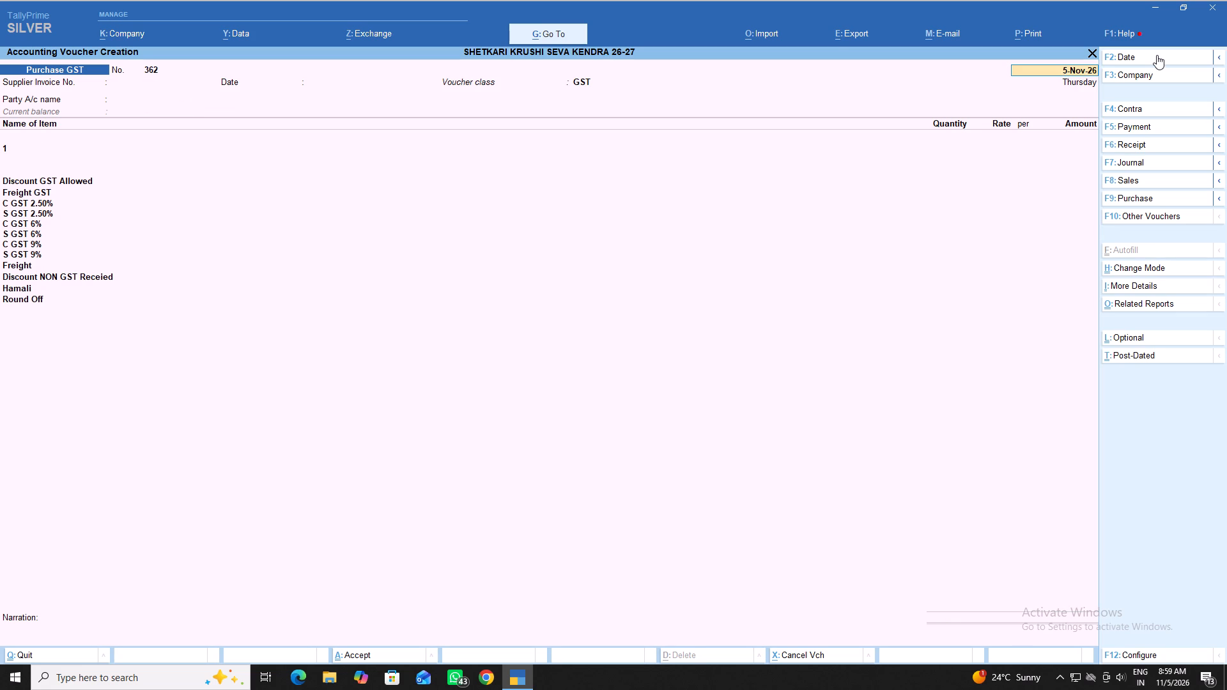
Quit voucher creation and open the ledger vouchers report for IDEAL AGRI SEARCH PVT LTD.
key("Escape")
key("Escape")
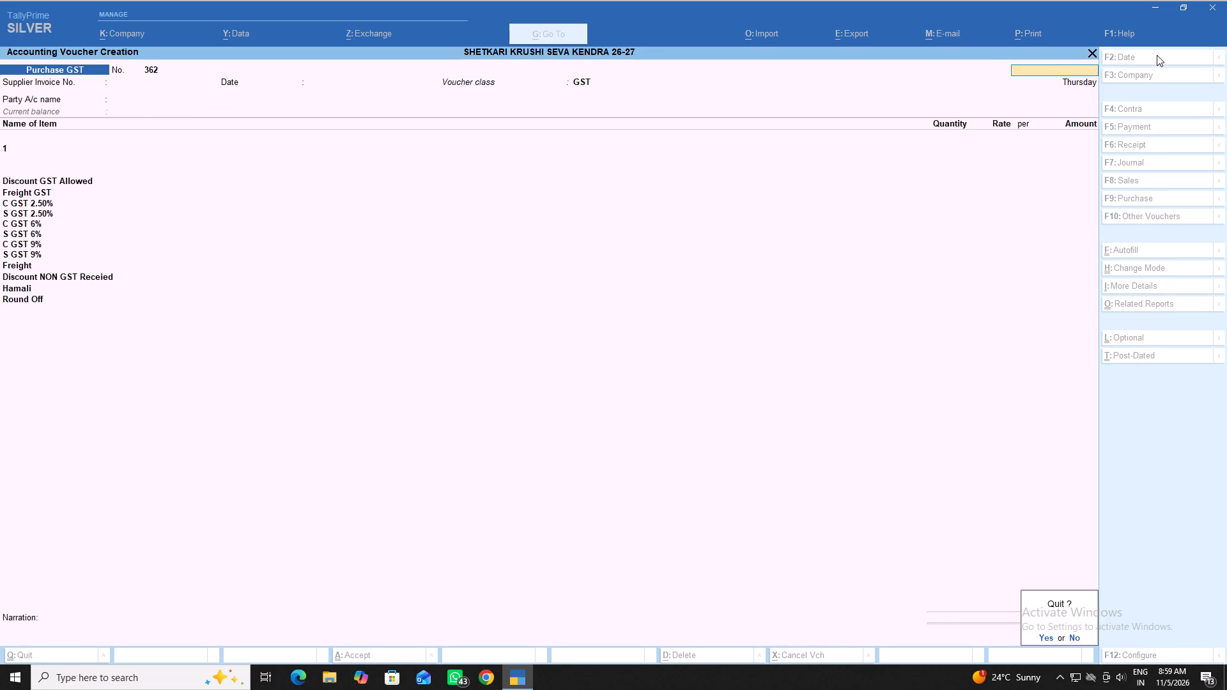
key("Escape")
key("Down")
key("Down")
key("Down")
key("Down")
key("Down")
key("Down")
key("Down")
key("Down")
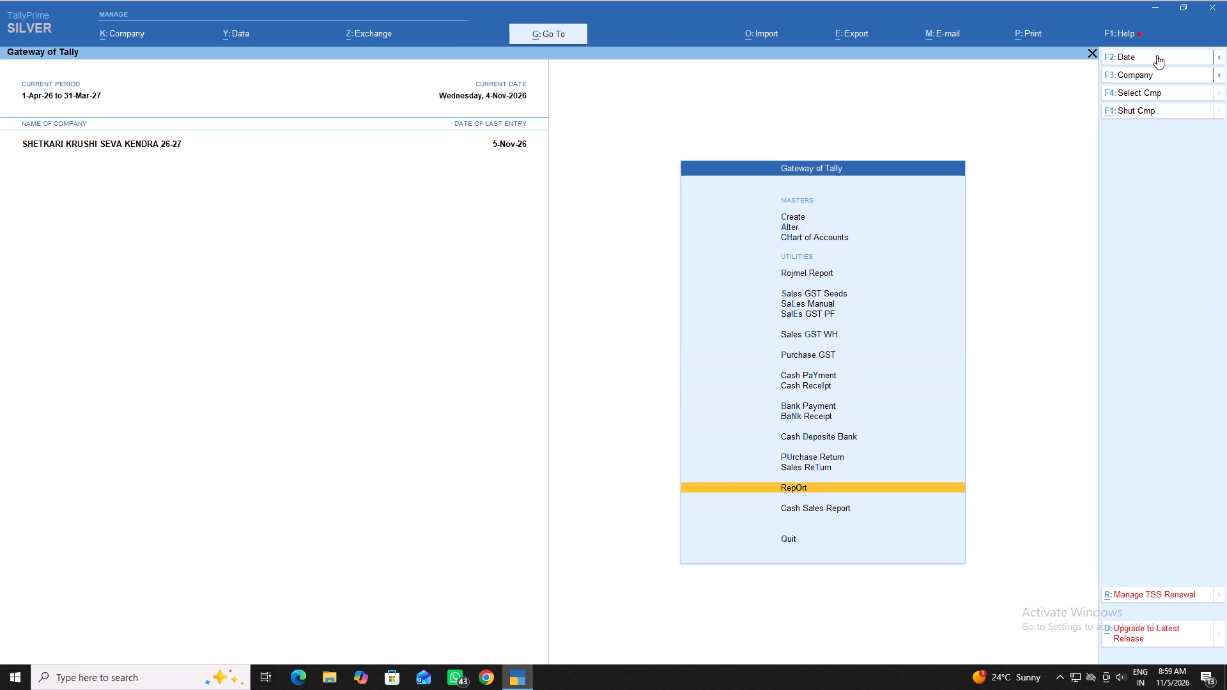
key("Return")
key("Down")
key("Return")
type("ID")
key("Return")
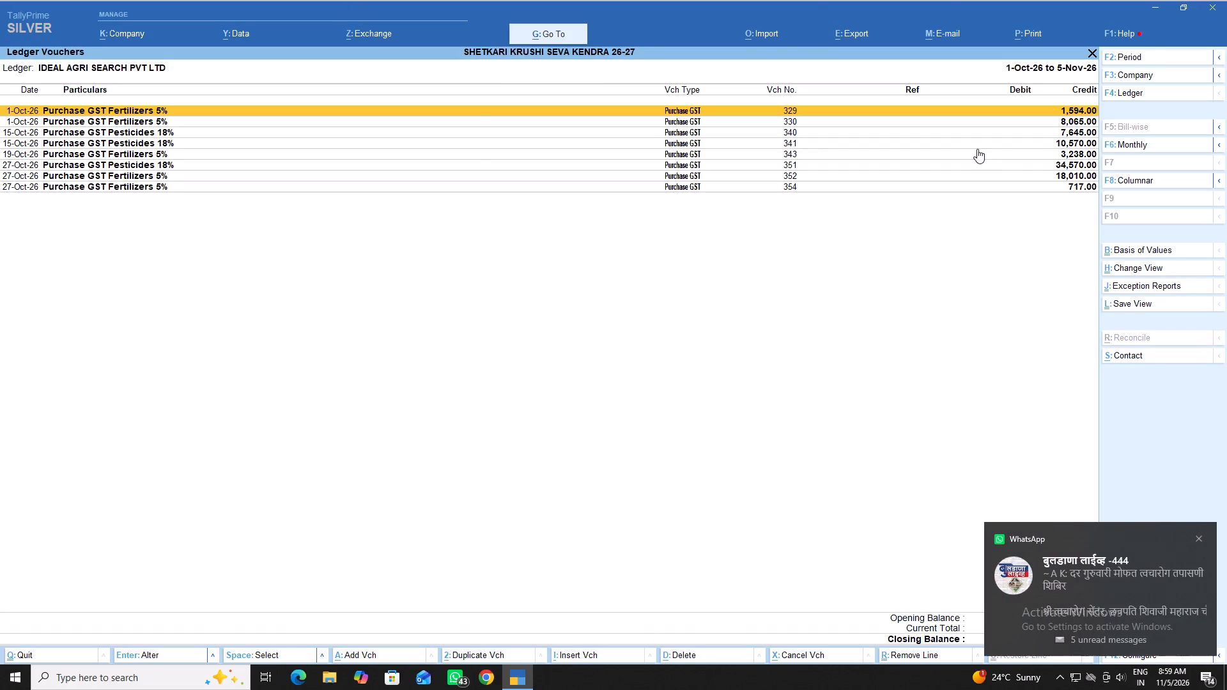
Set the ledger report period to 1-Apr-26 to 5-Nov-26.
left_click(1147, 54)
key("space")
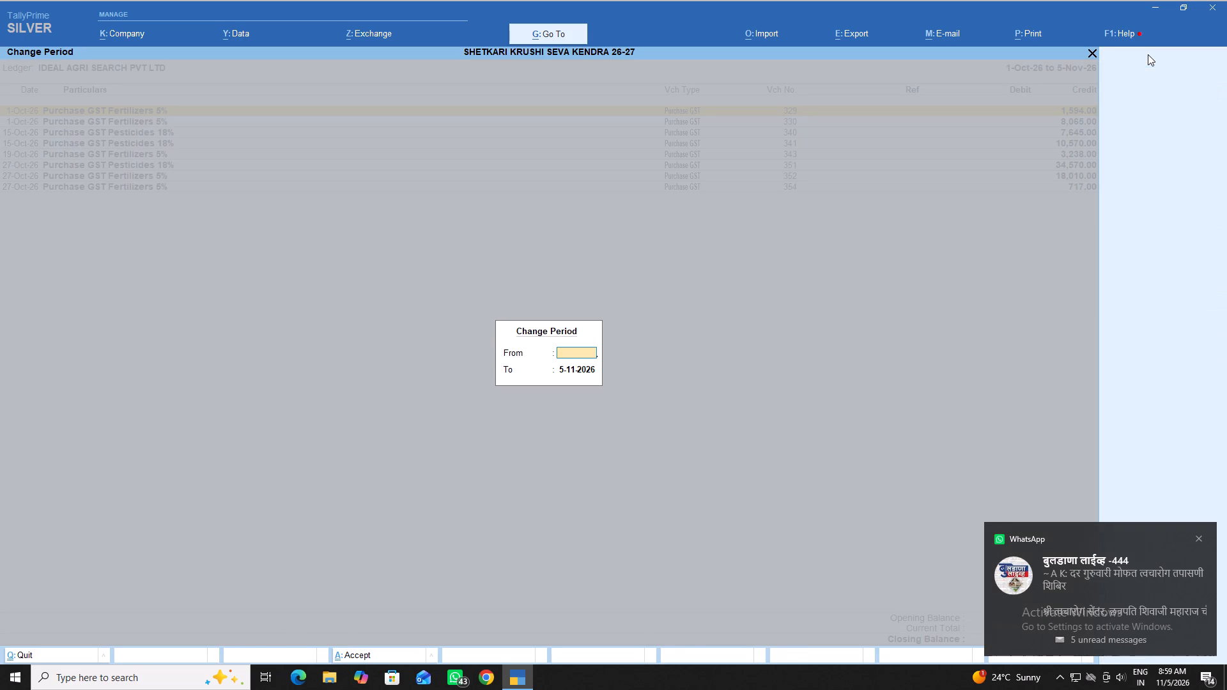
key("Return")
key("space")
key("Return")
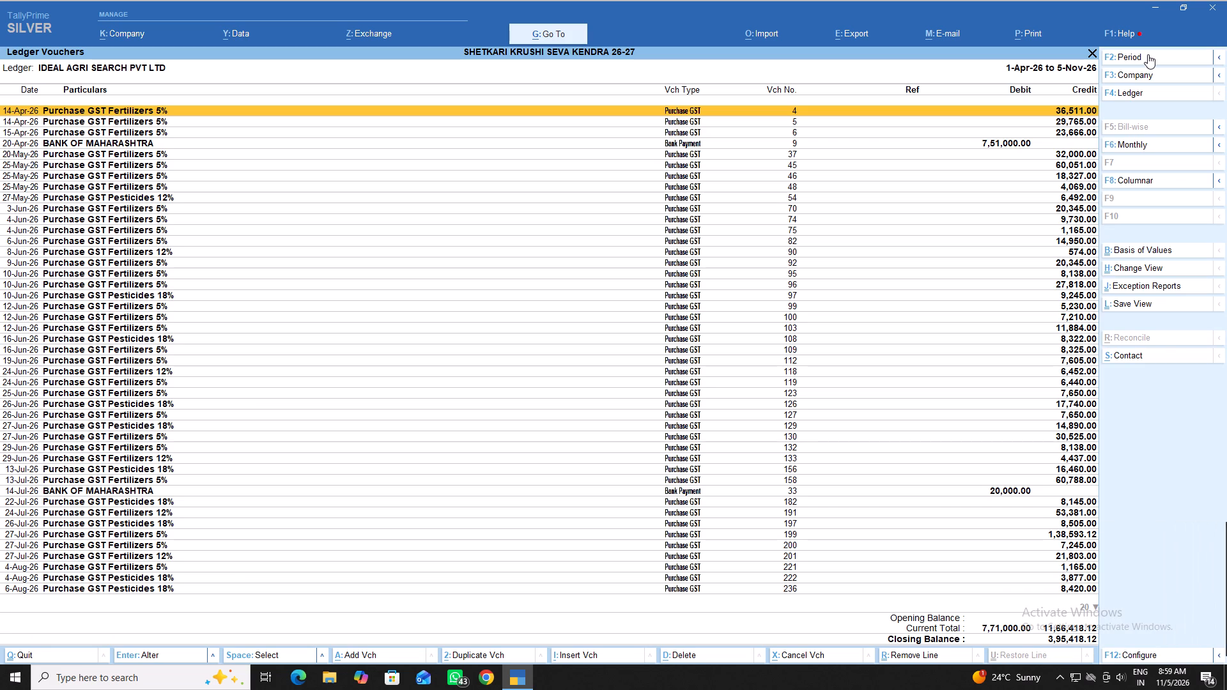
Open Purchase GST voucher 133, dated 29-Jun-26, from the ledger for alteration.
key("Down")
key("Down")
key("Down")
key("Down")
key("Down")
key("Down")
key("Down")
key("Down")
key("Down")
key("Down")
key("Down")
key("Down")
key("Down")
key("Down")
key("Down")
key("Down")
key("Down")
key("Down")
key("Down")
key("Down")
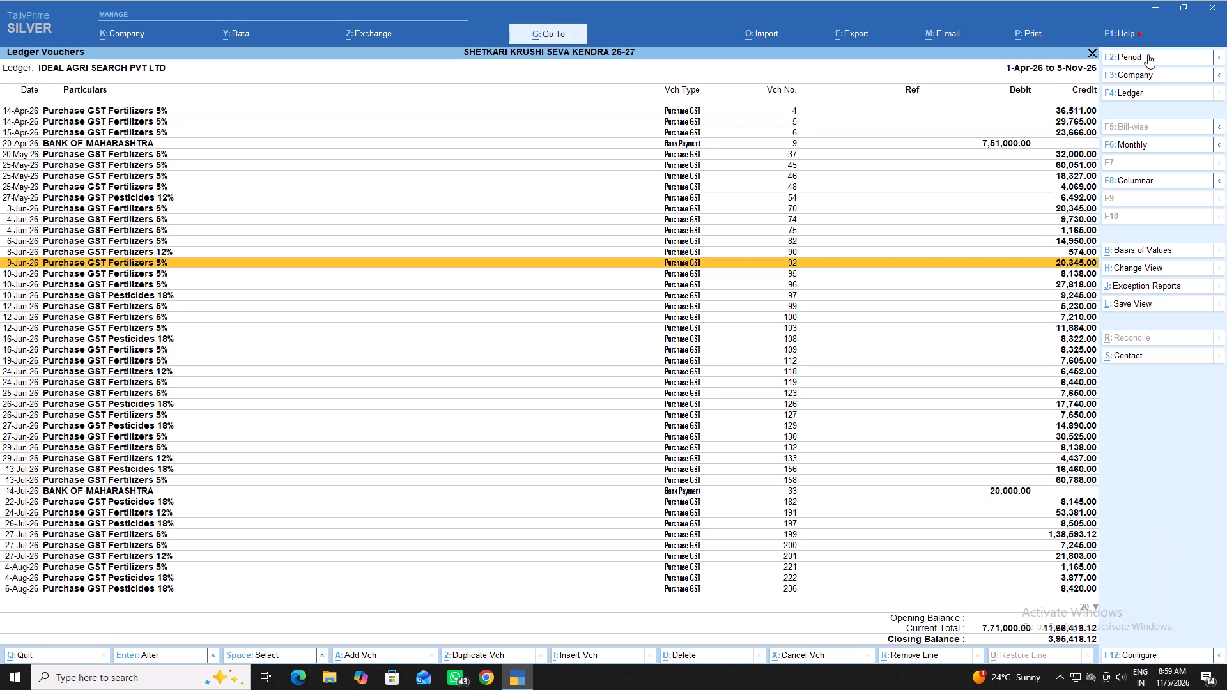
key("Down")
key("Down")
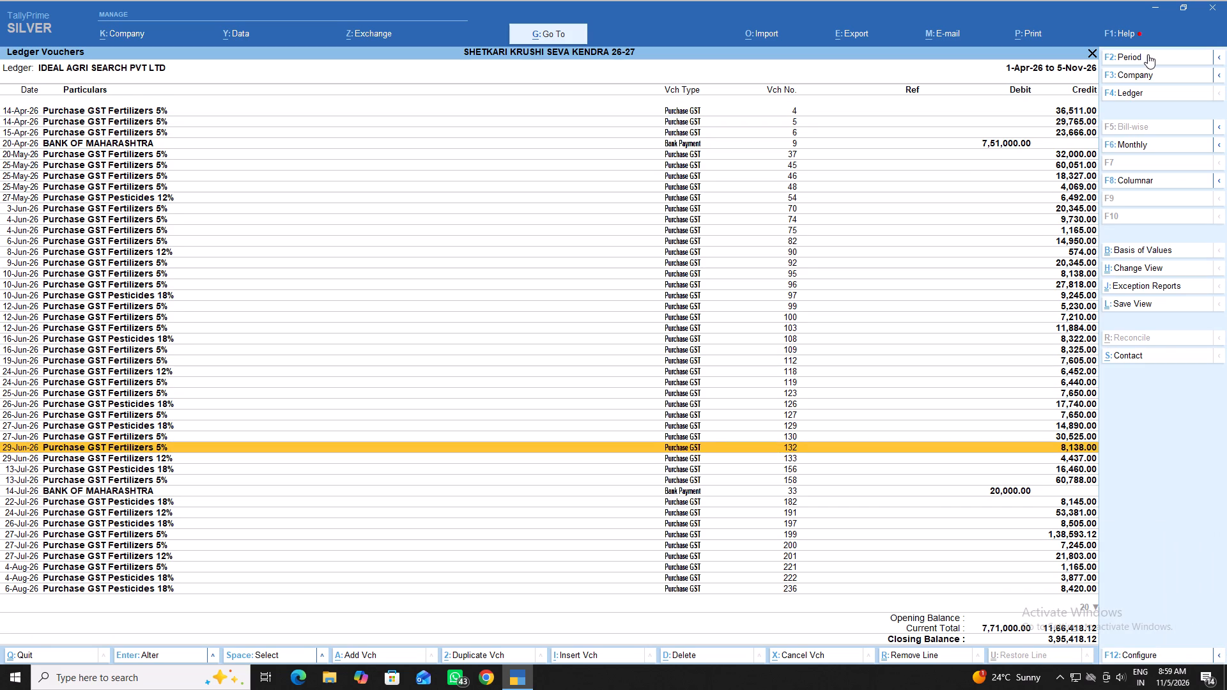
key("Down")
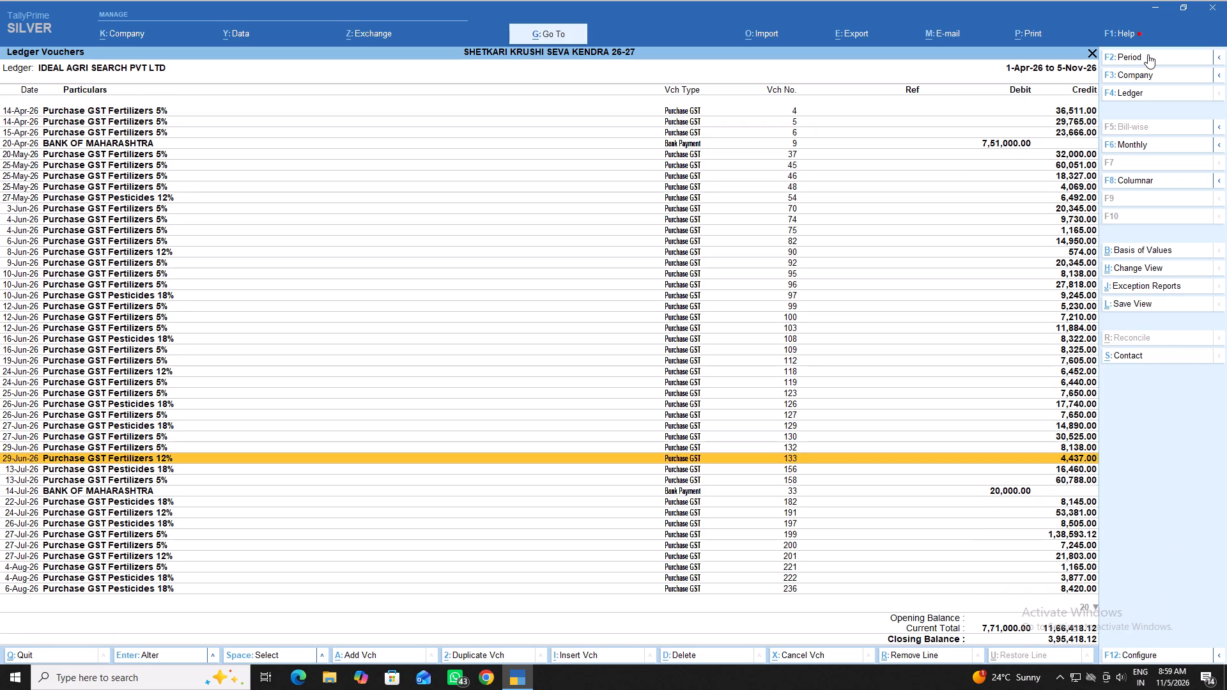
key("Return")
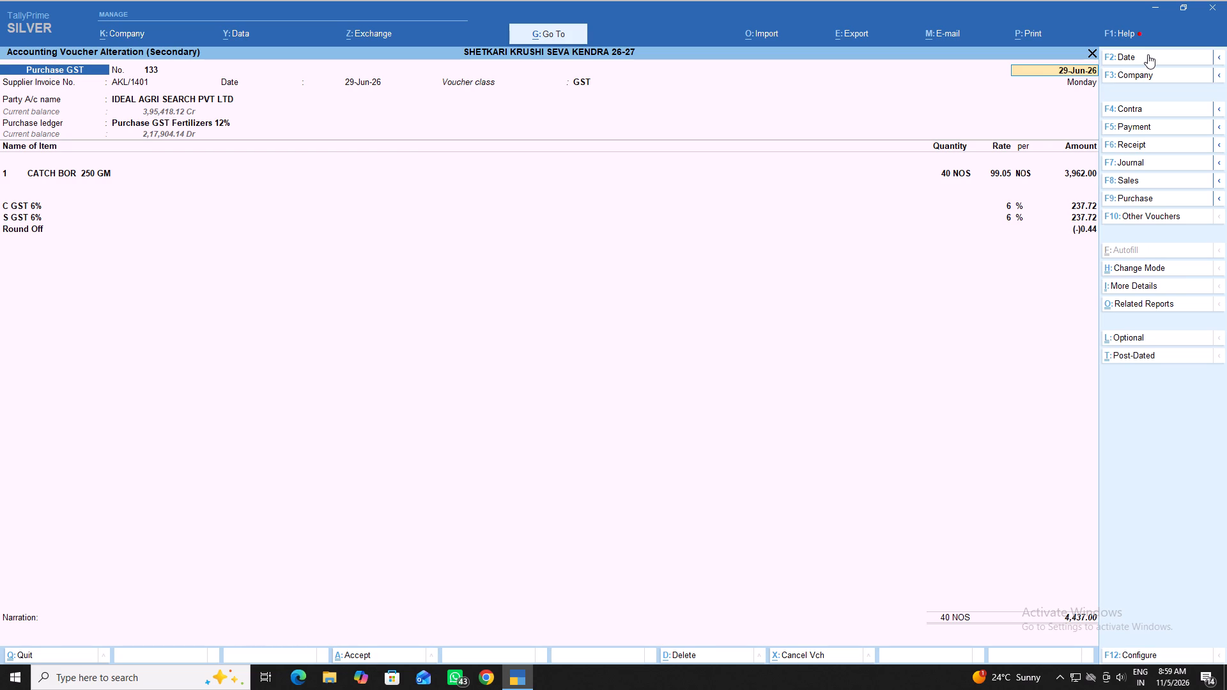
Keep the header and CATCH BOR item details, and change the tax ledgers to C GST 2.50% and S GST 2.50%, each 97.68.
key("Return")
key("Return")
key("Return")
key("Return")
key("Return")
key("Return")
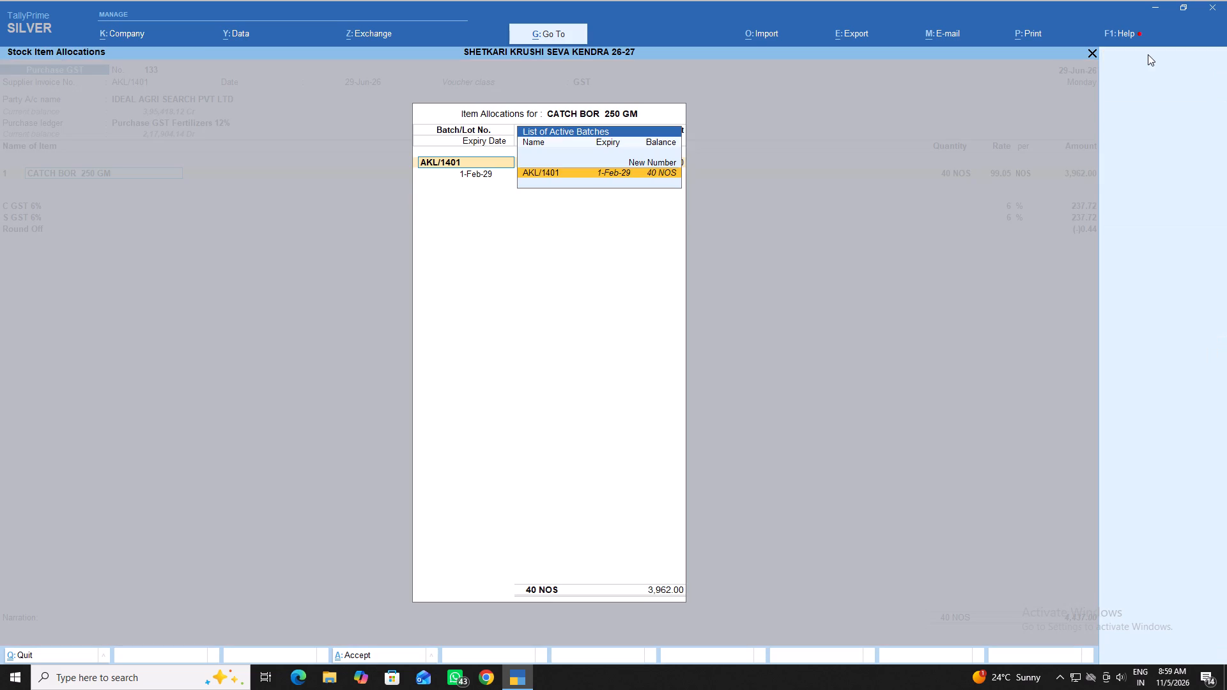
key("Return")
key("Return")
key("Return")
key("Return")
key("Return")
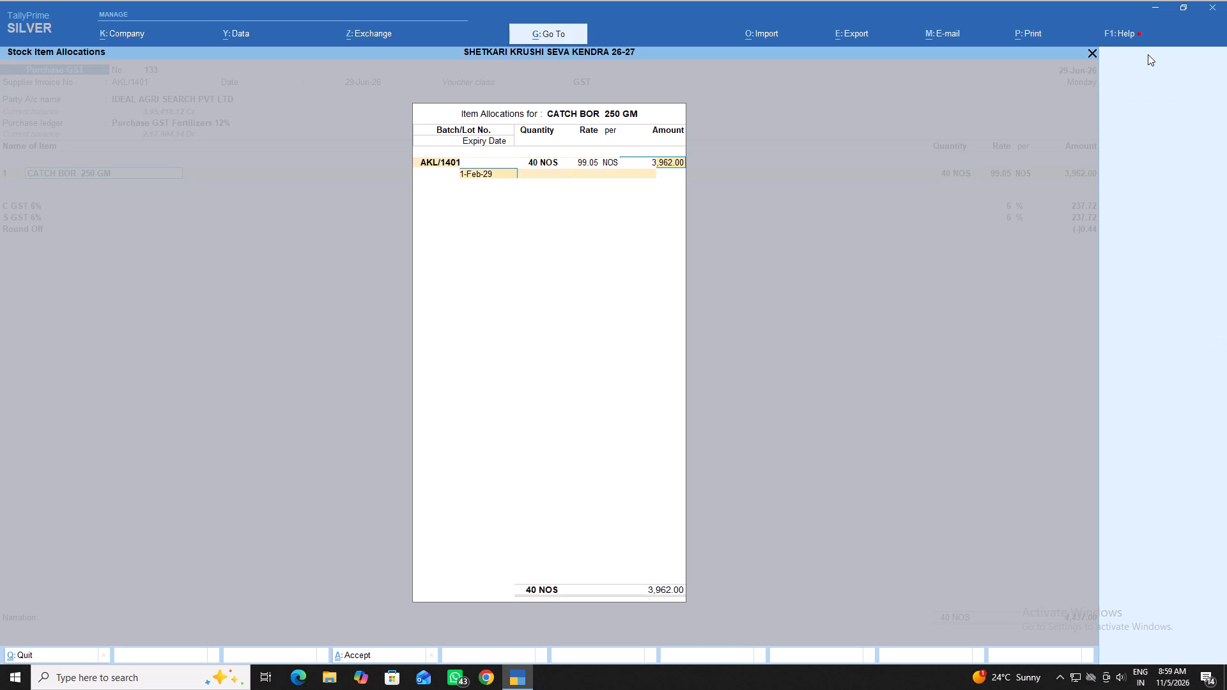
key("Return")
key("Return")
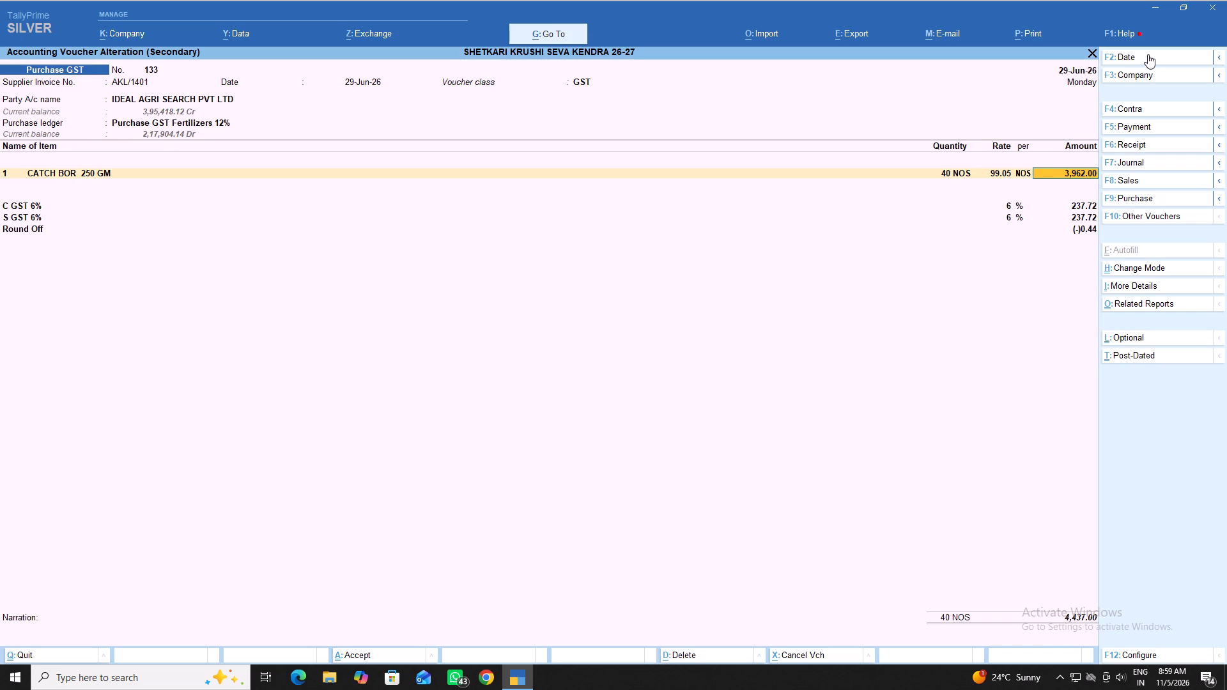
key("Return")
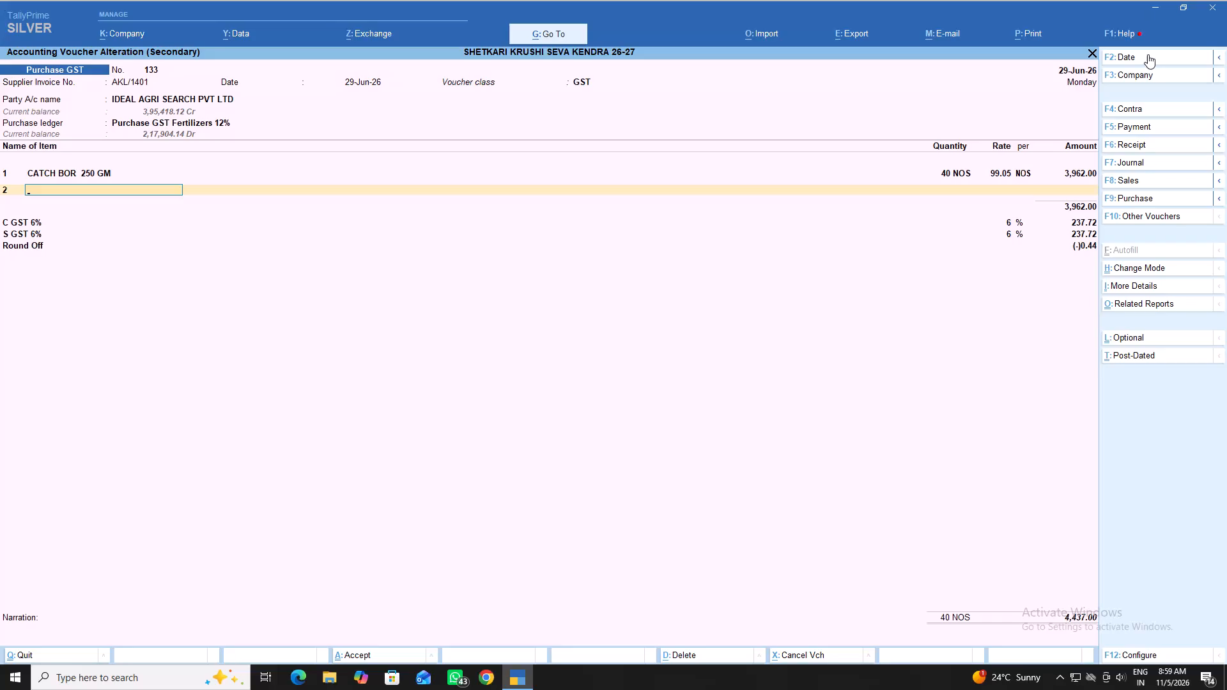
key("Return")
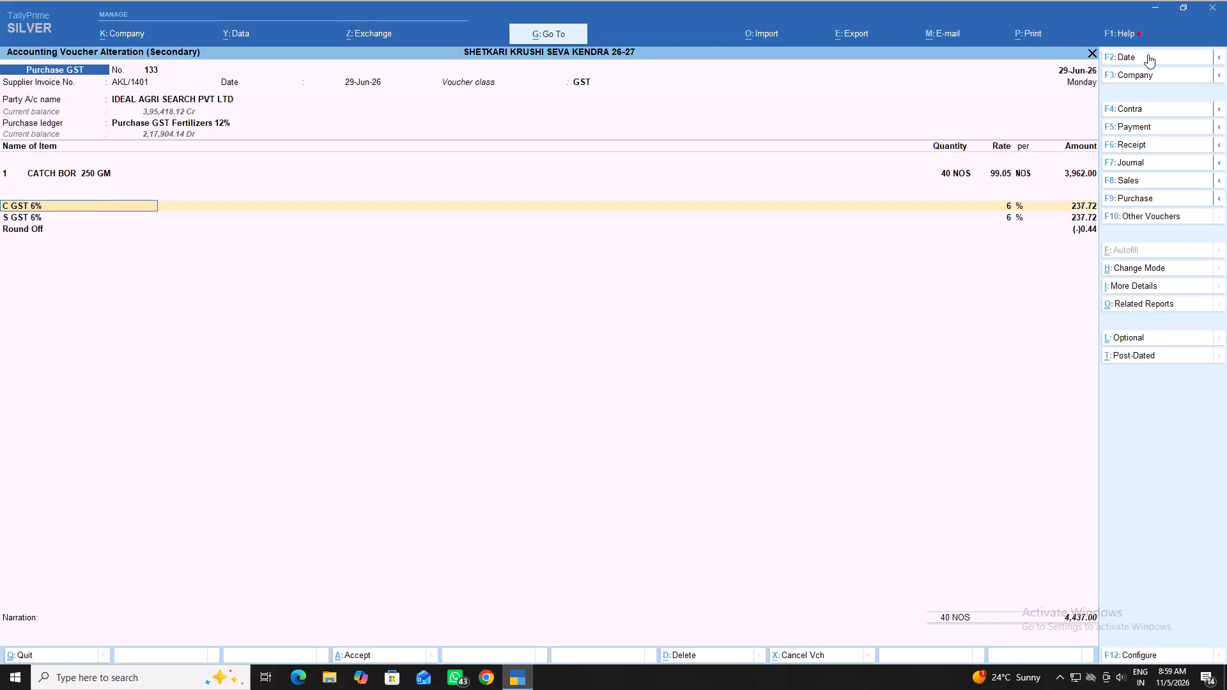
type("CS")
key("Down")
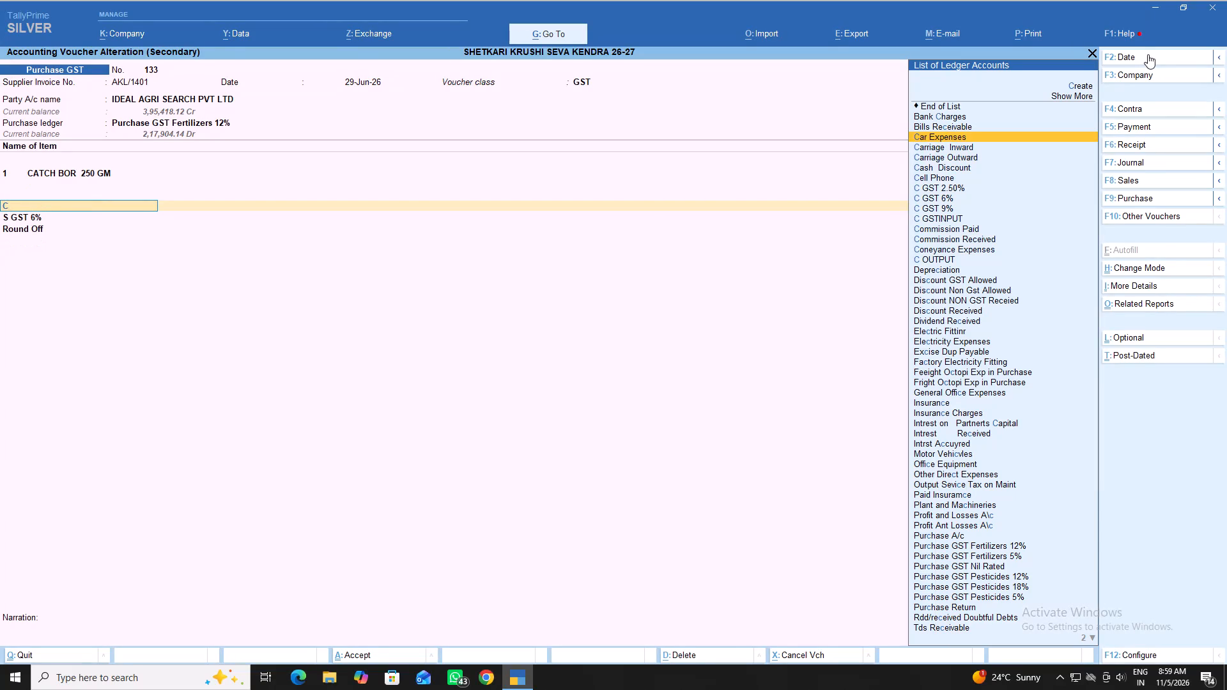
key("Down")
key("Down")
key("Down")
key("Down")
key("Down")
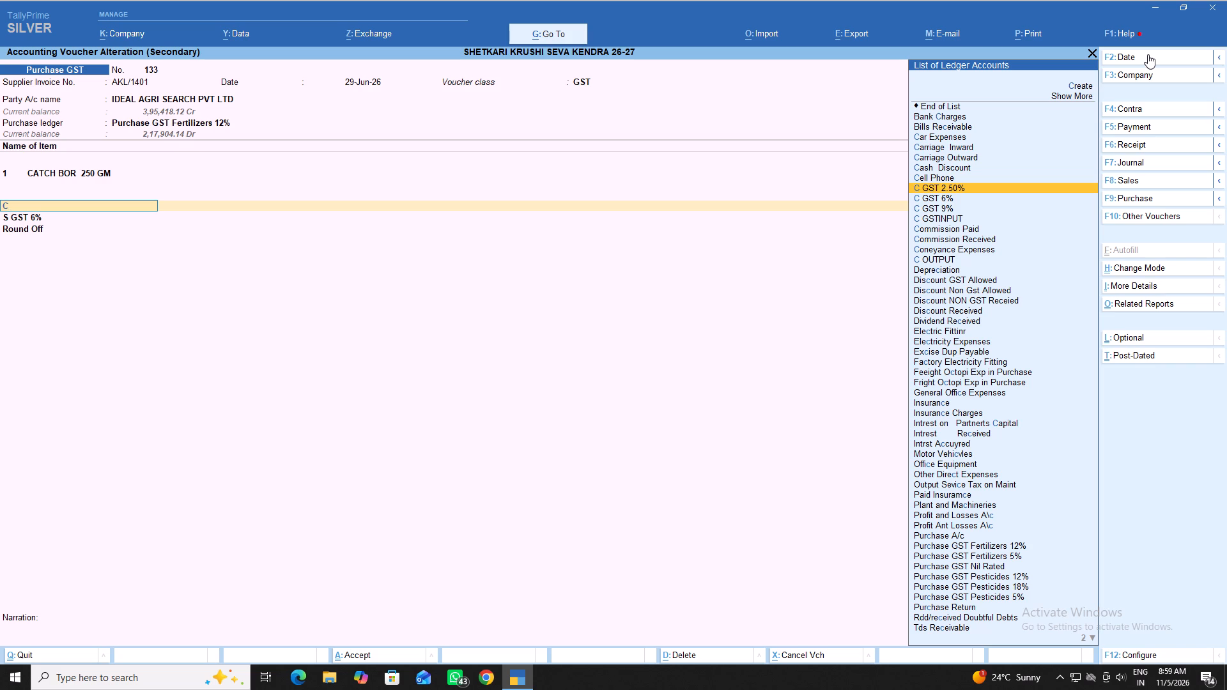
key("Return")
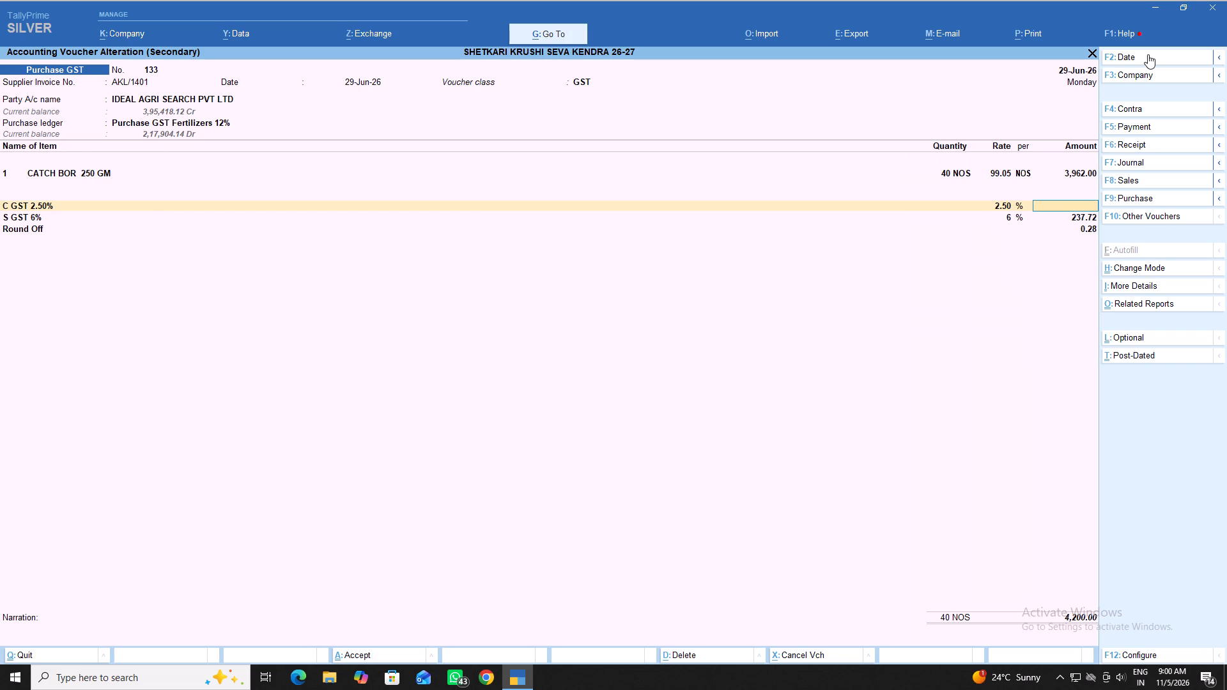
Enter 97.68 as the C GST 2.50% amount in Purchase GST voucher 133.
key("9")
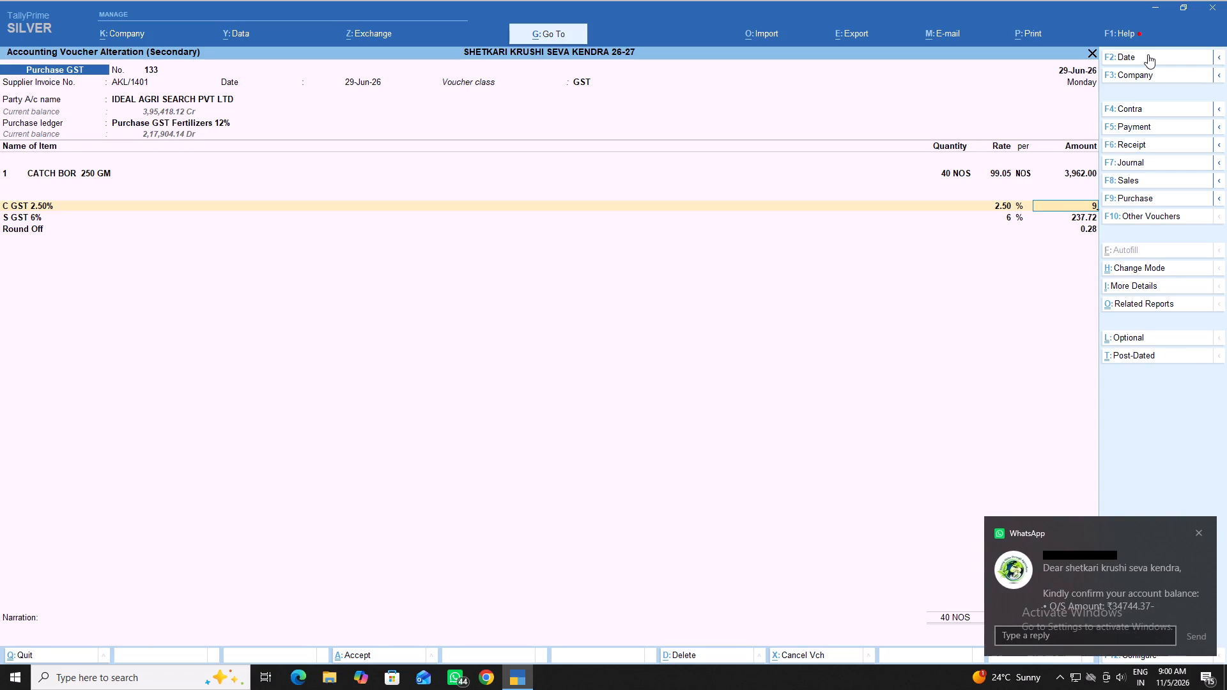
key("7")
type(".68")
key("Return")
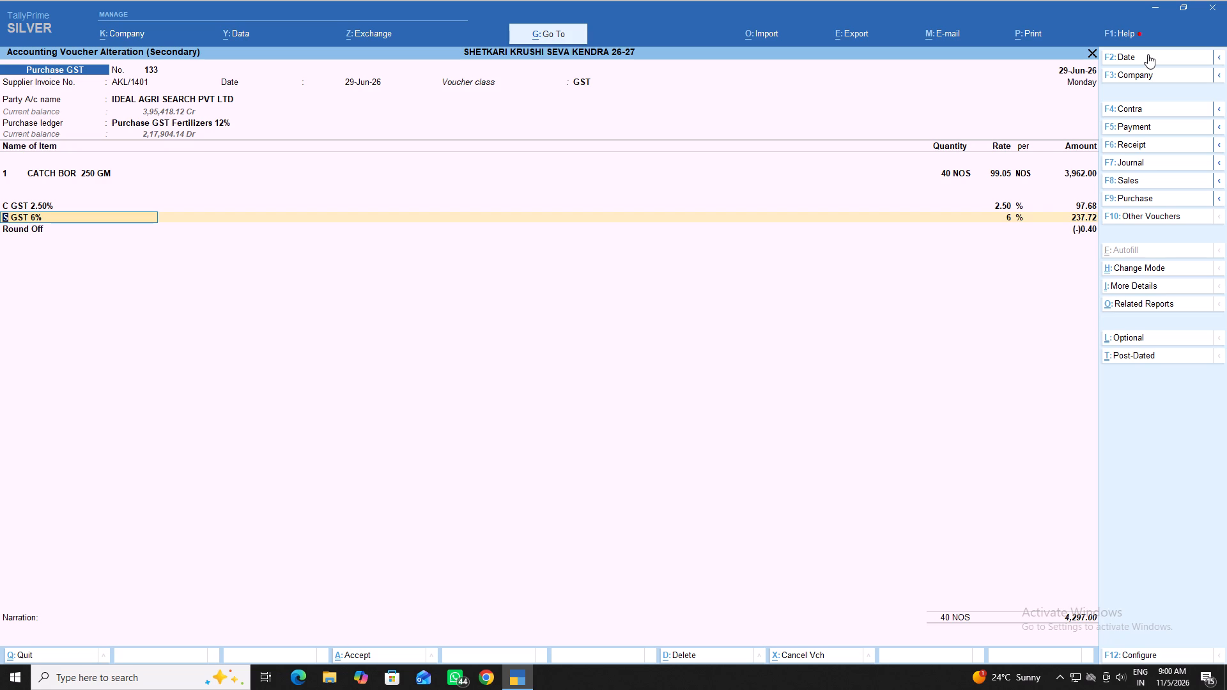
Replace the S GST 6% ledger with S GST 2.50%, enter 97.68 as its amount, and keep the Round Off ledger.
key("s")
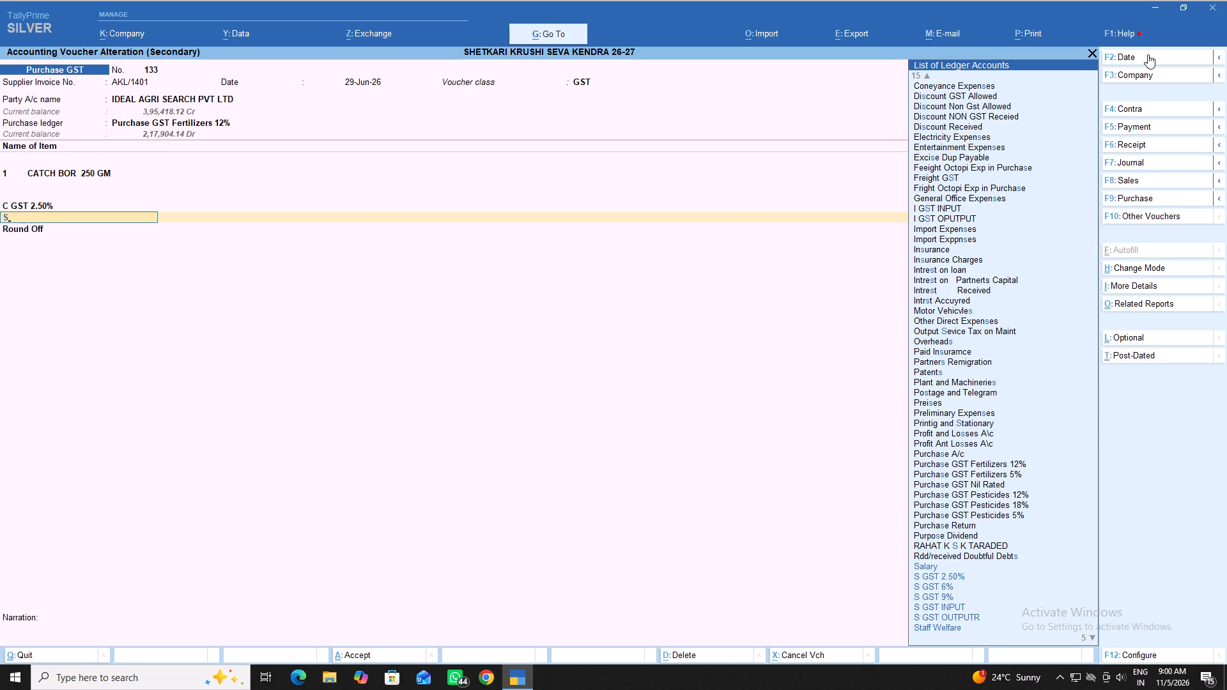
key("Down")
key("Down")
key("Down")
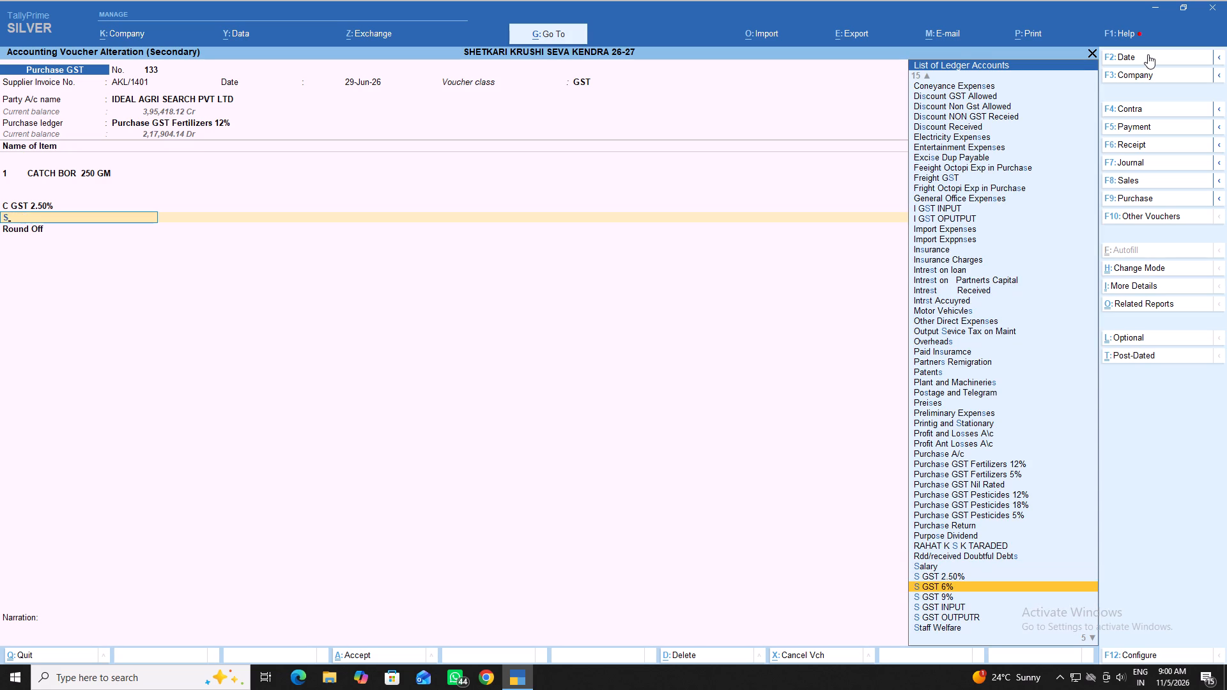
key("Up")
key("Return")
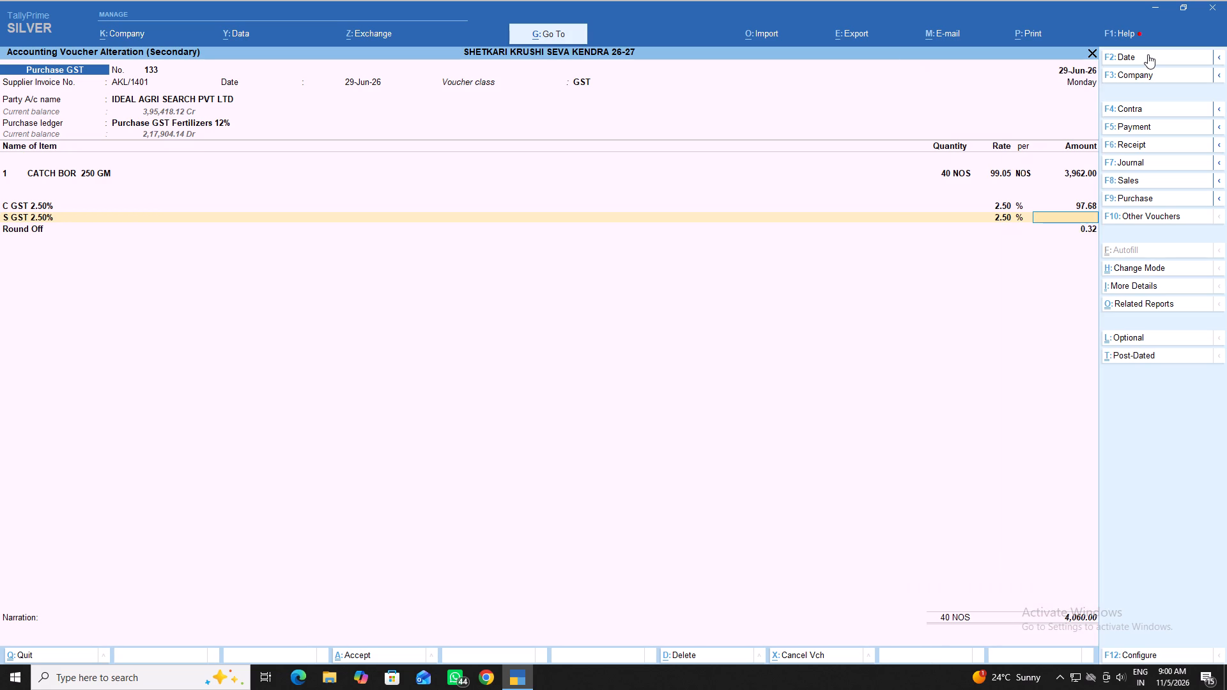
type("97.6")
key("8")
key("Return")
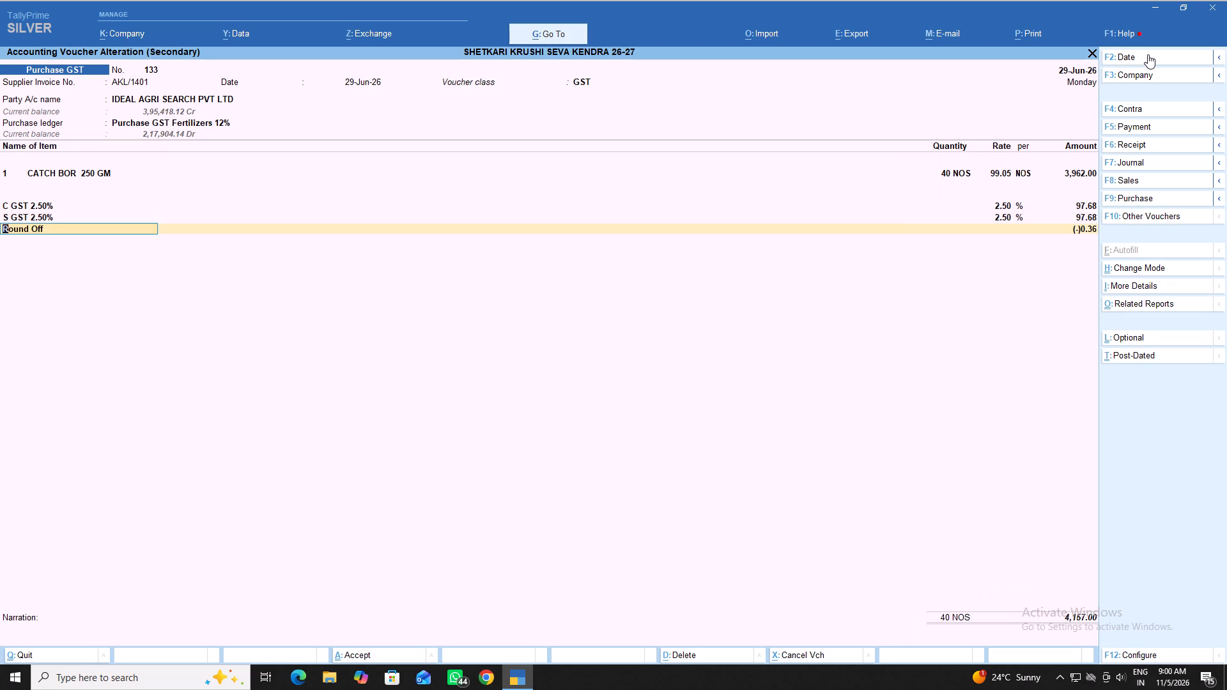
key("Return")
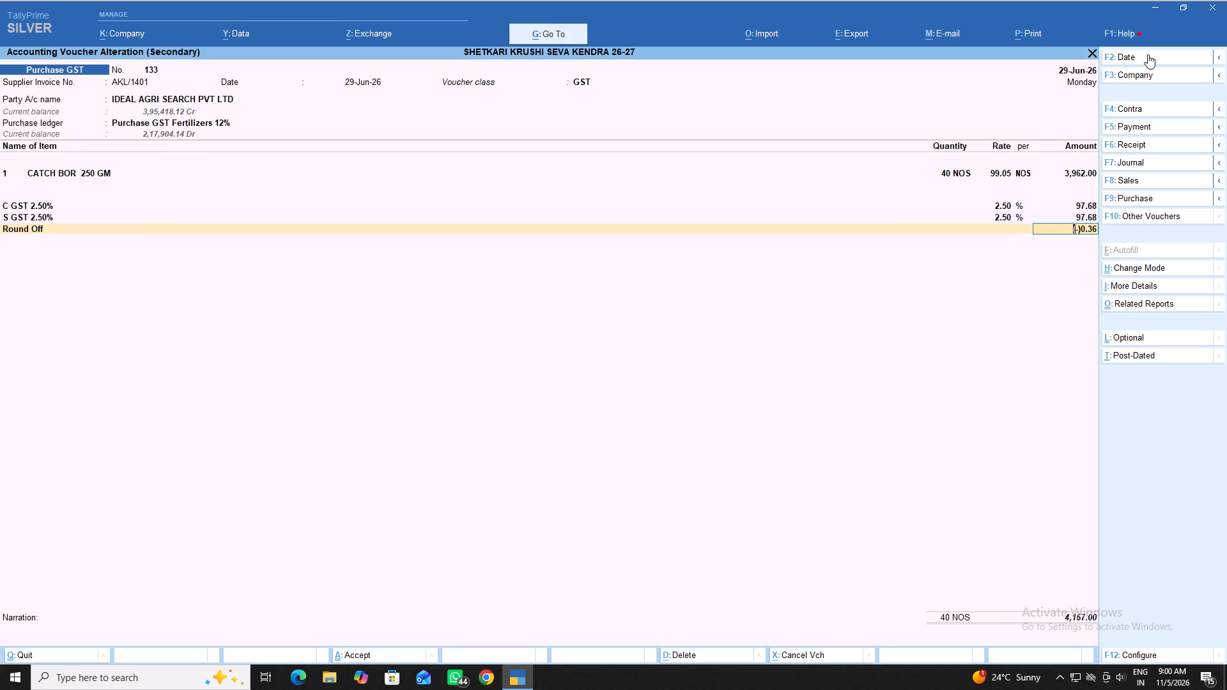
Set the Round Off amount to (-)55.00 and save the altered voucher 133.
type("55")
key("Return")
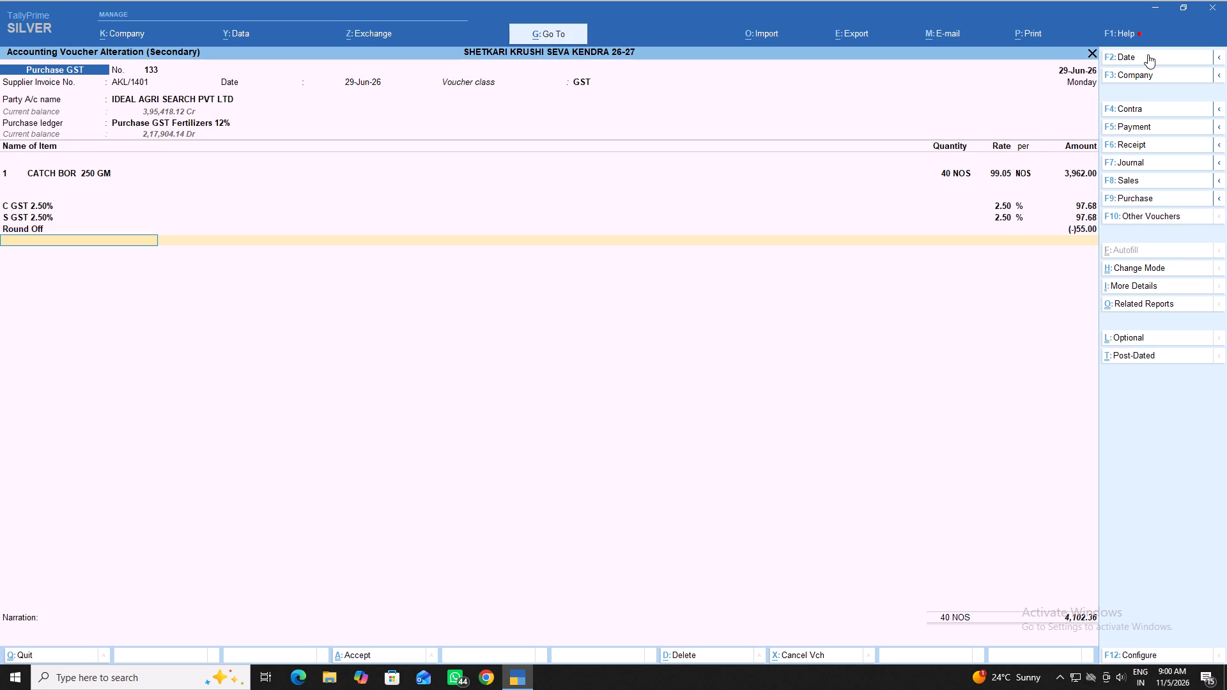
key("Return")
key("Return")
key("Return")
key("Return")
key("Return")
key("Return")
key("Return")
key("Return")
key("Return")
key("Return")
key("Return")
key("Return")
key("Return")
key("Return")
key("Return")
key("Return")
key("Return")
key("Return")
key("Return")
key("Return")
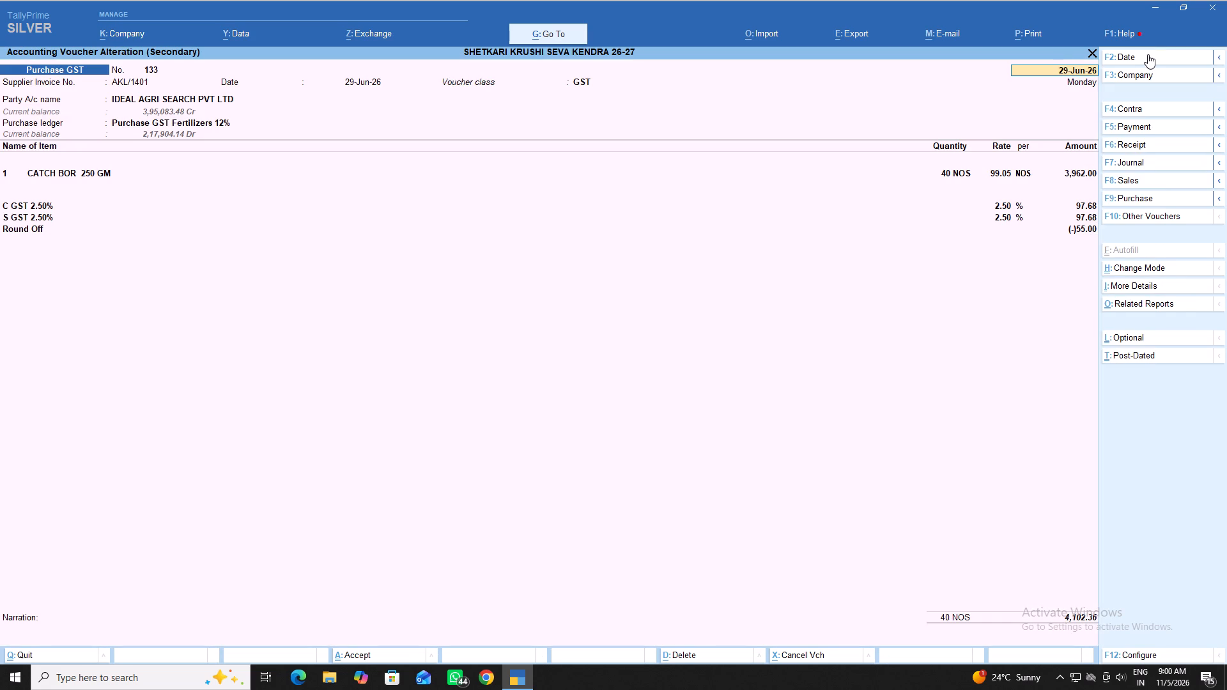
Close voucher 133 and the ledger report, and return to the main Gateway of Tally.
key("Escape")
key("Escape")
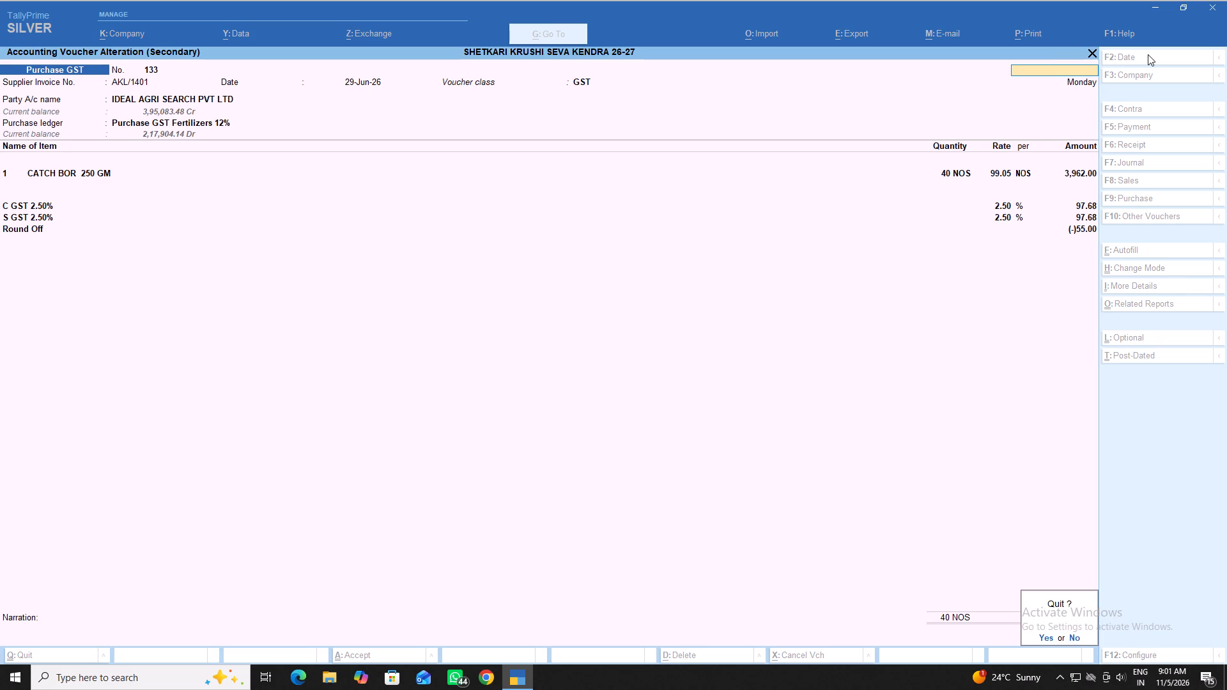
key("5")
key("Escape")
key("Escape")
key("Escape")
key("Escape")
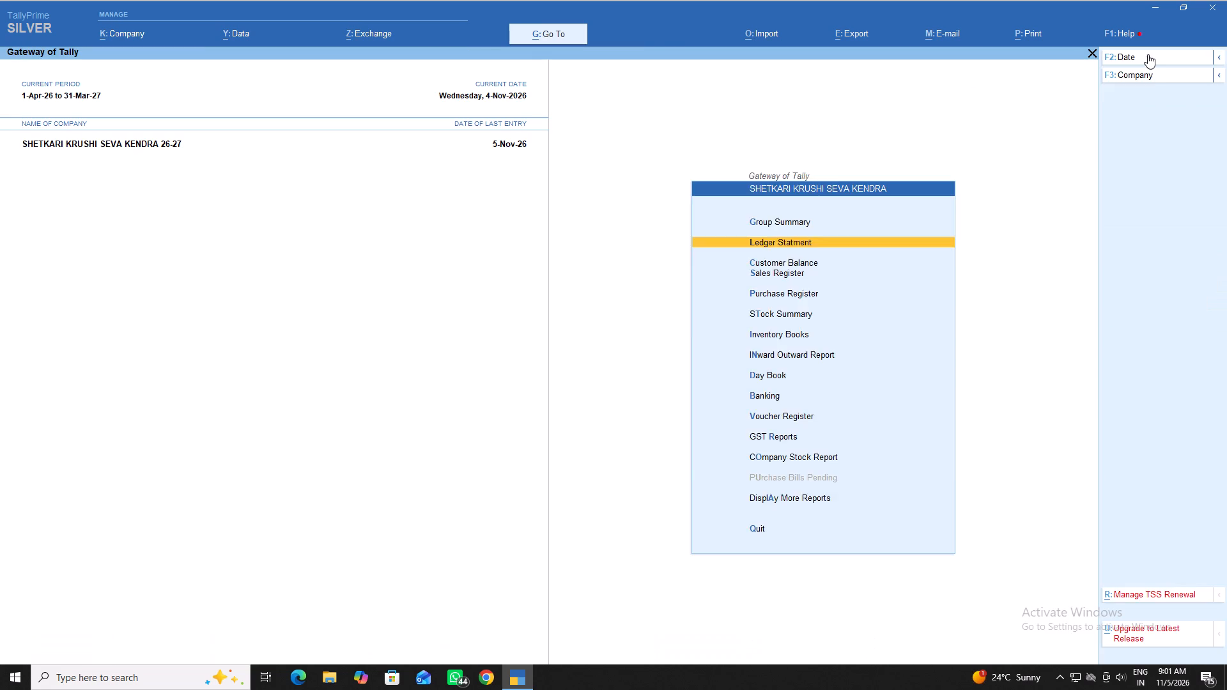
key("Escape")
key("Escape")
key("Escape")
Start a new Purchase GST voucher dated 29-Jun-2026.
key("Down")
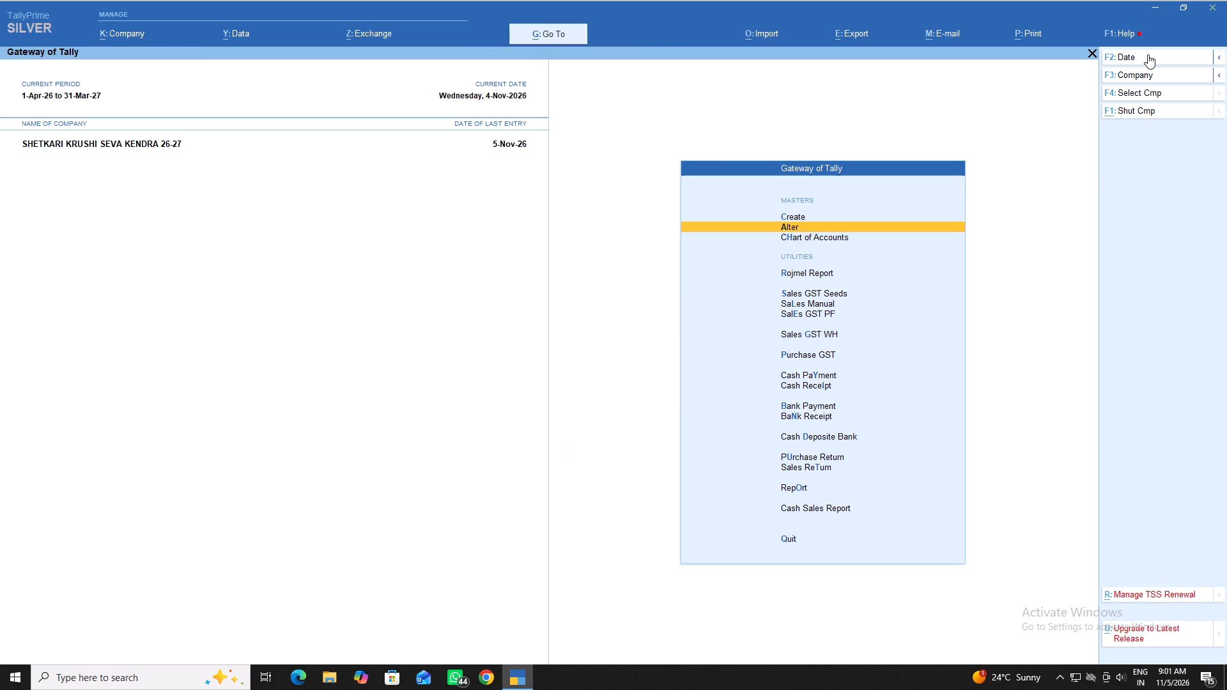
key("Down")
key("Down")
key("Down")
key("Down")
key("Down")
key("Down")
key("Down")
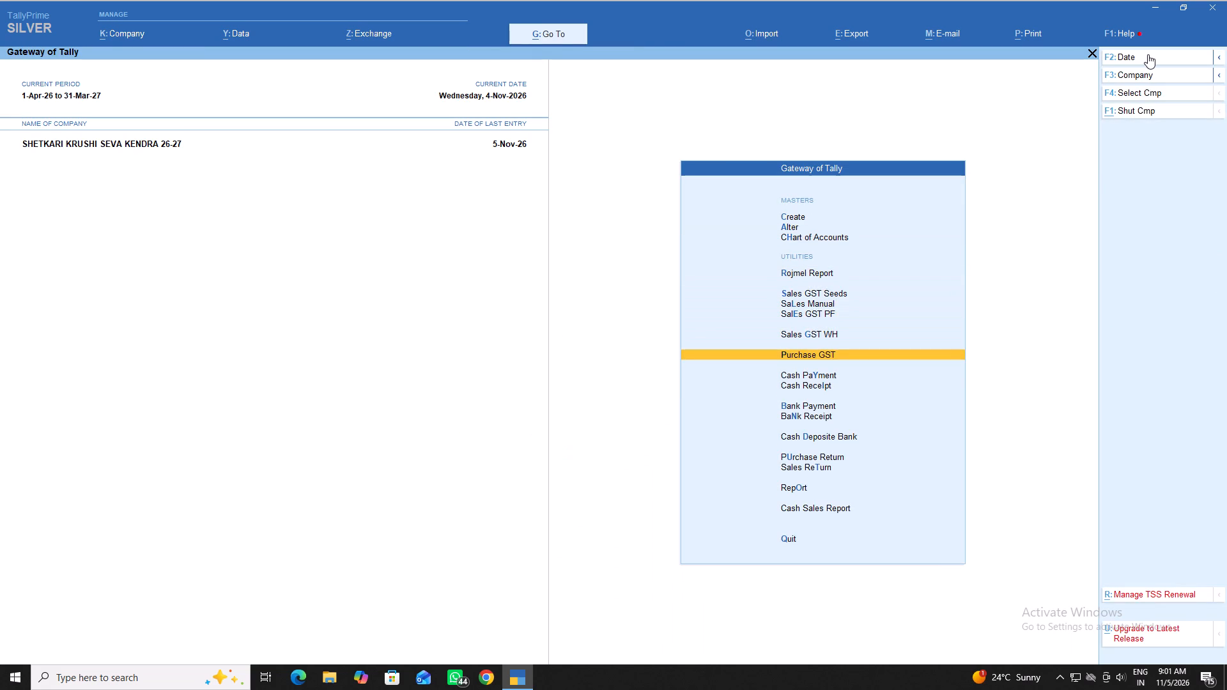
key("Return")
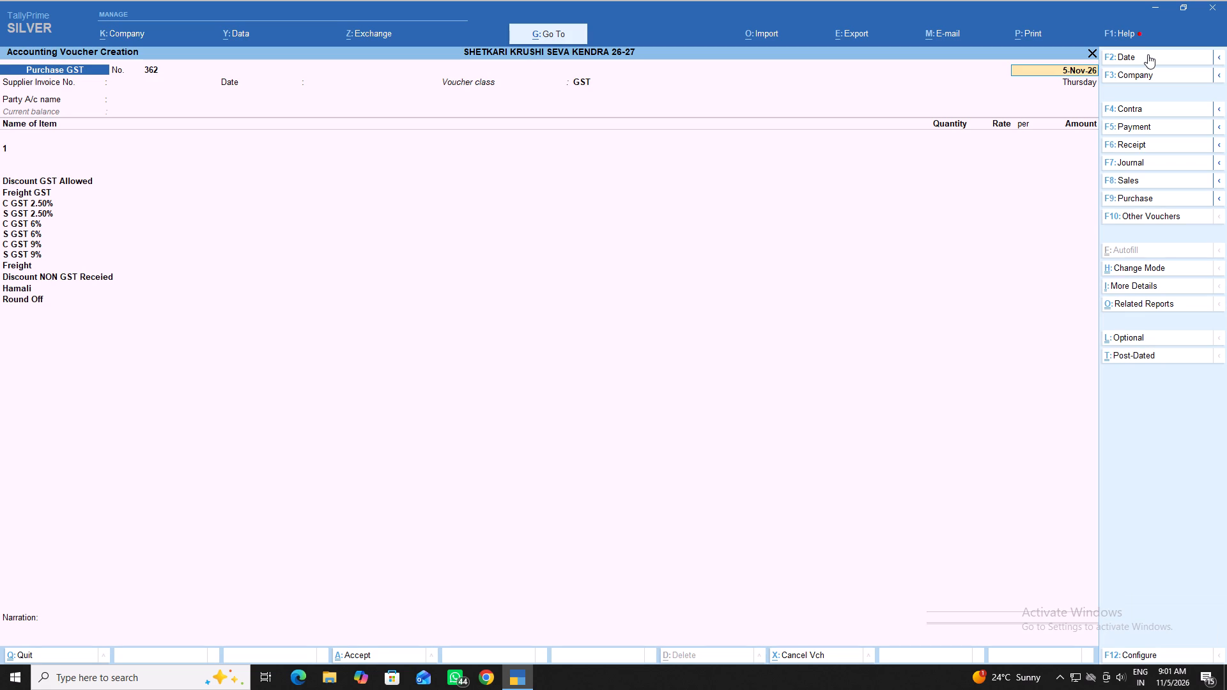
type("29.")
type("6.2026")
key("Return")
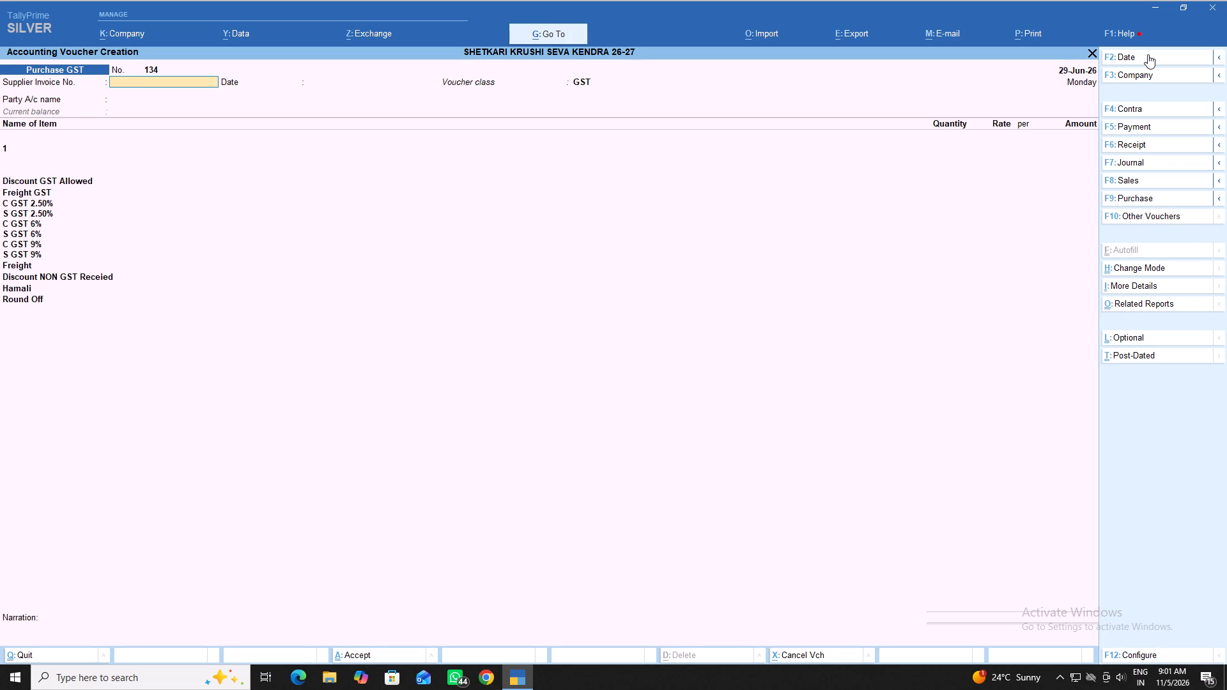
Enter supplier invoice number akl/1400 with invoice date 29-Jun-26 and choose IDEAL AGRI SEARCH PVT LTD as the party.
type("akl")
key("slash")
type("1400")
key("Return")
key("Return")
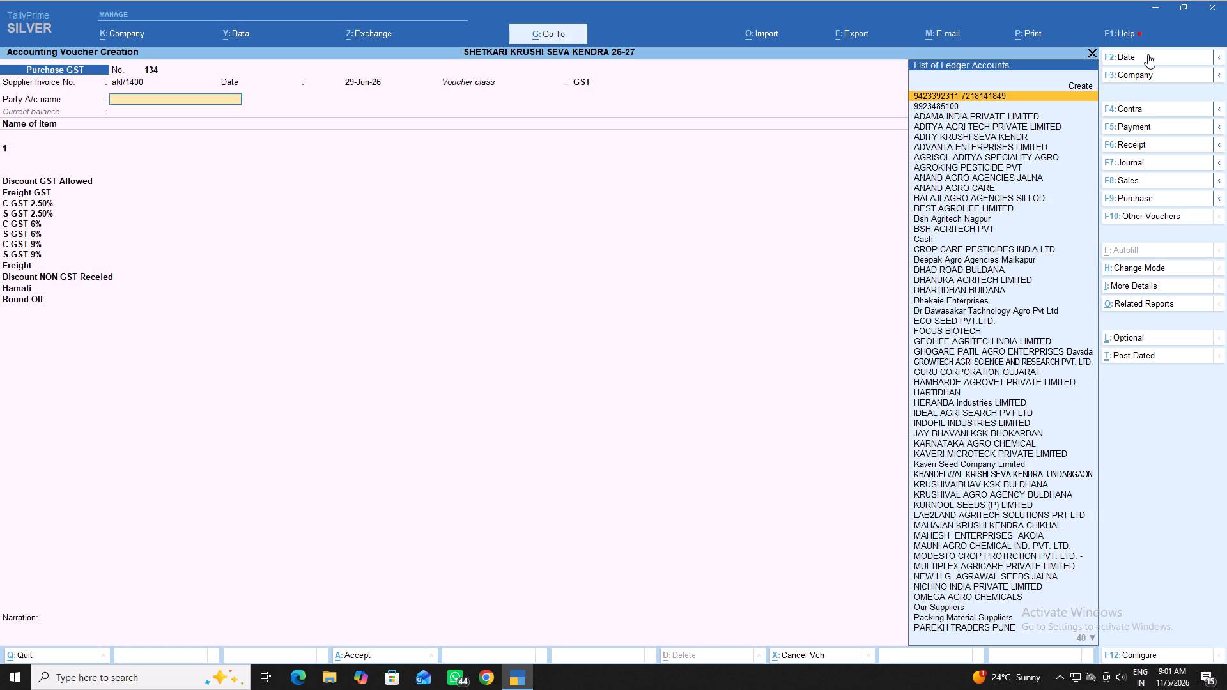
type("id")
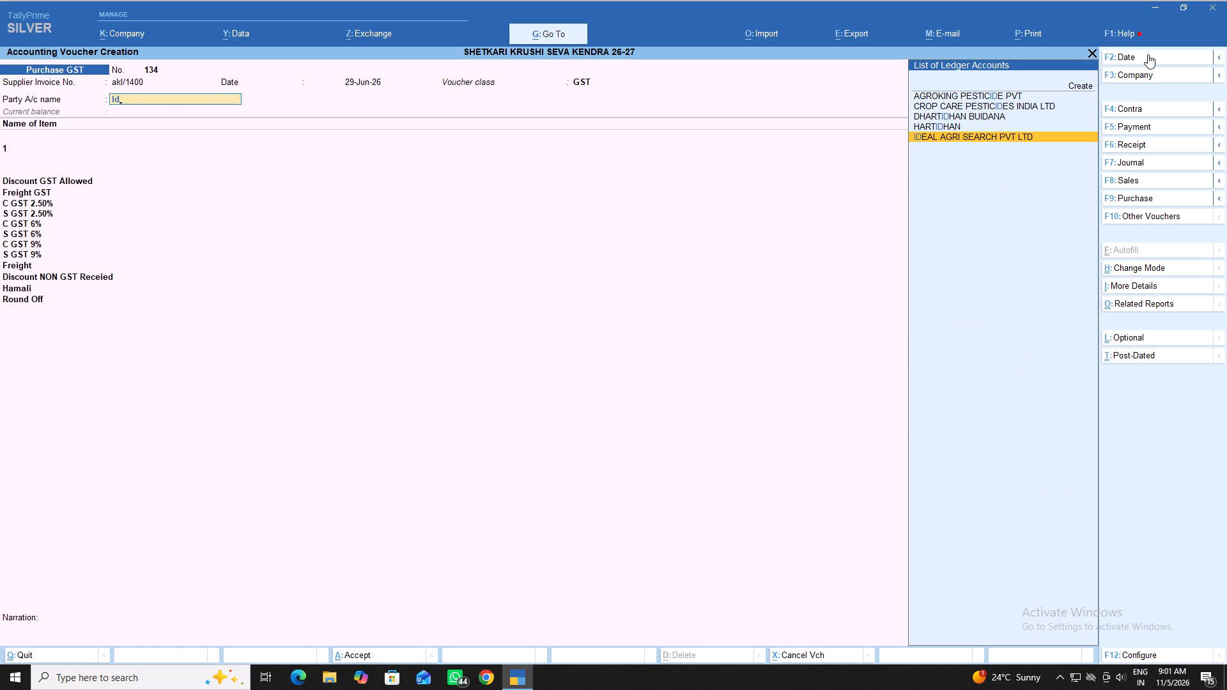
key("Return")
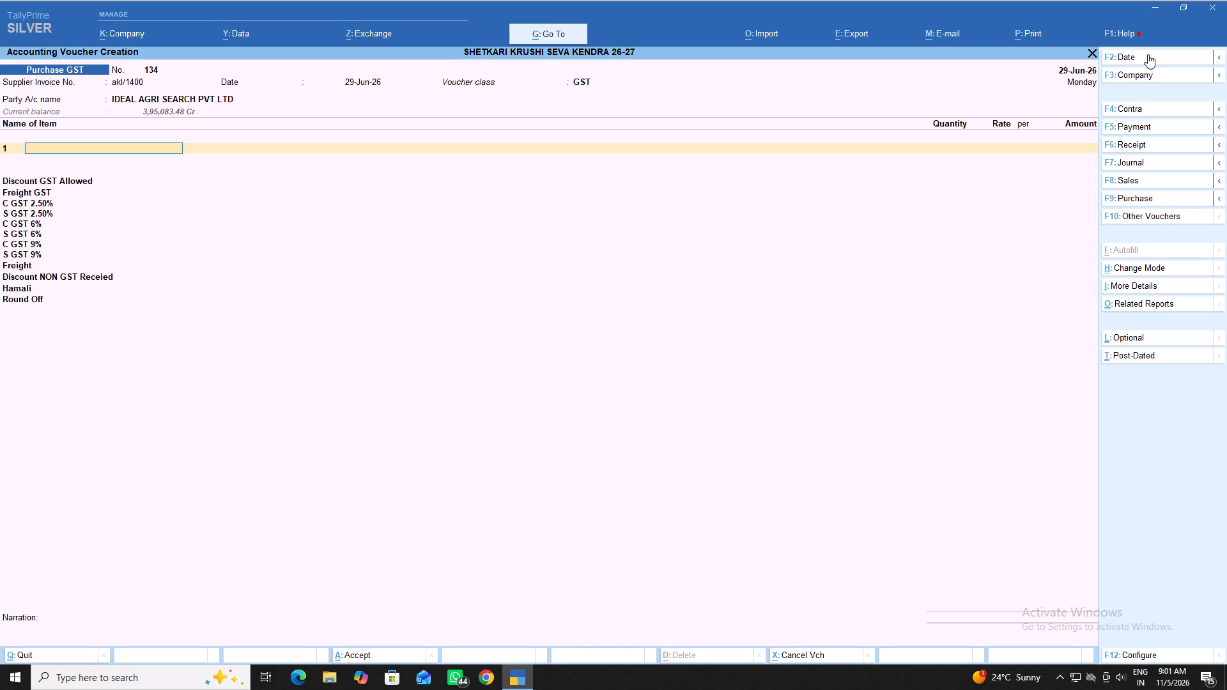
Add the item VEGIE BOOM 2LT from batch IPL/055/G, expiry 1-Feb-28, with quantity 4 NOS at a rate of 981.90.
key("v")
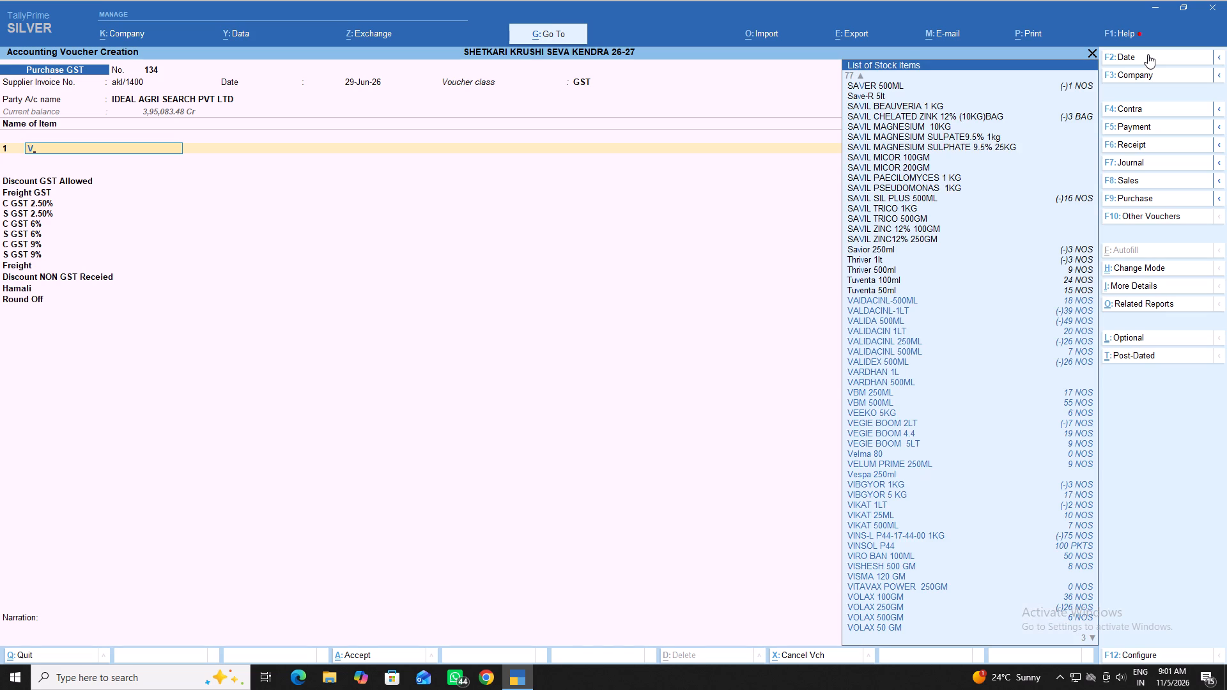
key("e")
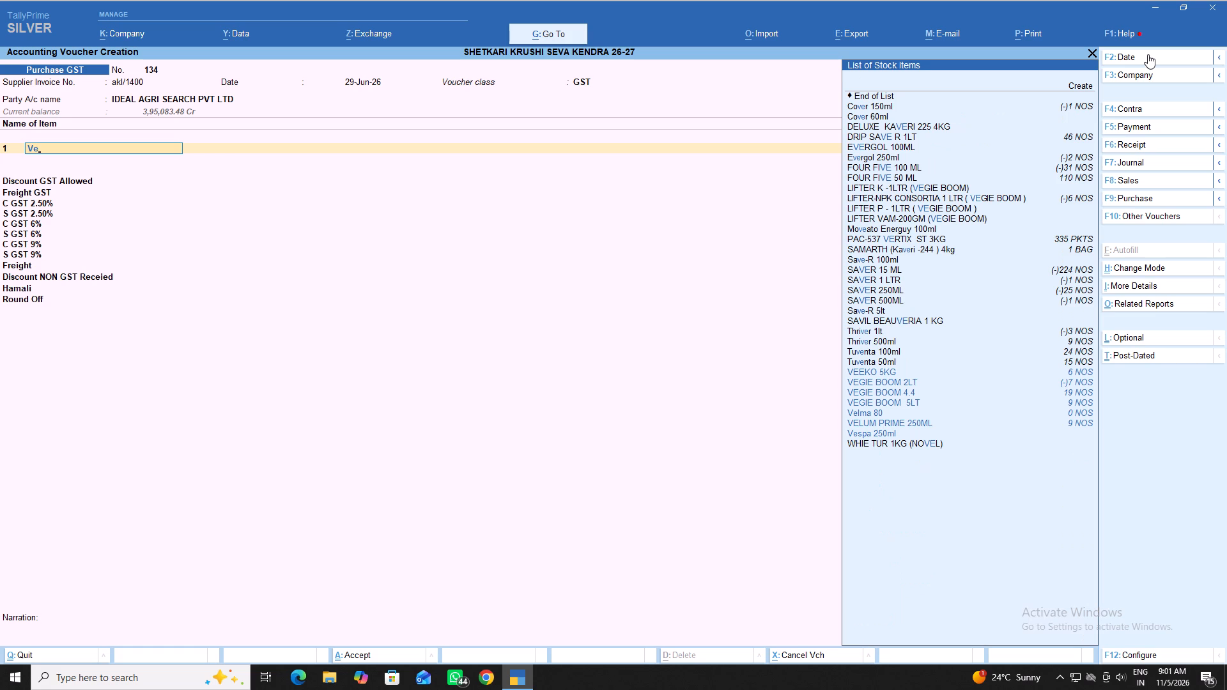
key("Down")
key("Down")
key("Return")
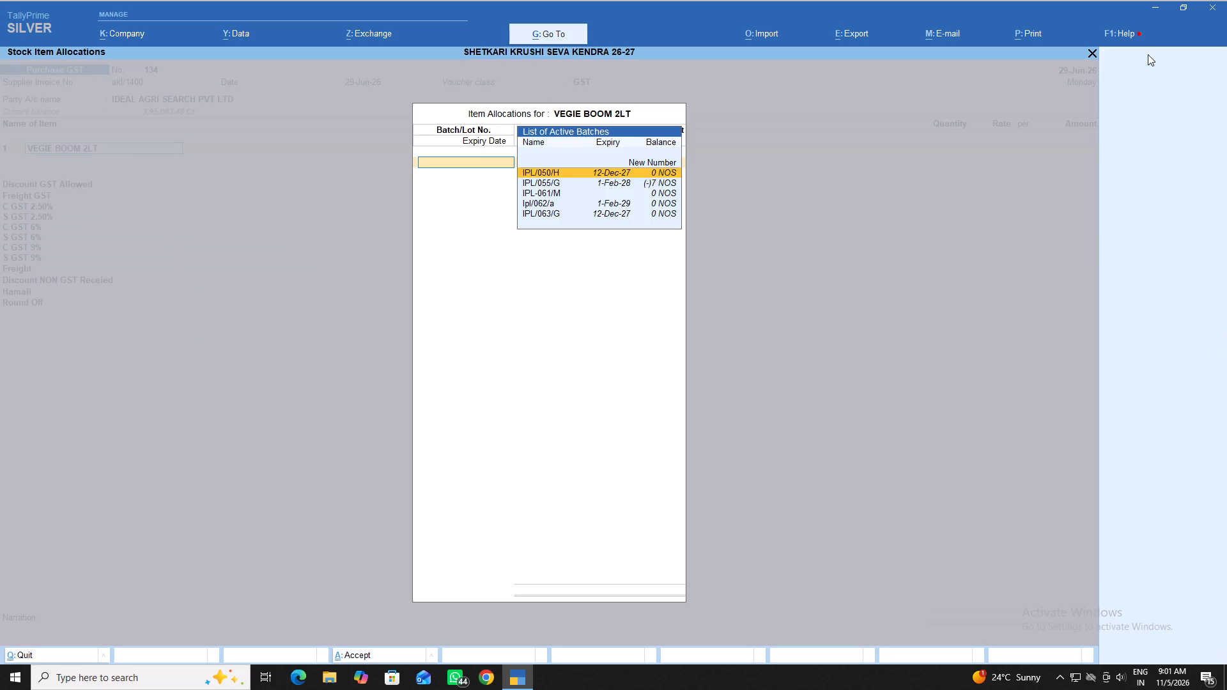
key("Down")
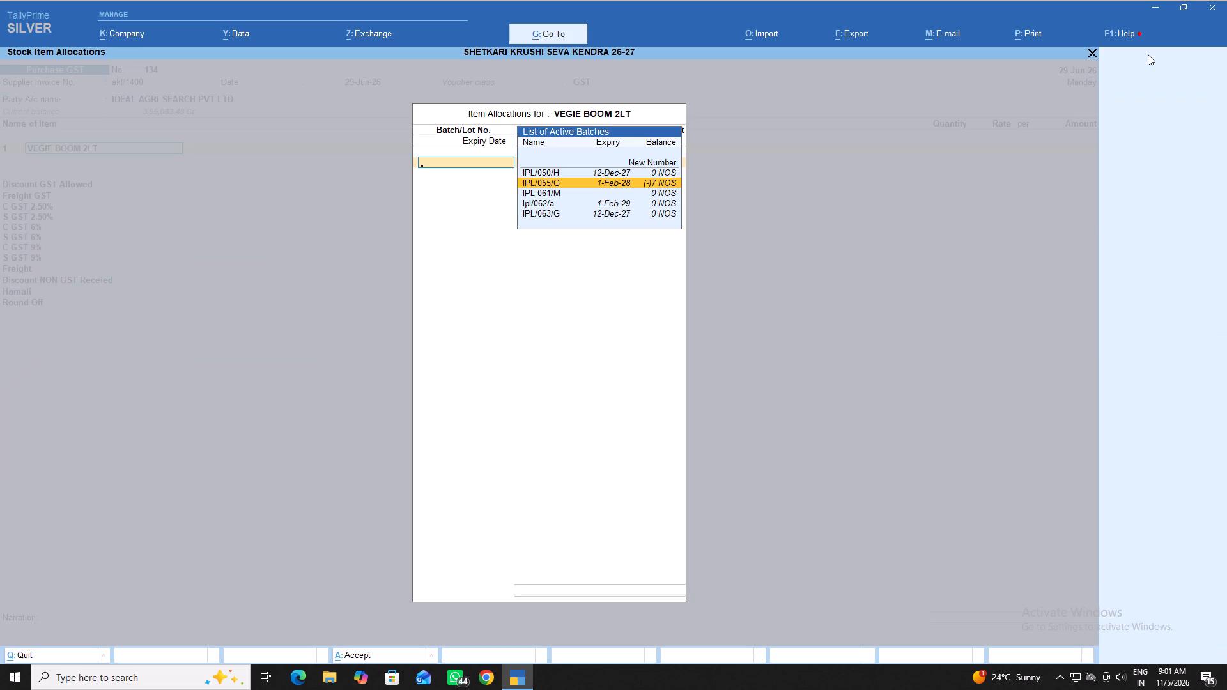
key("Return")
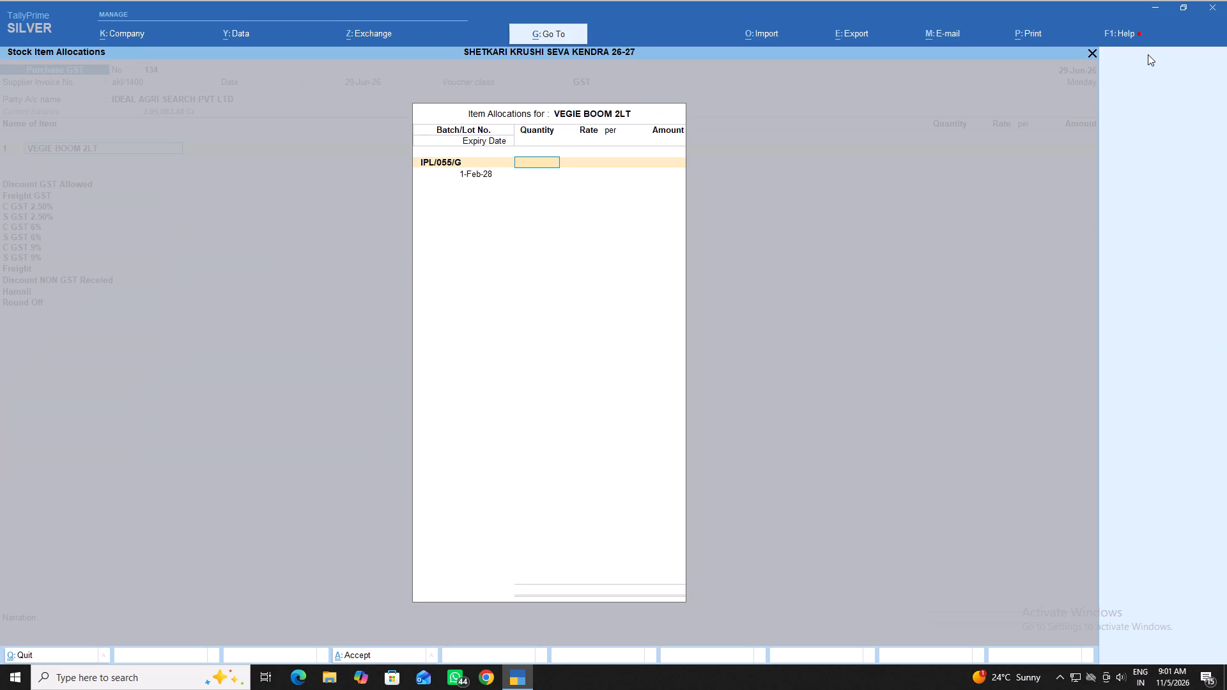
key("4")
key("Return")
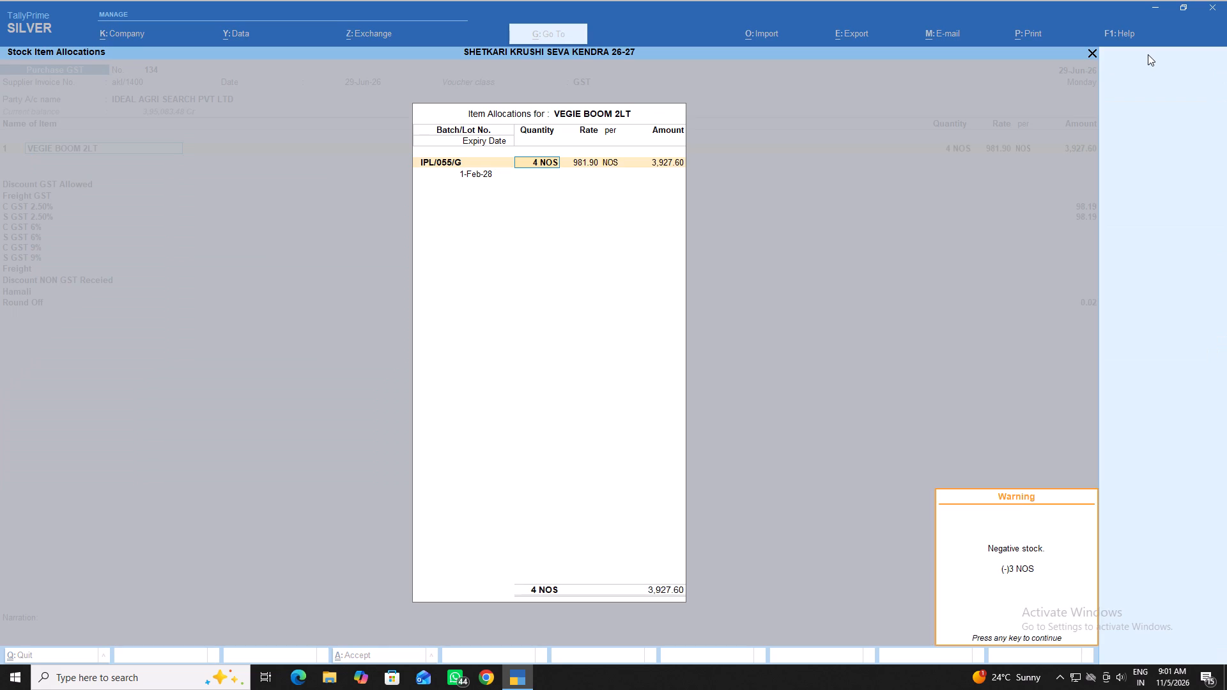
key("Return")
key("Return")
key("Return")
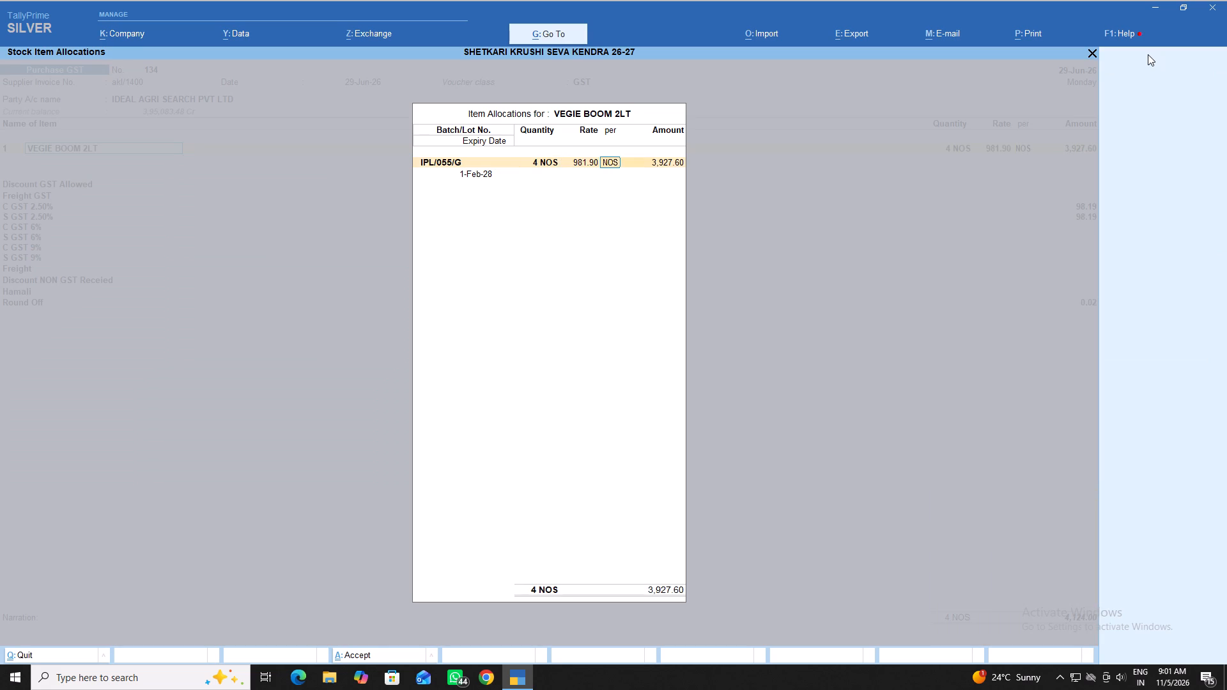
key("Return")
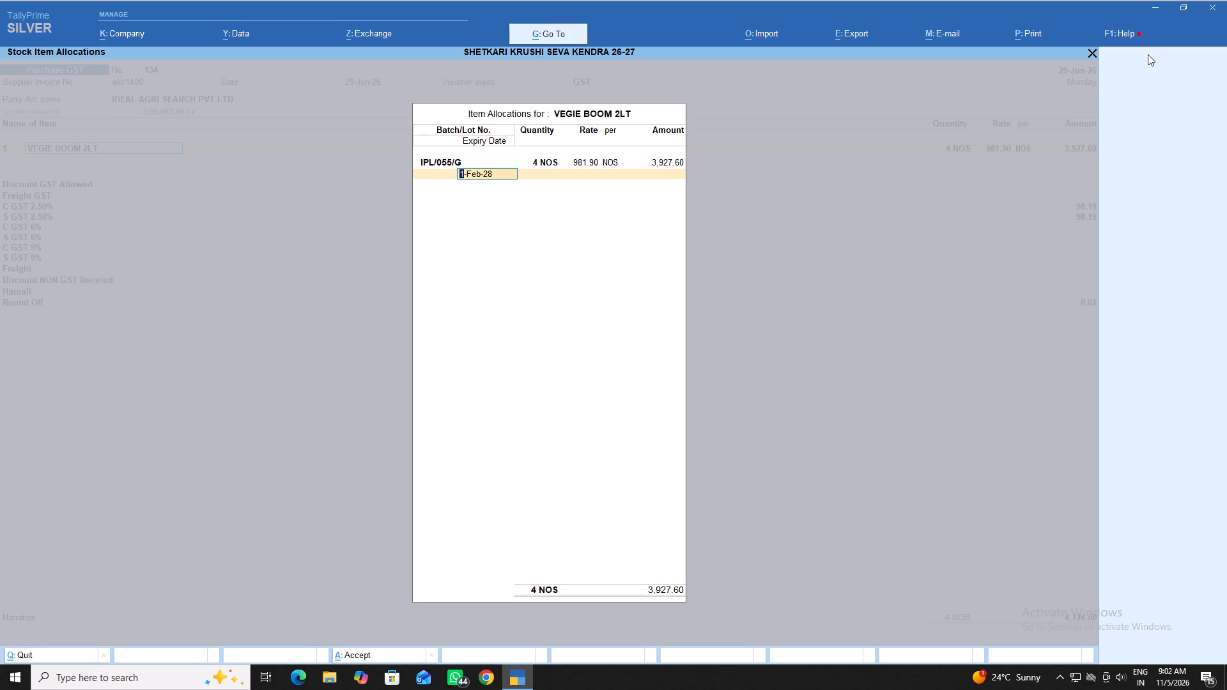
key("Return")
key("Return")
key("Return")
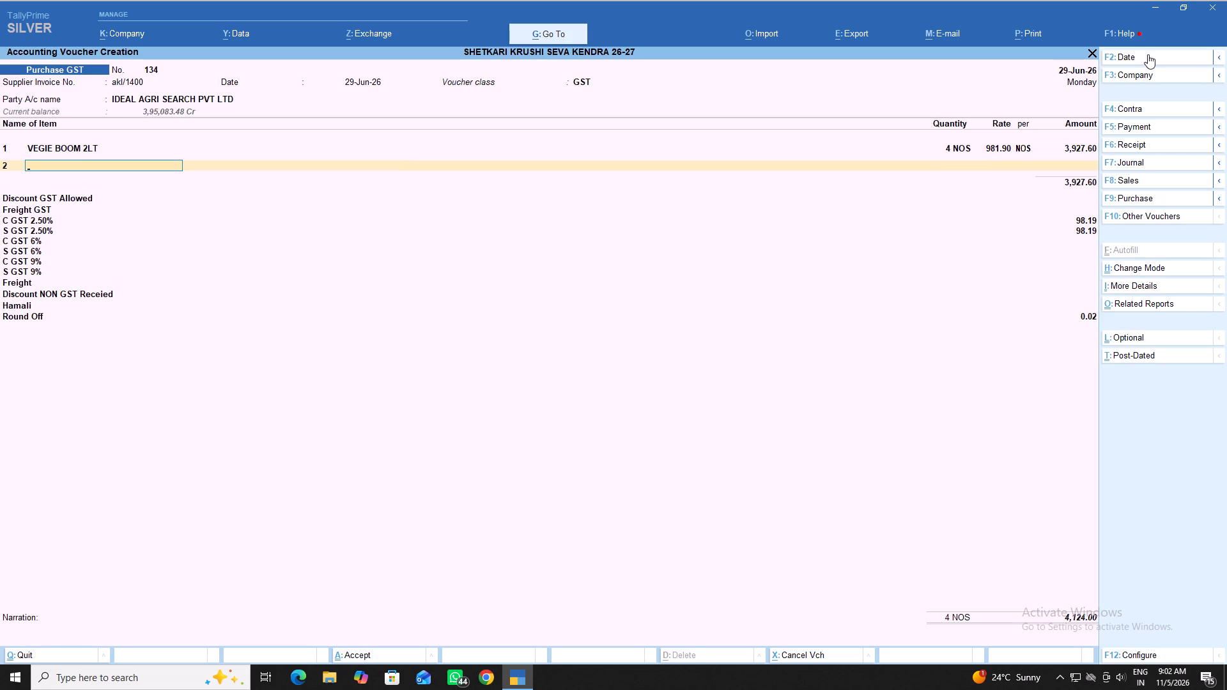
End the item list, keep the calculated GST and Round Off amounts, set Hamali to (-)55.00 and complete the voucher.
key("Return")
key("Return")
key("Return")
key("Return")
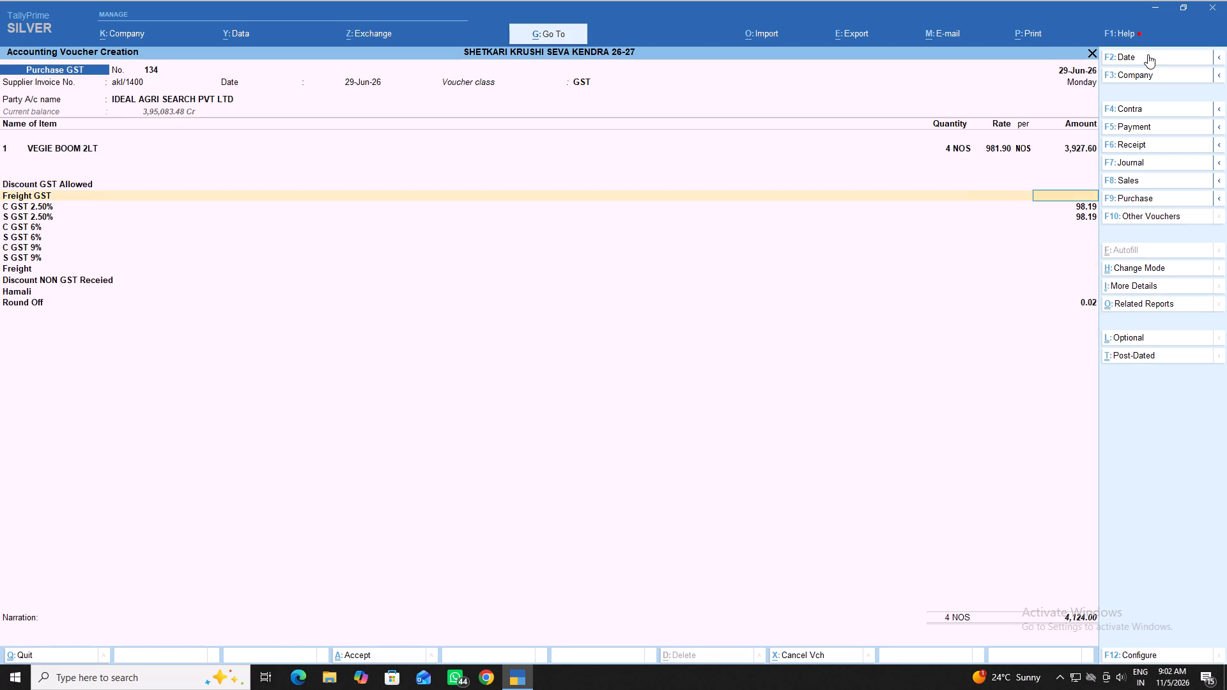
key("Return")
key("Return")
key("Return")
key("Return")
key("Return")
key("Return")
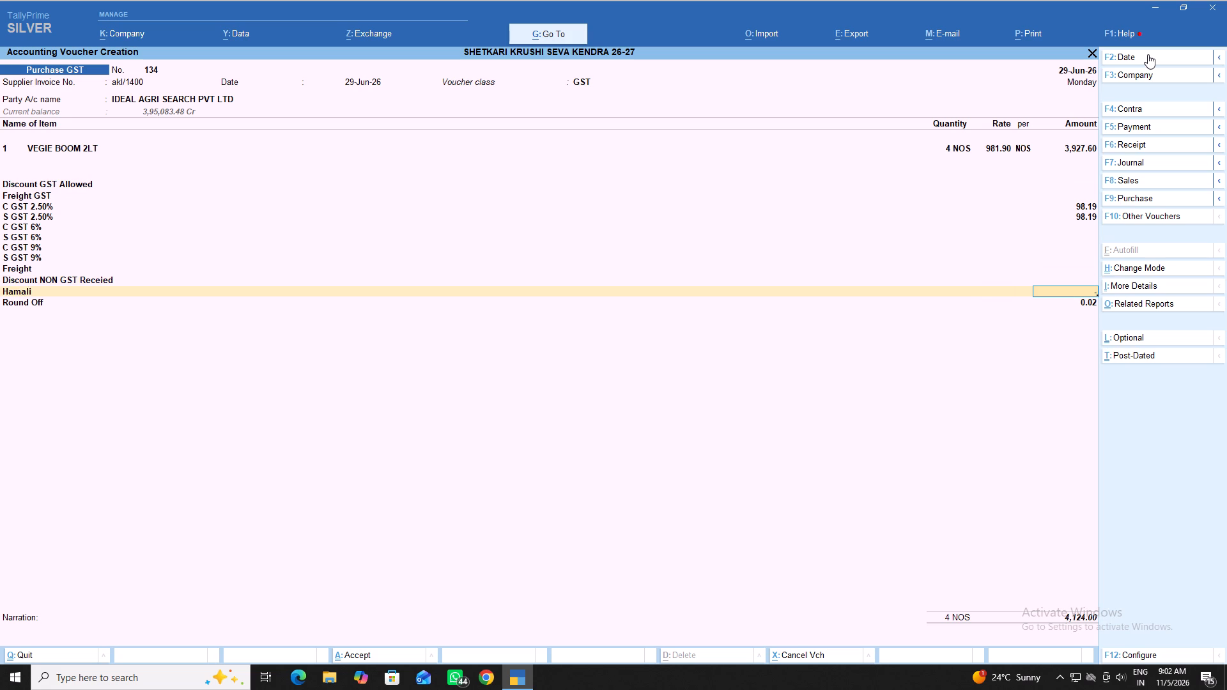
type("55")
key("Return")
key("Return")
key("Return")
key("Return")
key("Return")
key("Return")
key("Return")
key("Return")
key("Return")
key("Return")
key("Return")
key("Return")
key("Return")
key("Return")
key("Return")
key("Return")
key("Return")
key("Return")
key("Return")
key("Return")
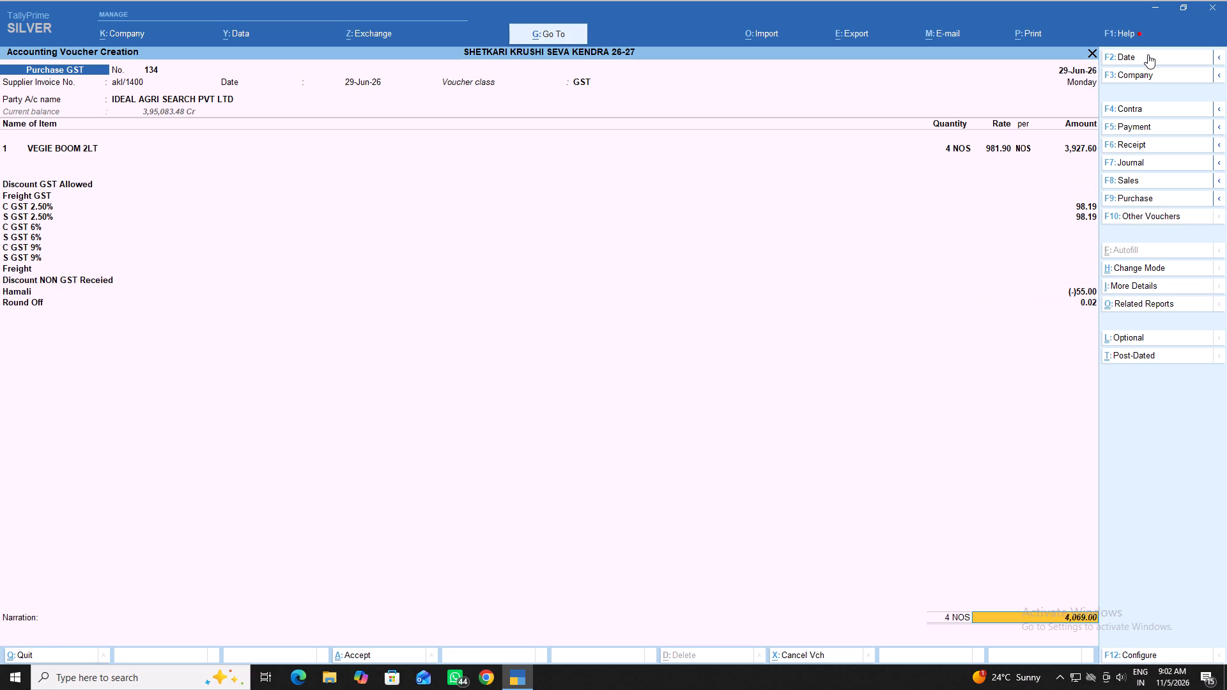
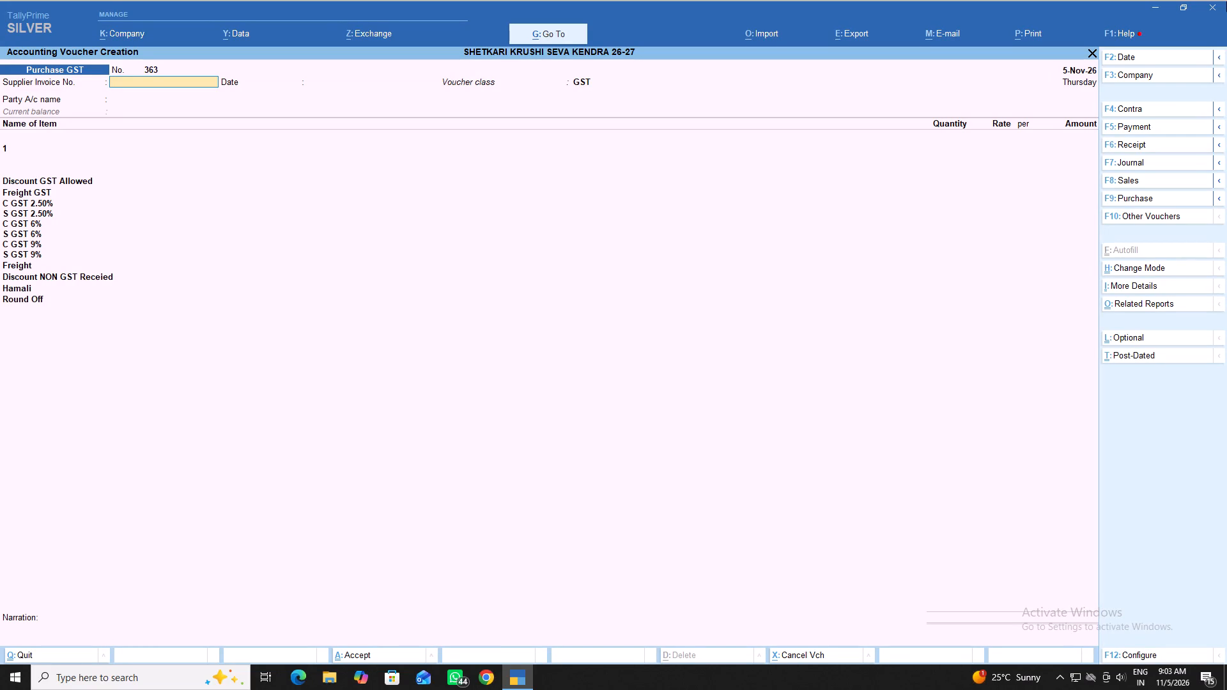
Leave the blank Purchase GST voucher and start a new Sales GST PF voucher with voucher class GST.
key("Escape")
key("Escape")
key("Escape")
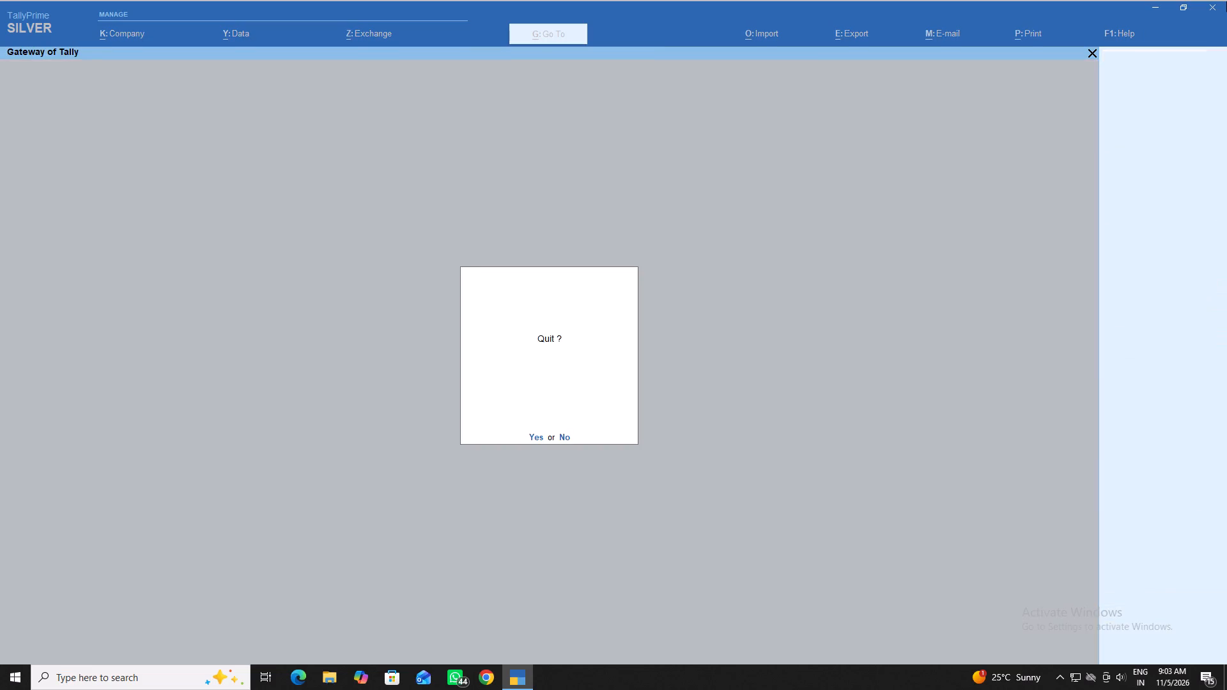
key("Escape")
key("Down")
key("Down")
key("Down")
key("Down")
key("Down")
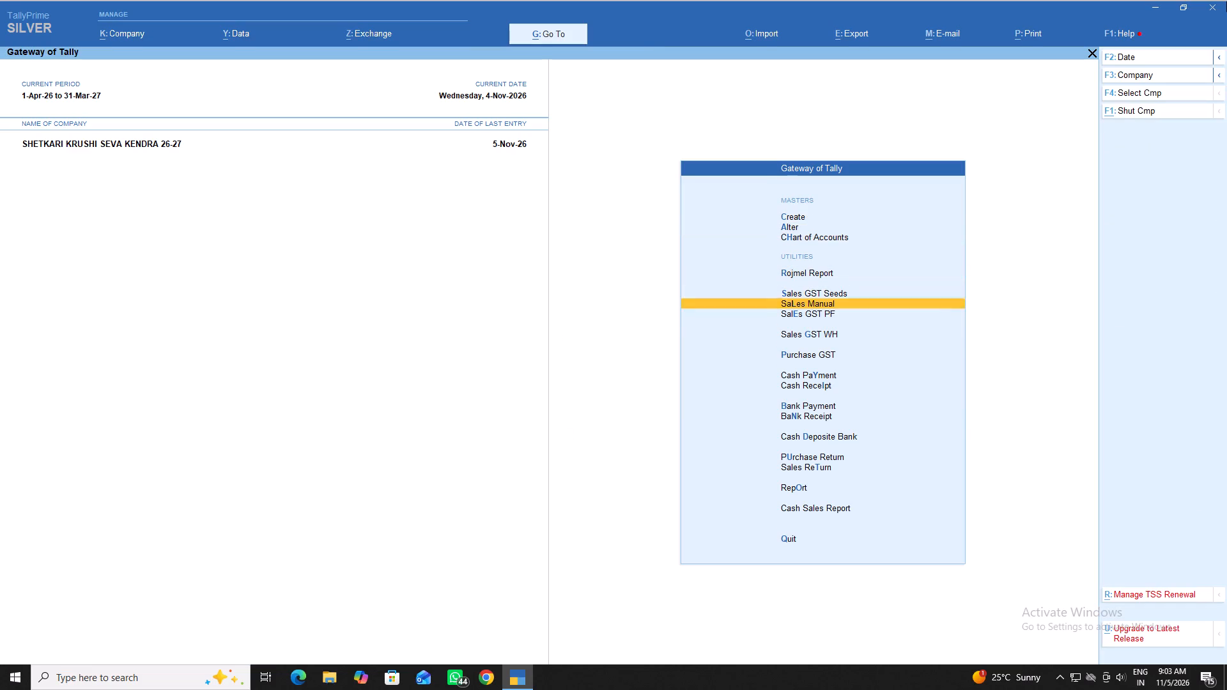
key("Down")
key("Return")
key("Return")
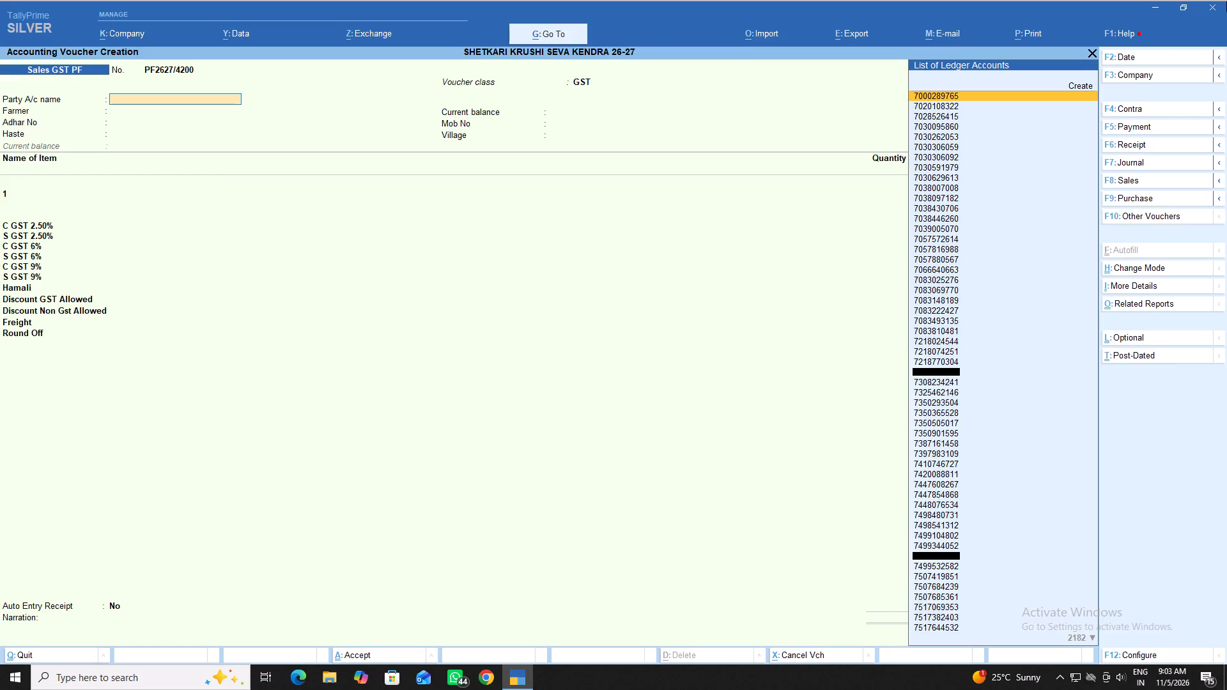
Choose the customer's ledger from Chandol, among the Bhagvat names, as the party and keep the remaining party details as filled.
type("MA")
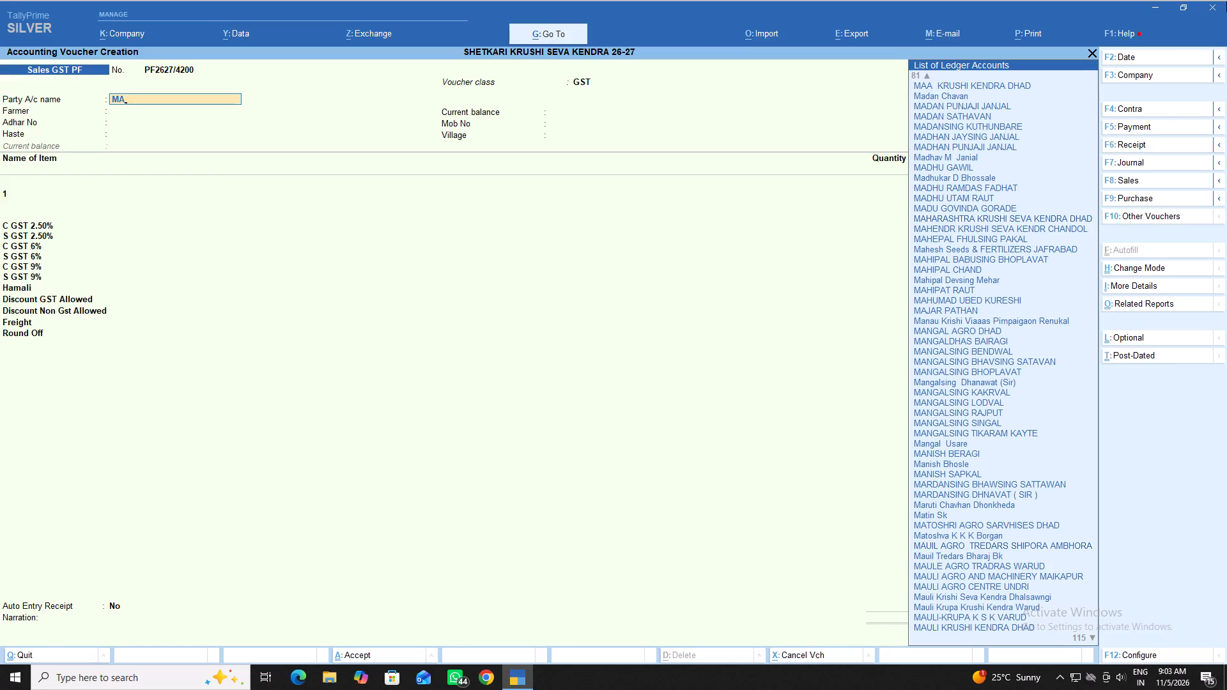
key("t")
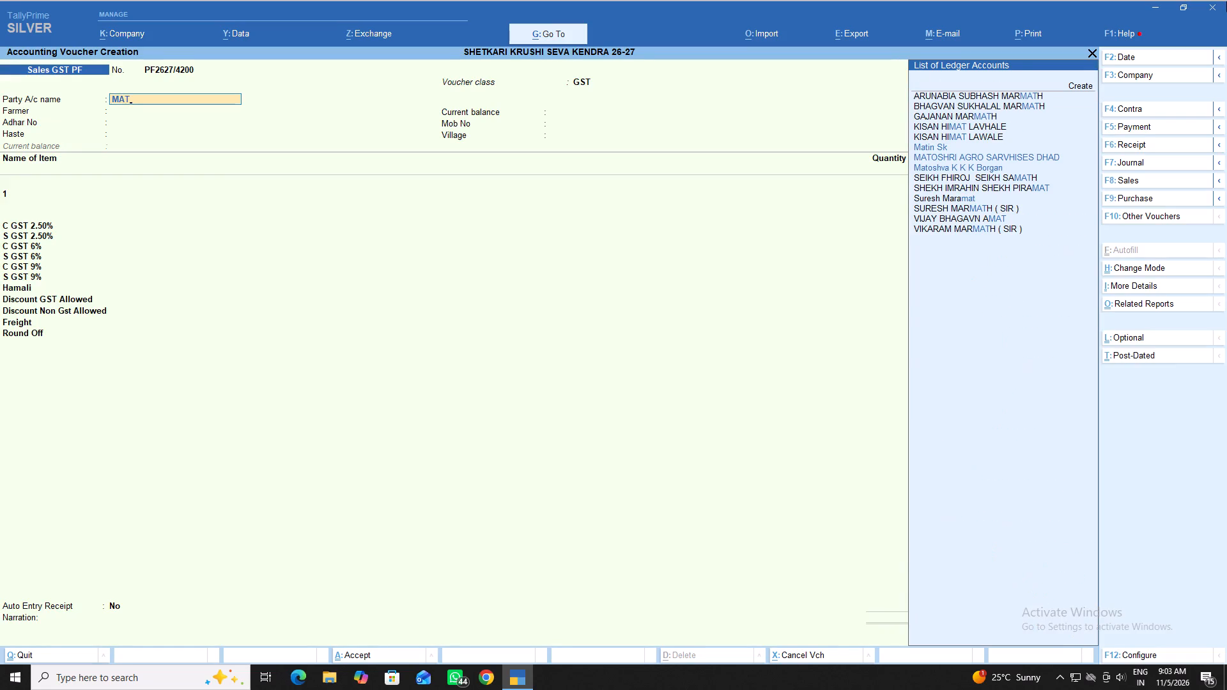
key("BackSpace")
key("BackSpace")
key("BackSpace")
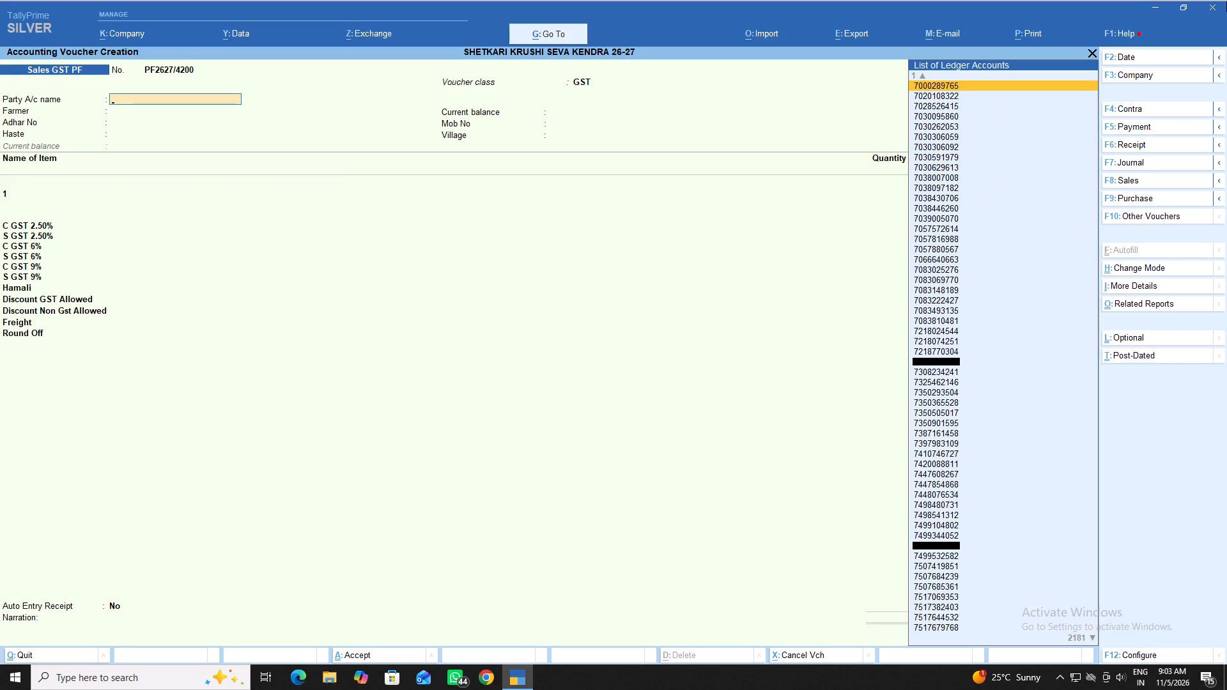
type("BH")
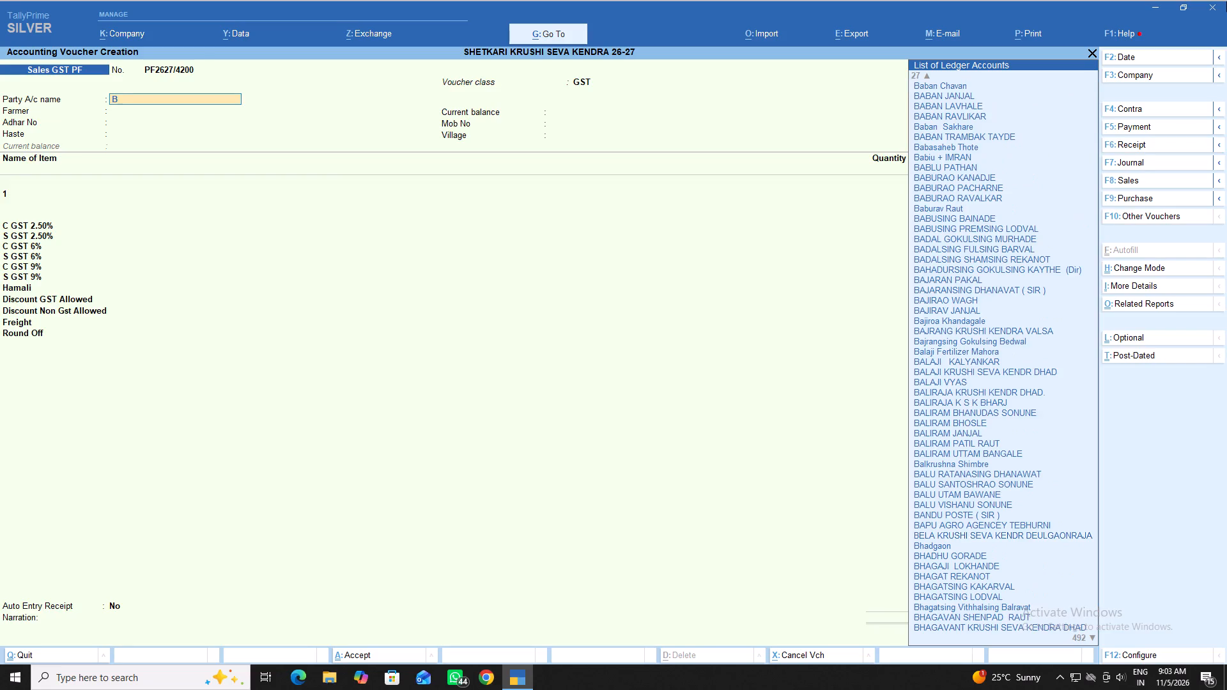
key("Down")
key("Down")
key("Down")
key("Down")
key("Down")
key("Down")
key("Down")
key("Down")
key("Down")
key("Down")
key("Down")
key("Down")
key("Down")
key("Down")
key("Down")
key("Down")
key("Down")
key("Down")
key("Down")
key("Down")
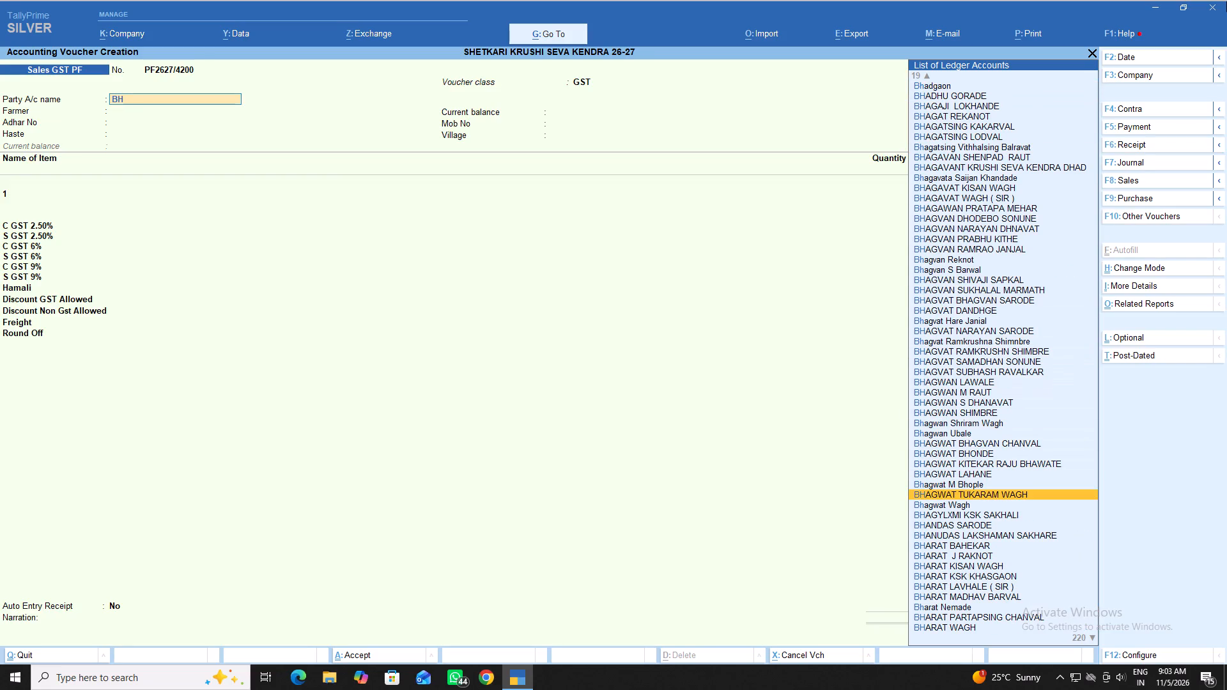
key("Up")
key("Up")
key("Up")
key("Up")
key("Up")
key("Up")
key("Up")
key("Up")
key("Up")
key("Up")
key("Up")
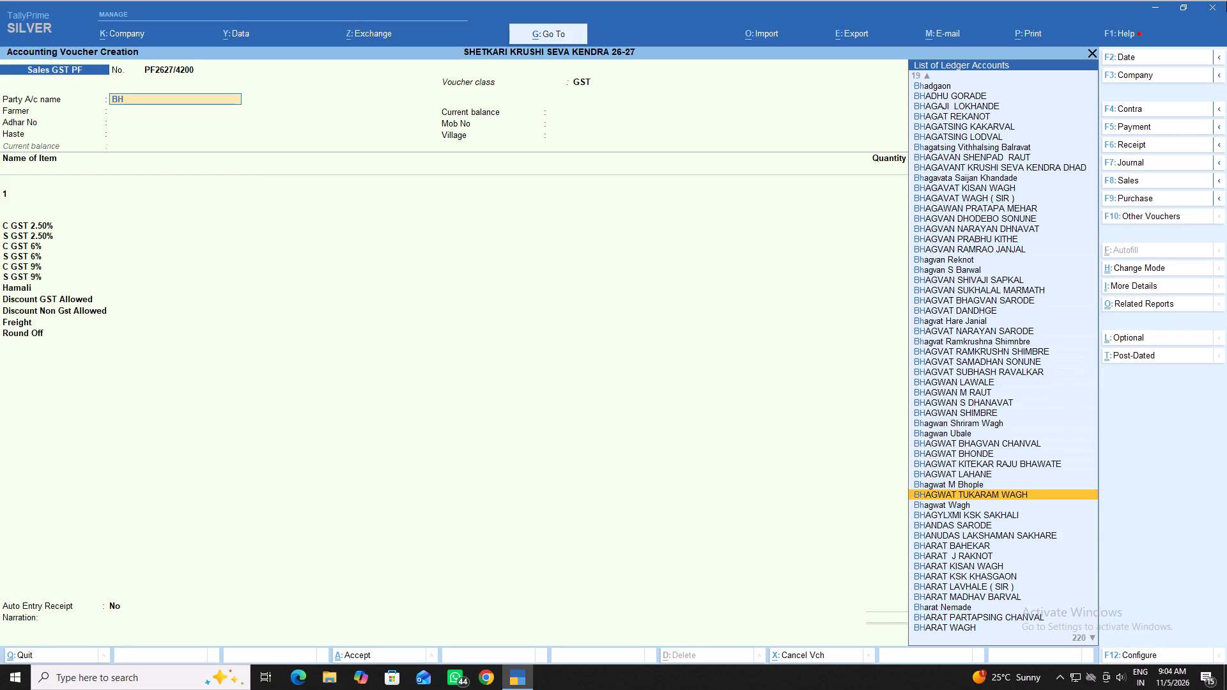
key("Up")
key("Up")
key("Up")
key("Up")
key("Up")
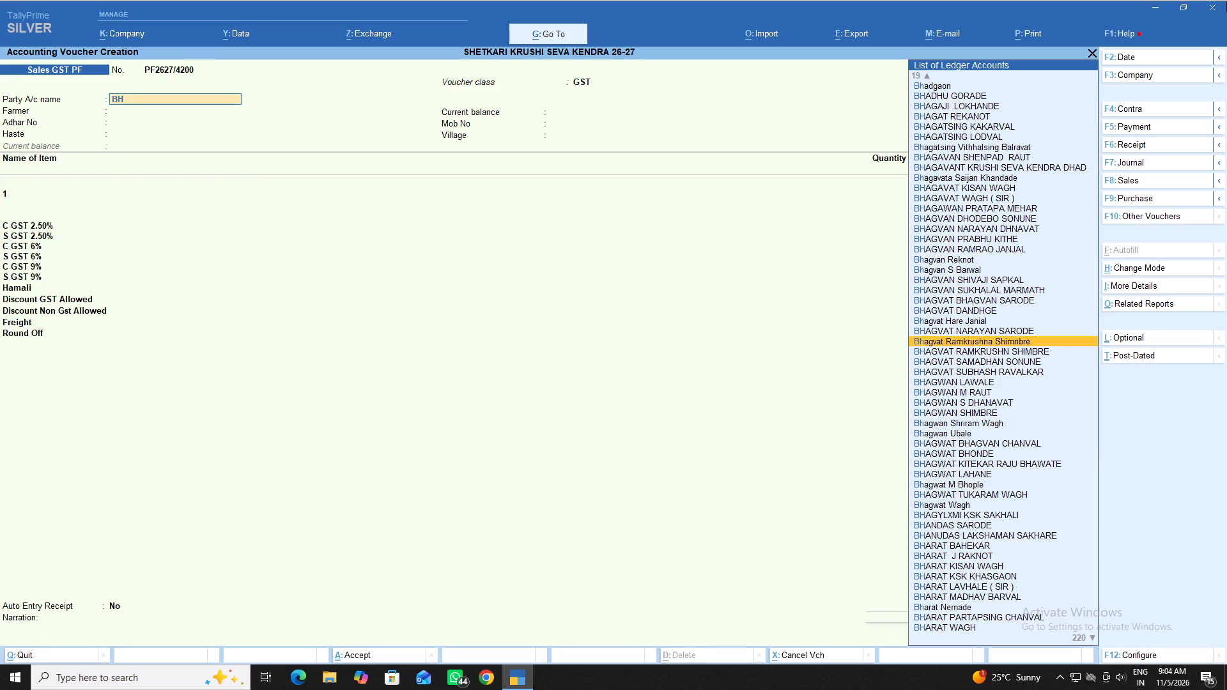
key("Up")
key("Return")
key("Return")
key("Return")
key("Return")
key("Return")
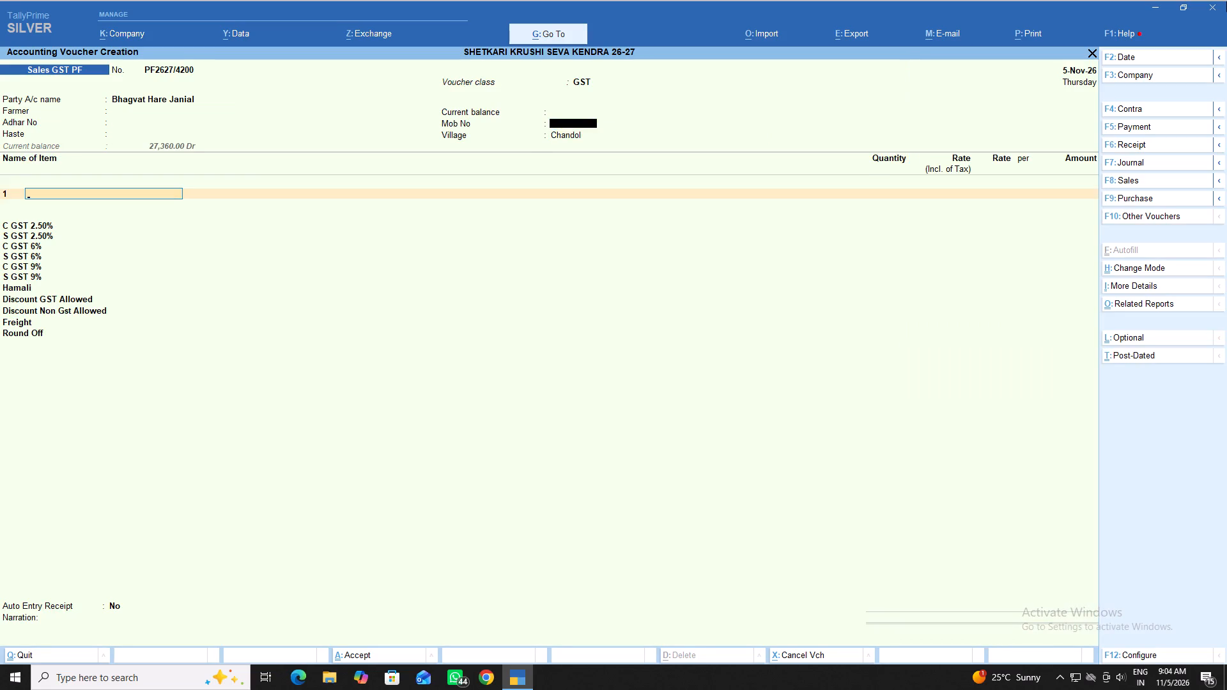
Add the item IDOFIGHT 250 GM from batch Ias/064/a, expiry 1-Feb-29, with quantity 1 NOS at a tax-inclusive rate of 450.
key("i")
key("d")
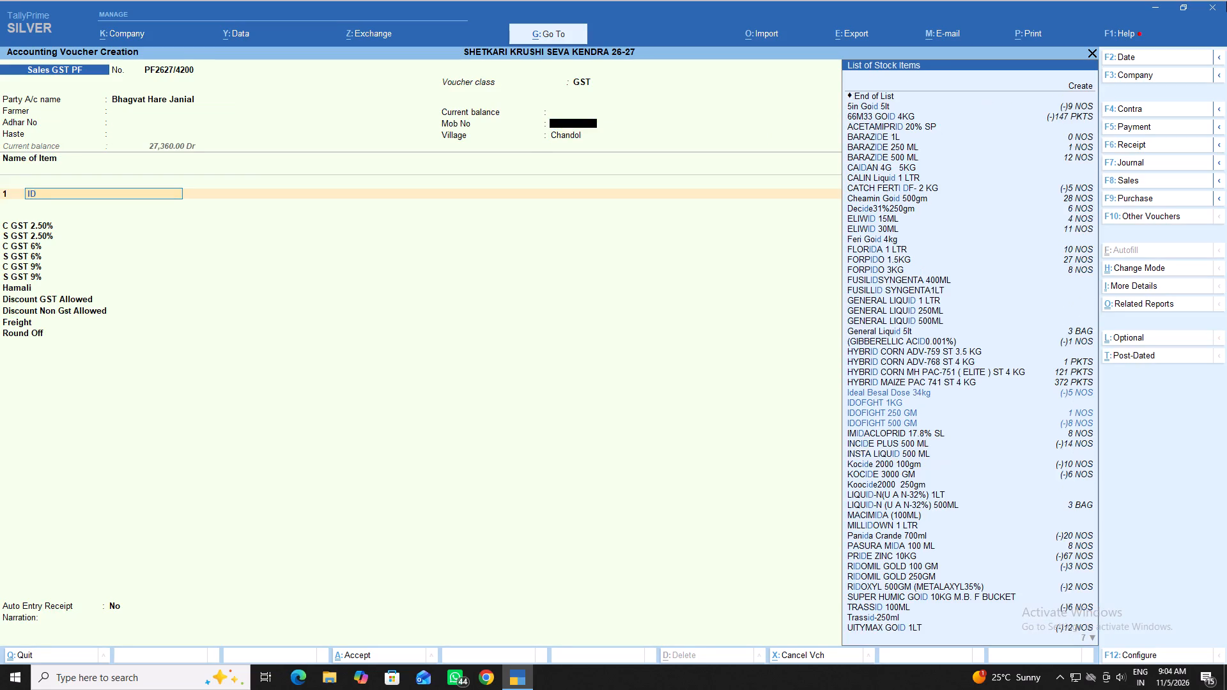
key("Down")
key("Down")
key("Down")
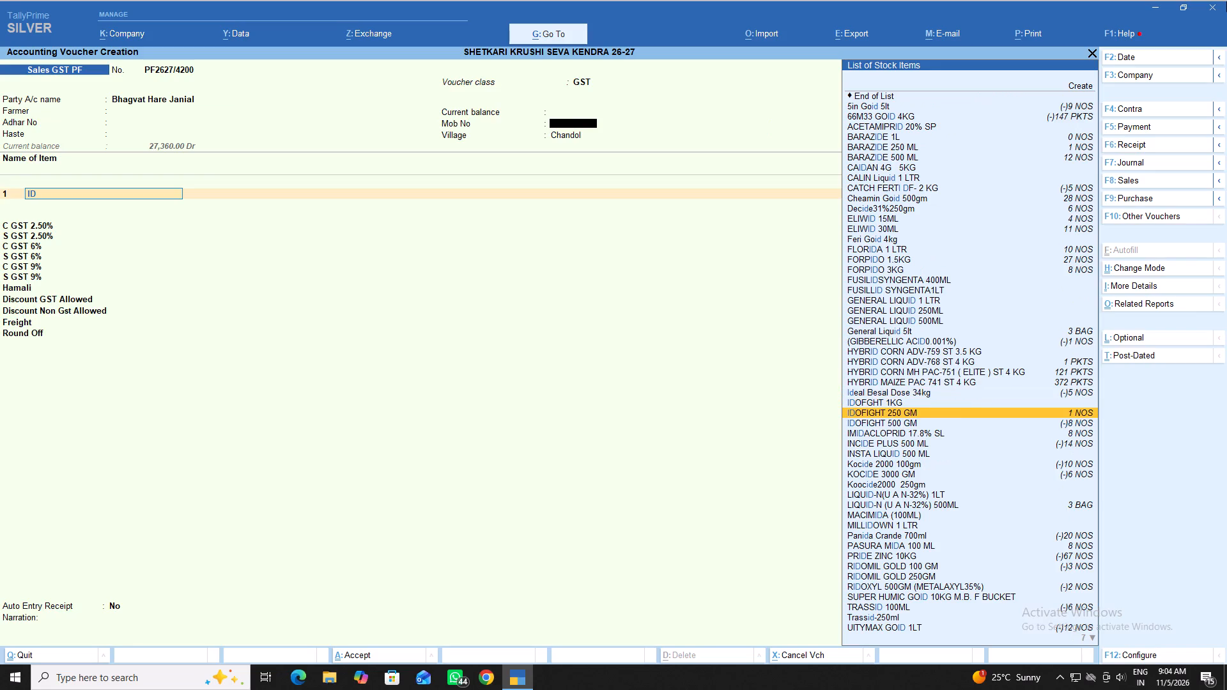
key("Return")
key("Down")
key("Down")
key("Return")
key("1")
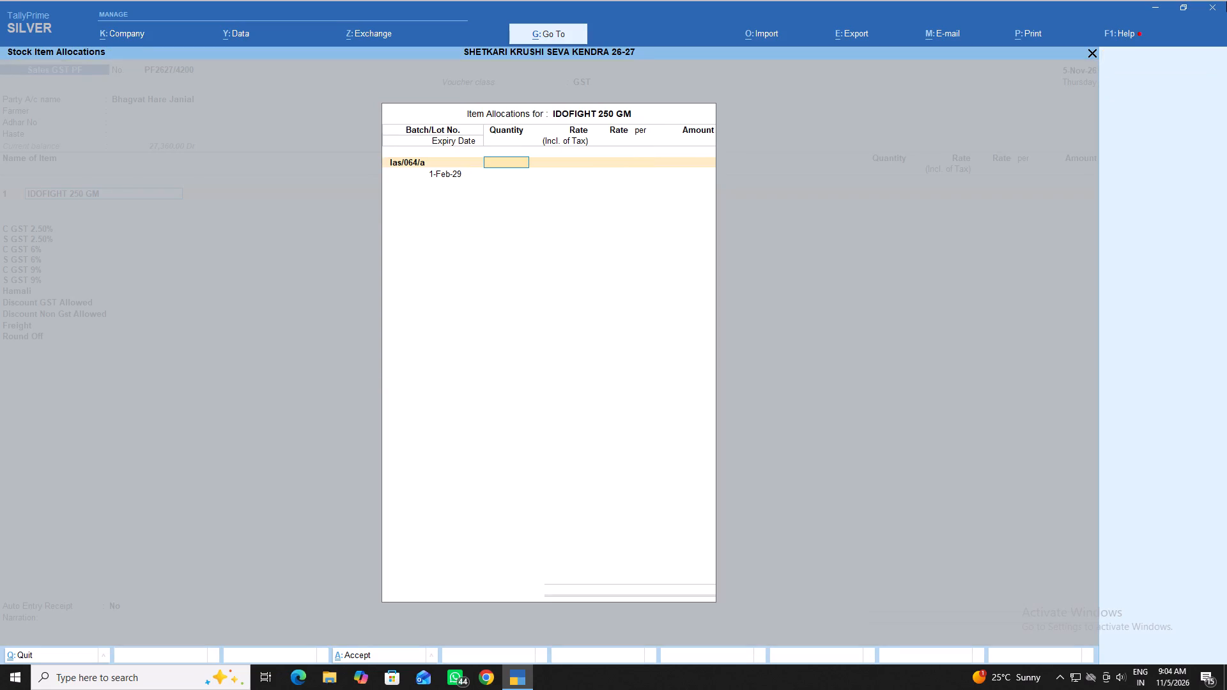
key("Return")
type("450")
key("Return")
key("Return")
key("Return")
key("Return")
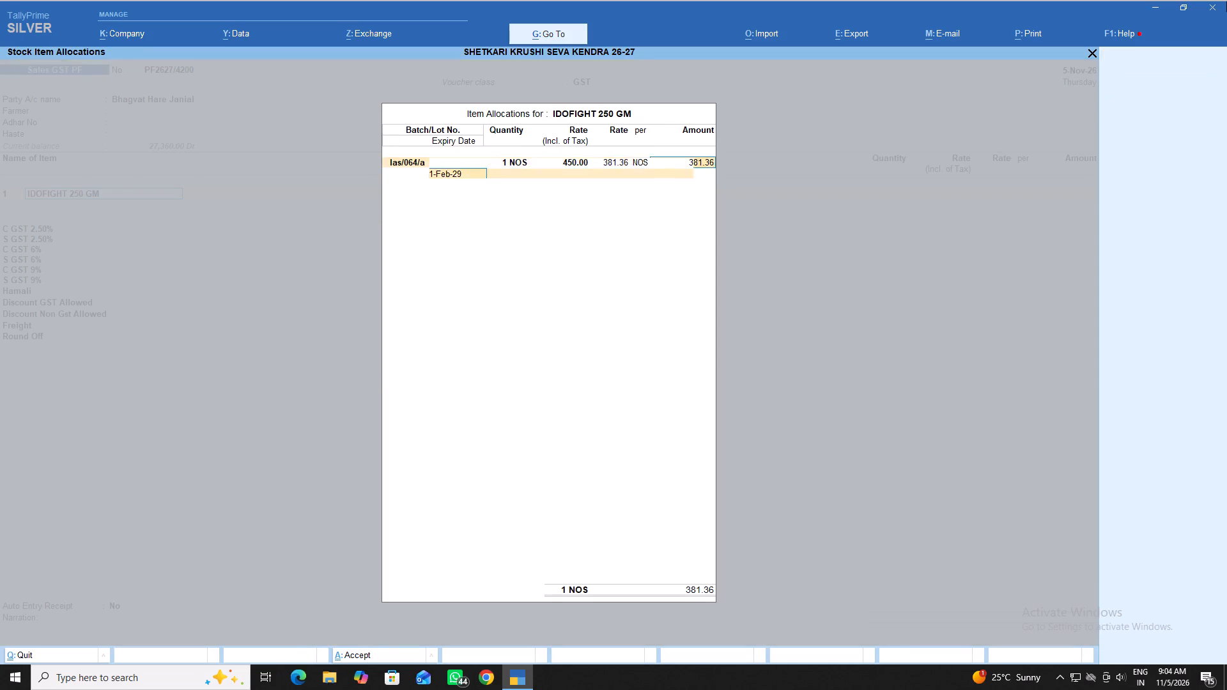
key("Return")
key("Return")
key("Return")
key("Return")
Add the item Matco Maxx 100gm from batch SSMM-236, expiry 1-Feb-29, with quantity 1 NOS at a tax-inclusive rate of 240.
type("MAT")
key("Down")
key("Down")
key("Down")
key("Down")
key("Down")
key("Down")
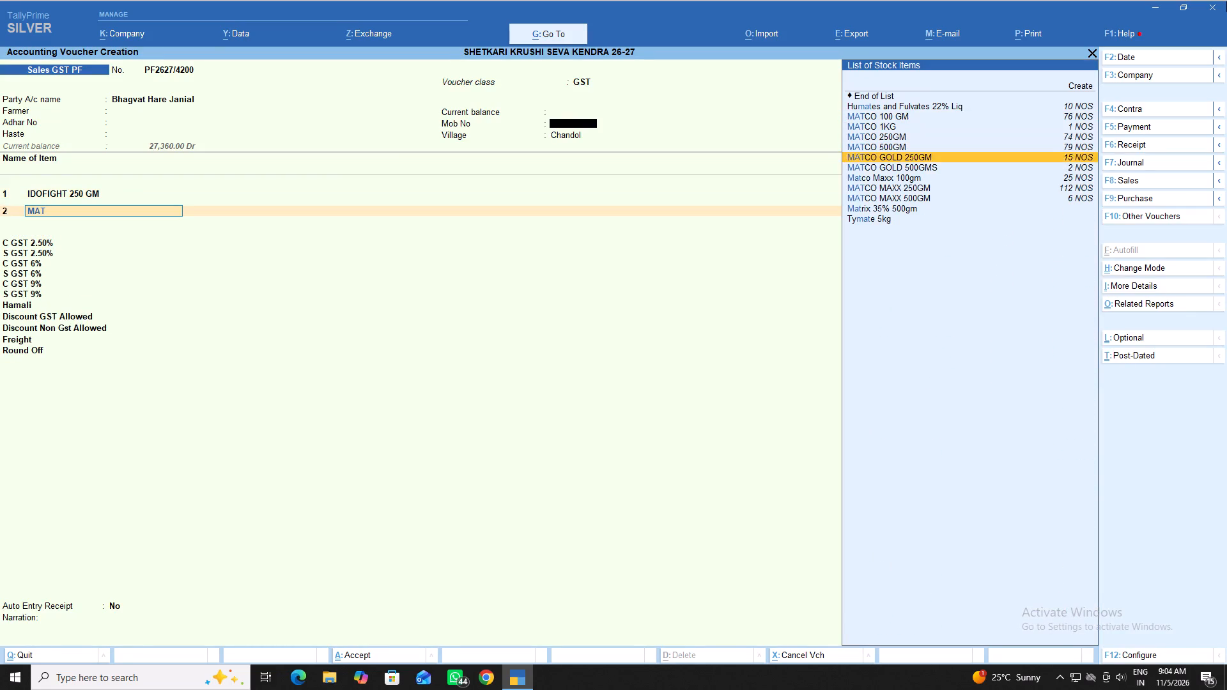
key("Down")
key("Return")
key("Down")
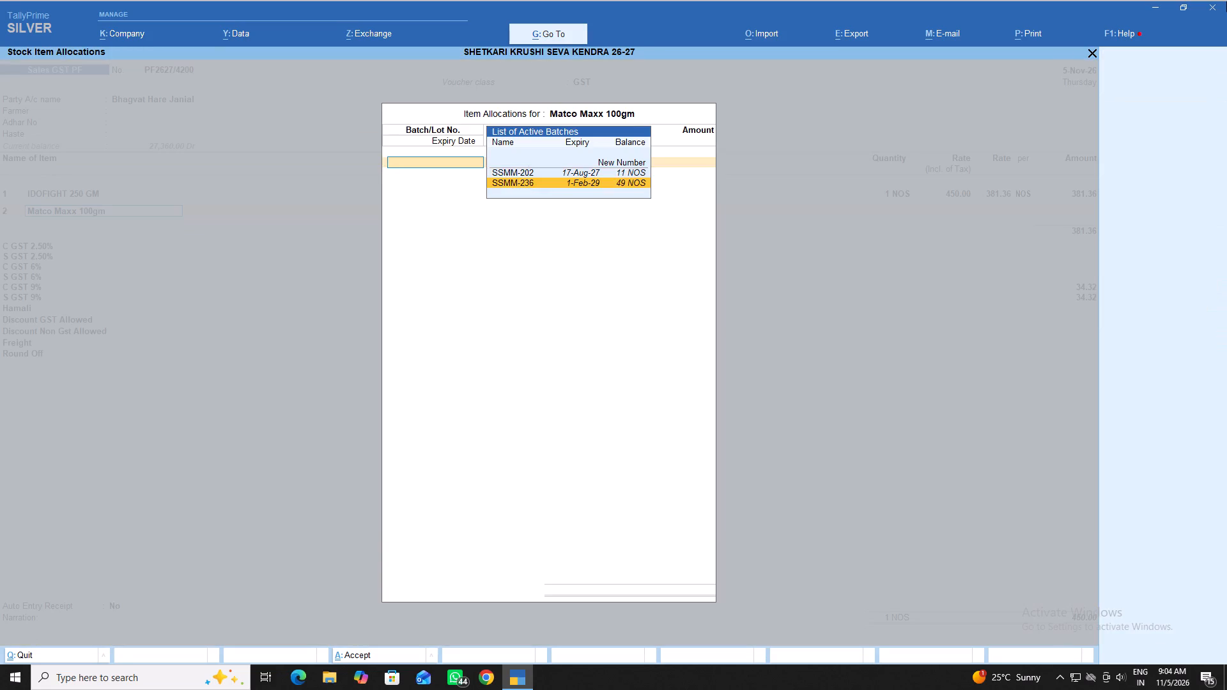
key("Return")
key("1")
key("Return")
type("240")
key("Return")
key("Return")
key("Return")
key("Return")
key("Return")
key("Return")
key("Return")
key("Return")
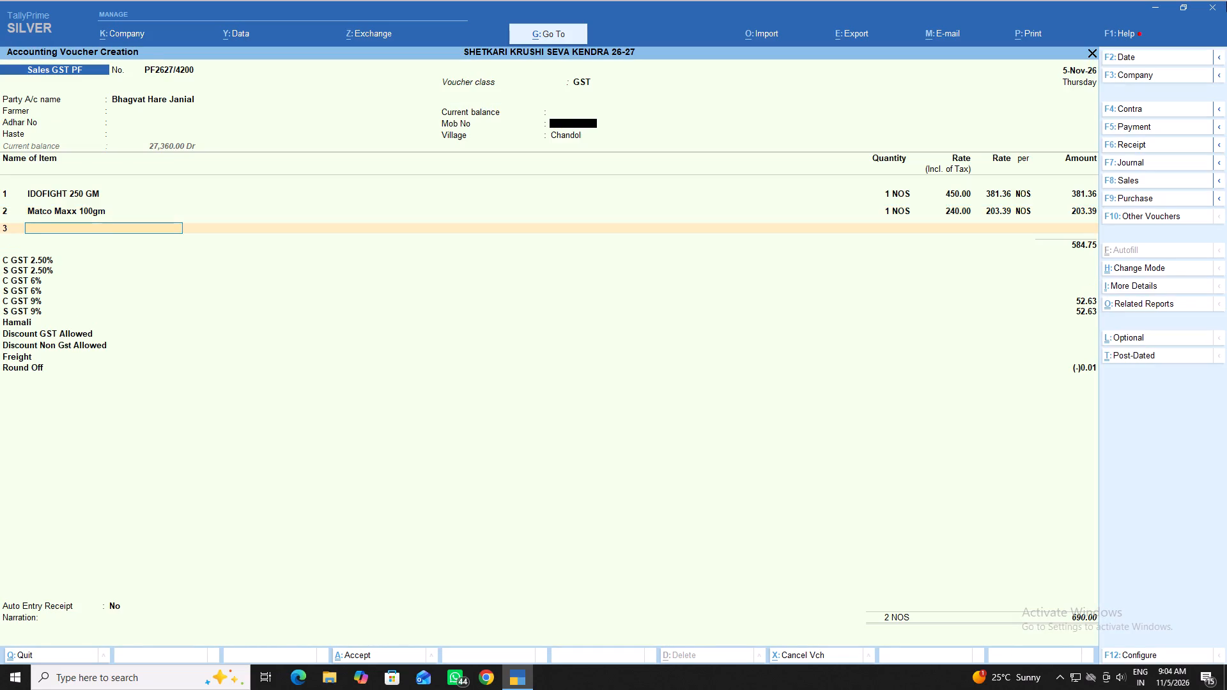
Add the item INHIBIT 50ML from batch IT040826, expiry 30-Jun-28, with quantity 1 NOS at a tax-inclusive rate of 390.
key("i")
key("n")
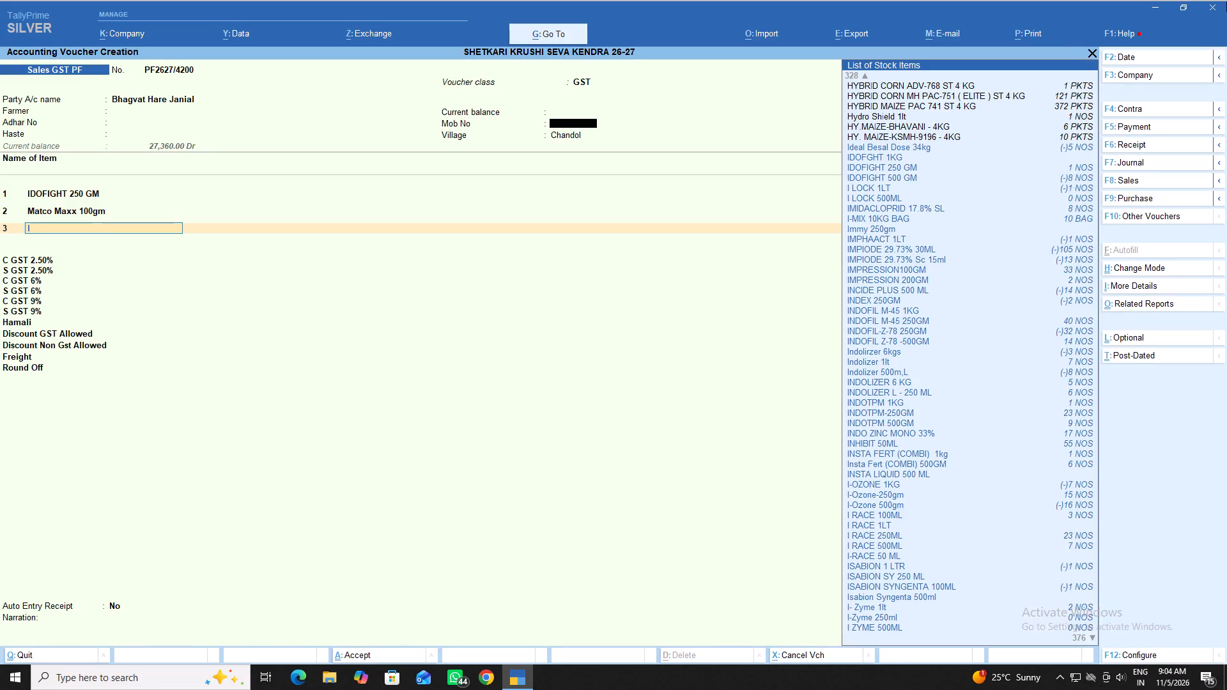
type("HI")
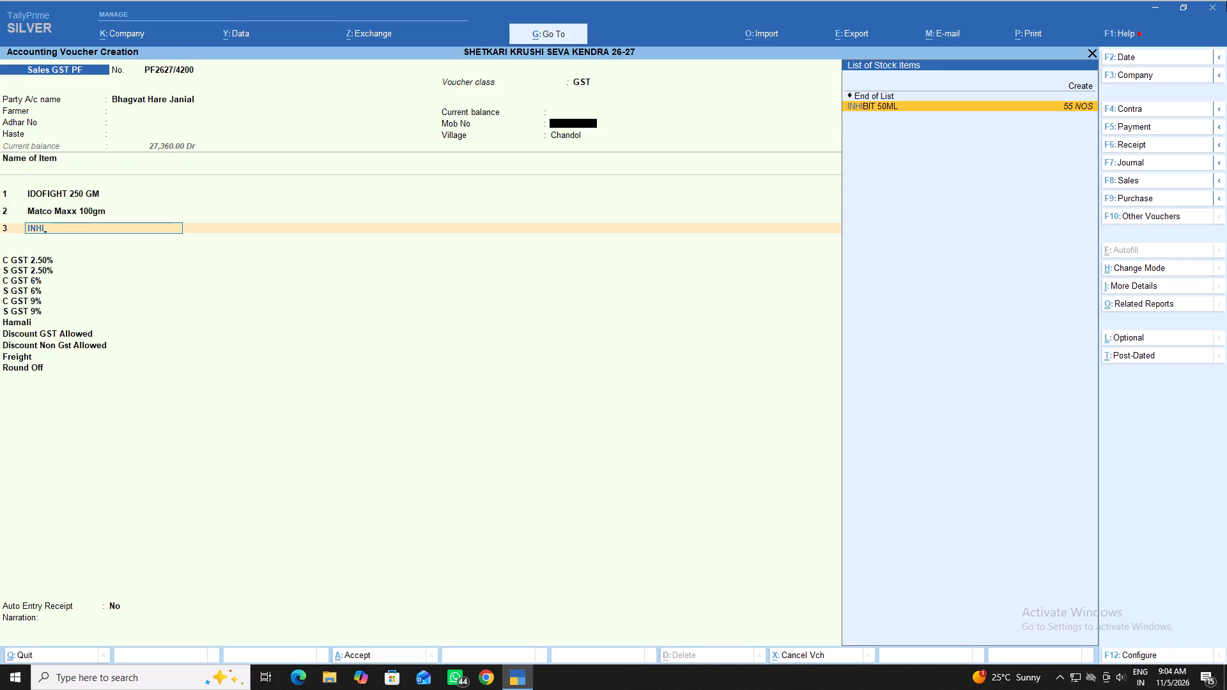
key("Return")
key("Return")
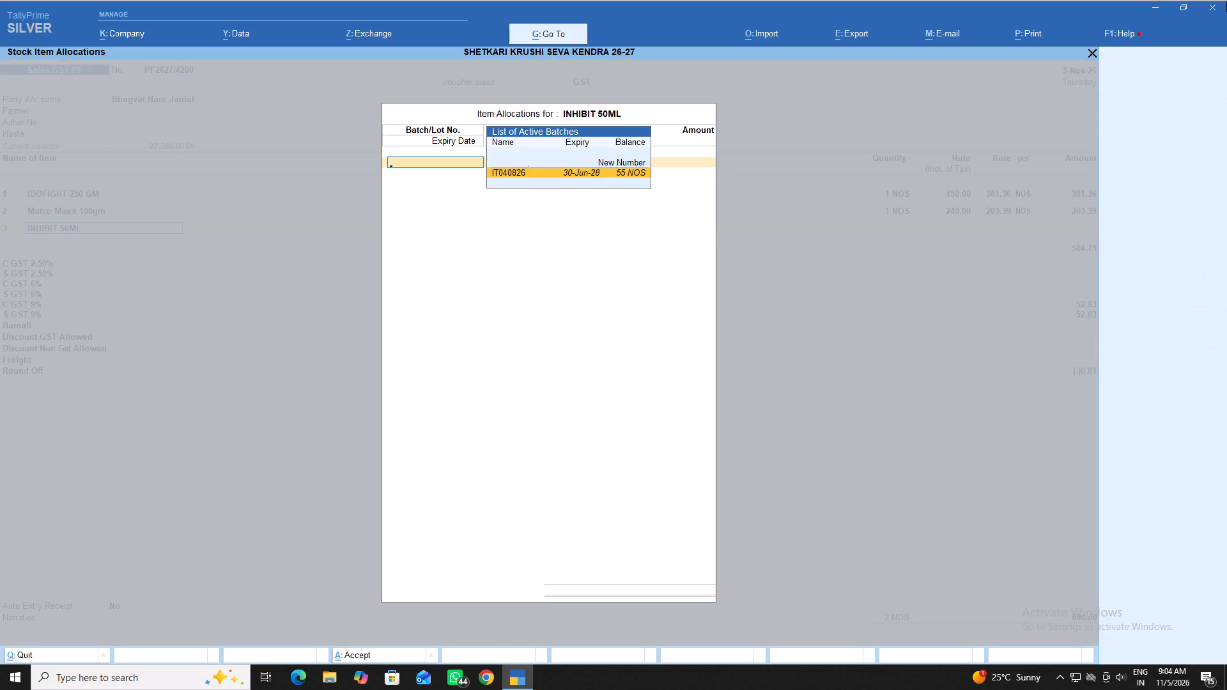
key("1")
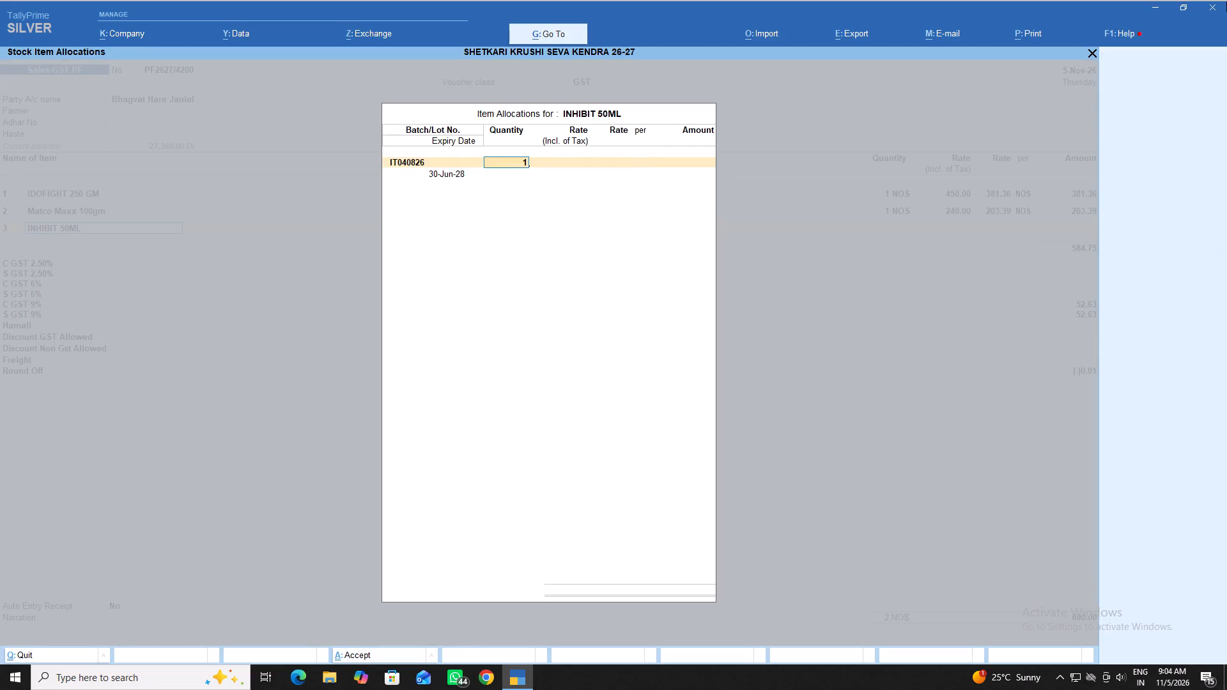
key("Return")
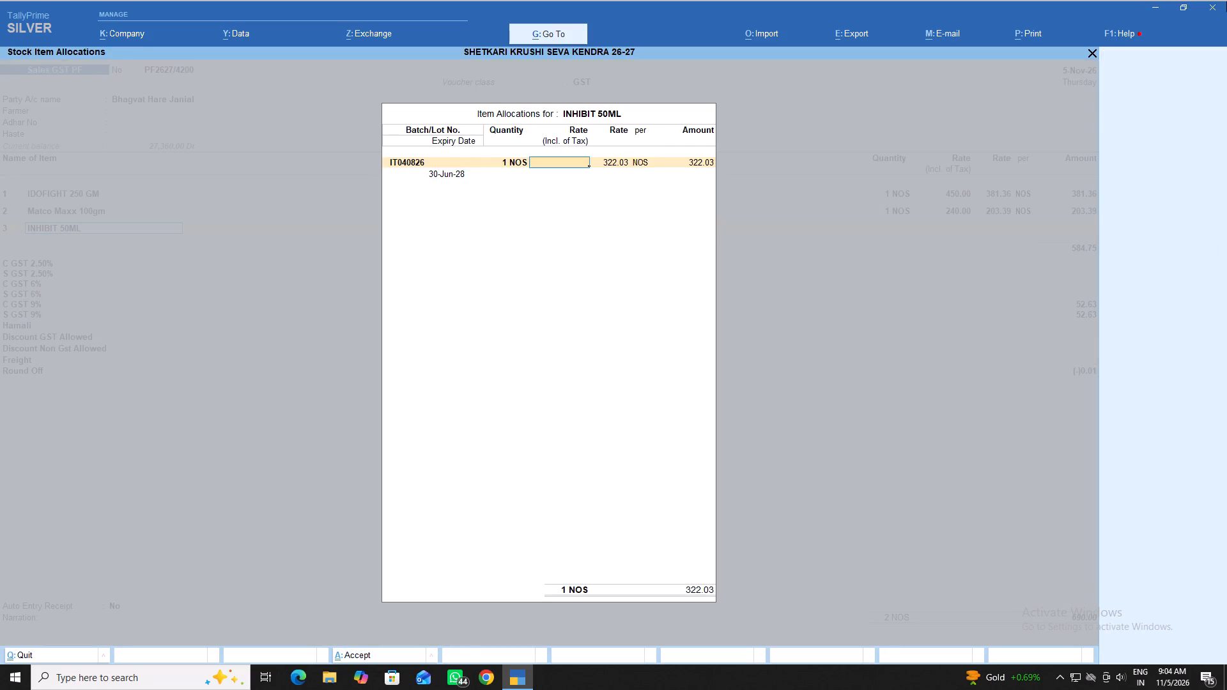
type("390")
key("Return")
key("Return")
key("Return")
key("Return")
key("Return")
key("Return")
key("Return")
key("Return")
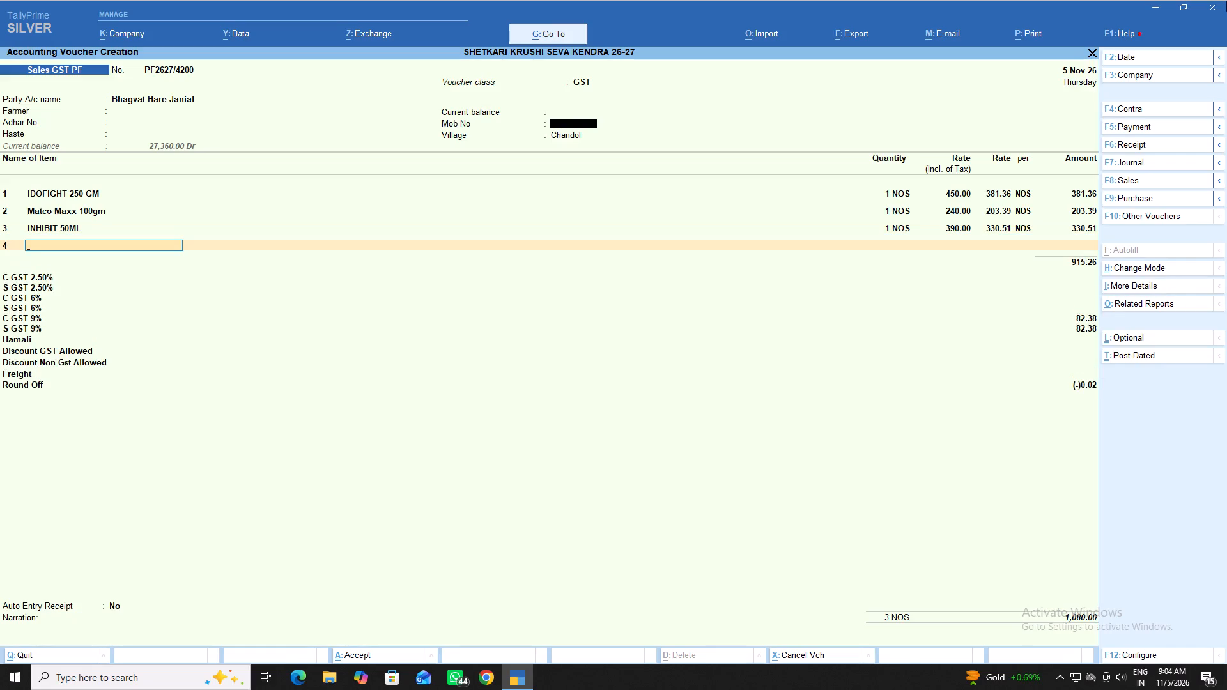
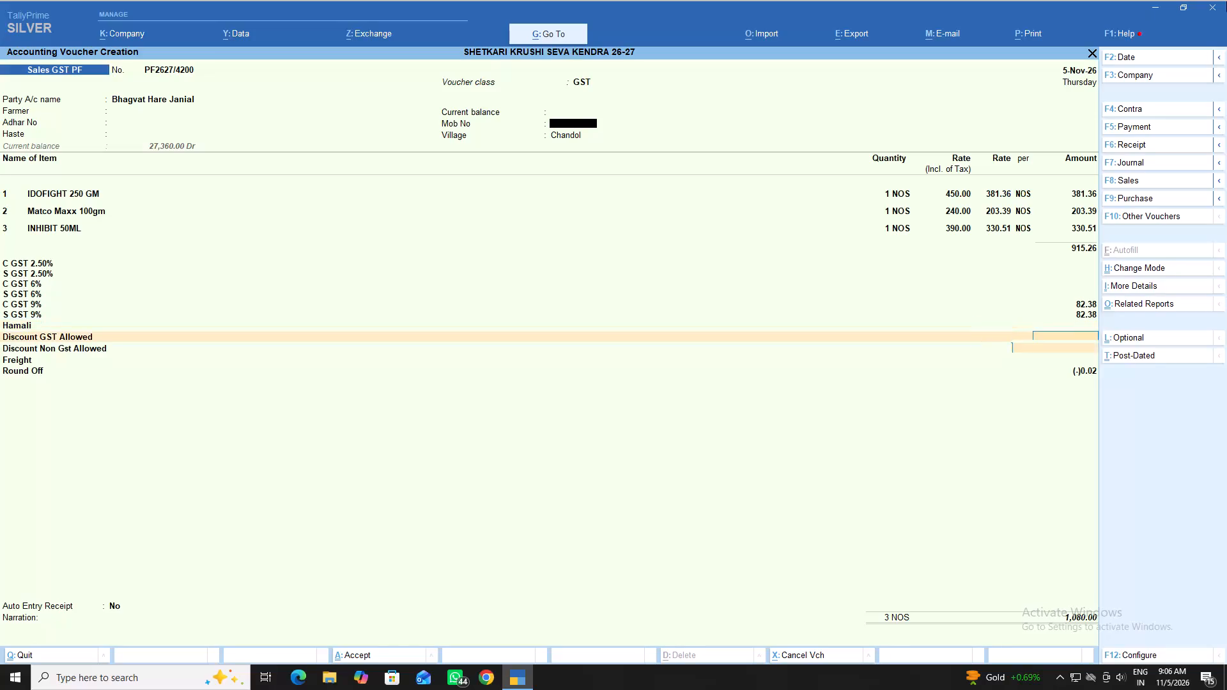
Save the sales voucher without discounts or freight, print one copy of its Tax Invoice on the Canon LBP2900, and leave sales entry.
key("Return")
key("Return")
key("Return")
key("Return")
key("Return")
key("Return")
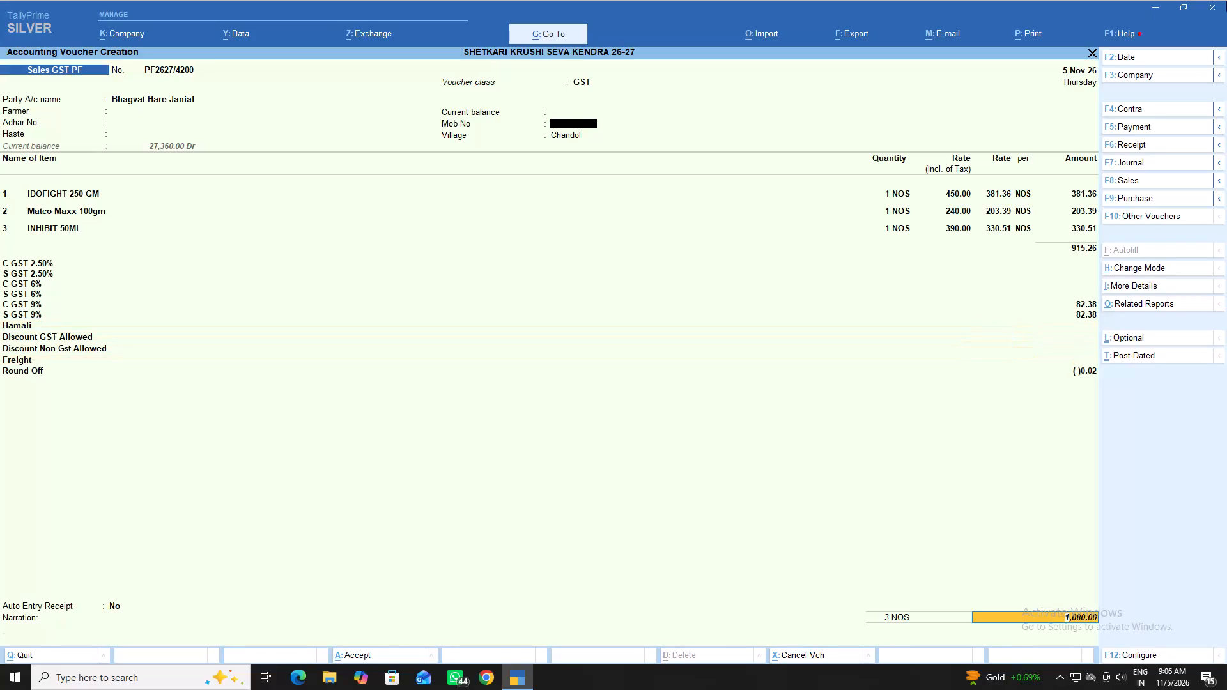
key("Return")
key("Return")
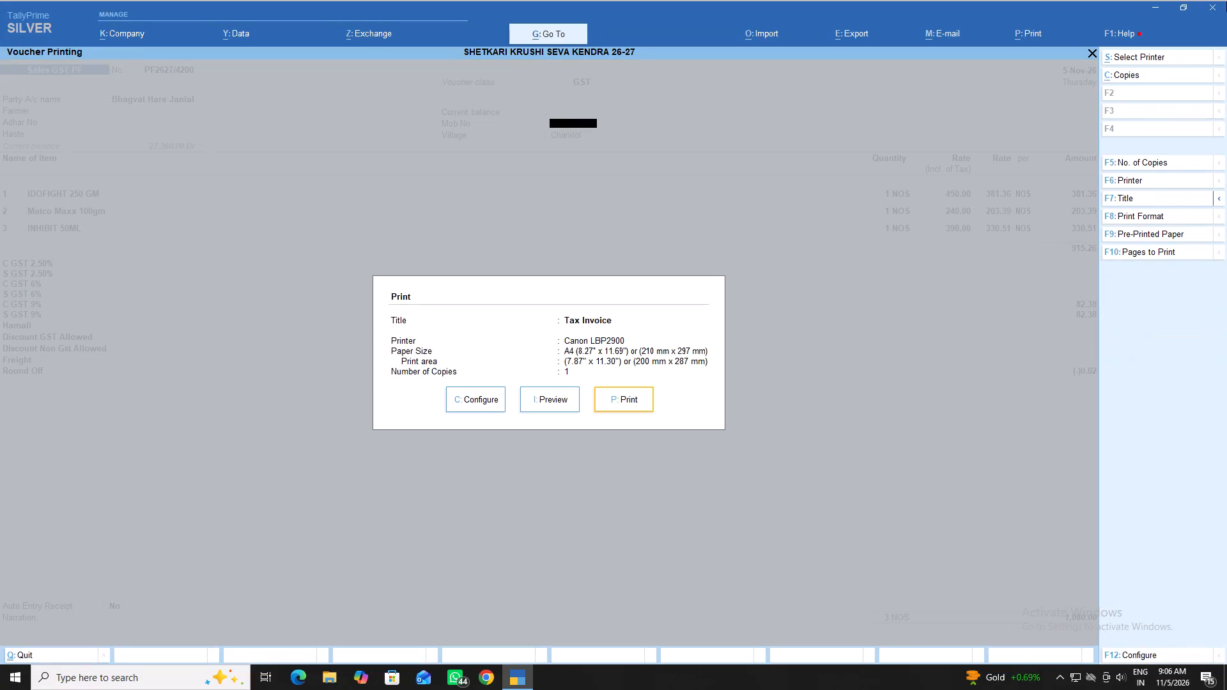
key("Return")
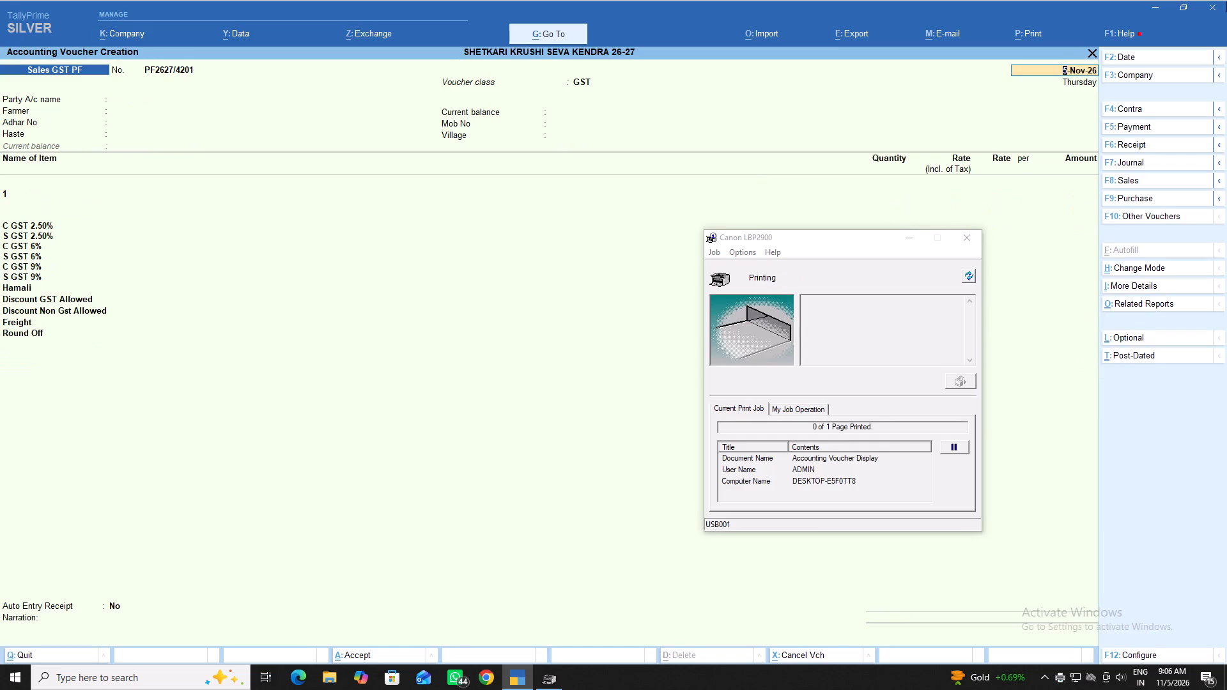
key("Escape")
key("Escape")
key("Escape")
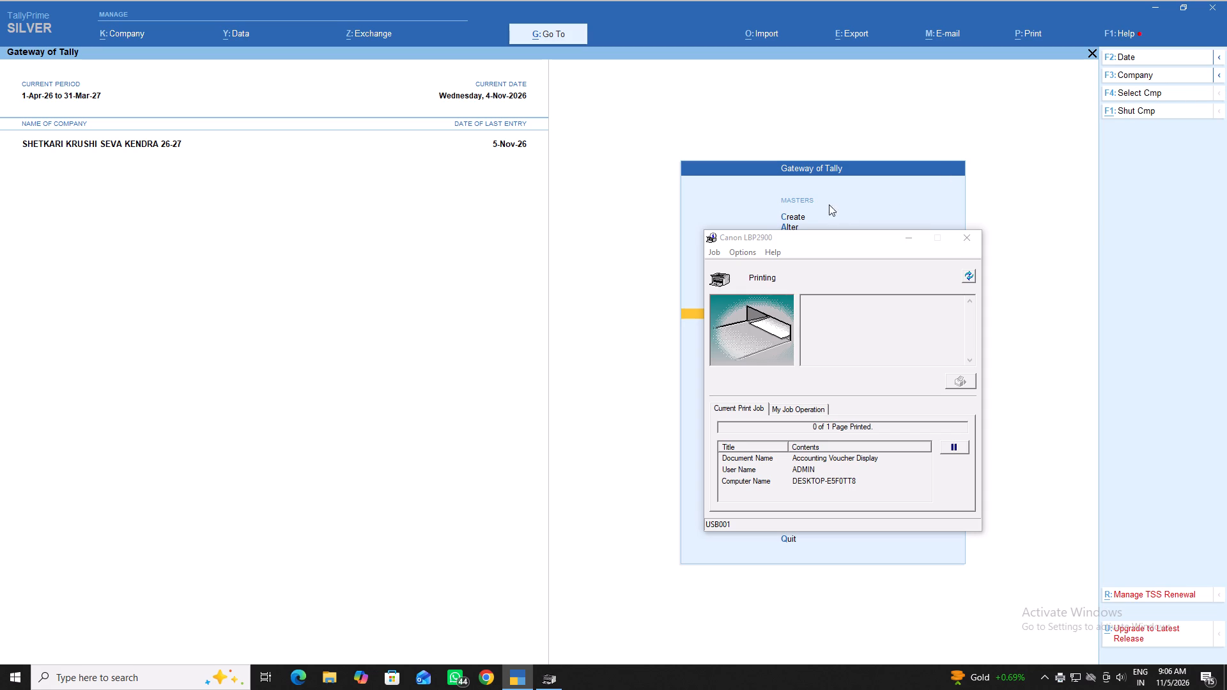
left_click(902, 241)
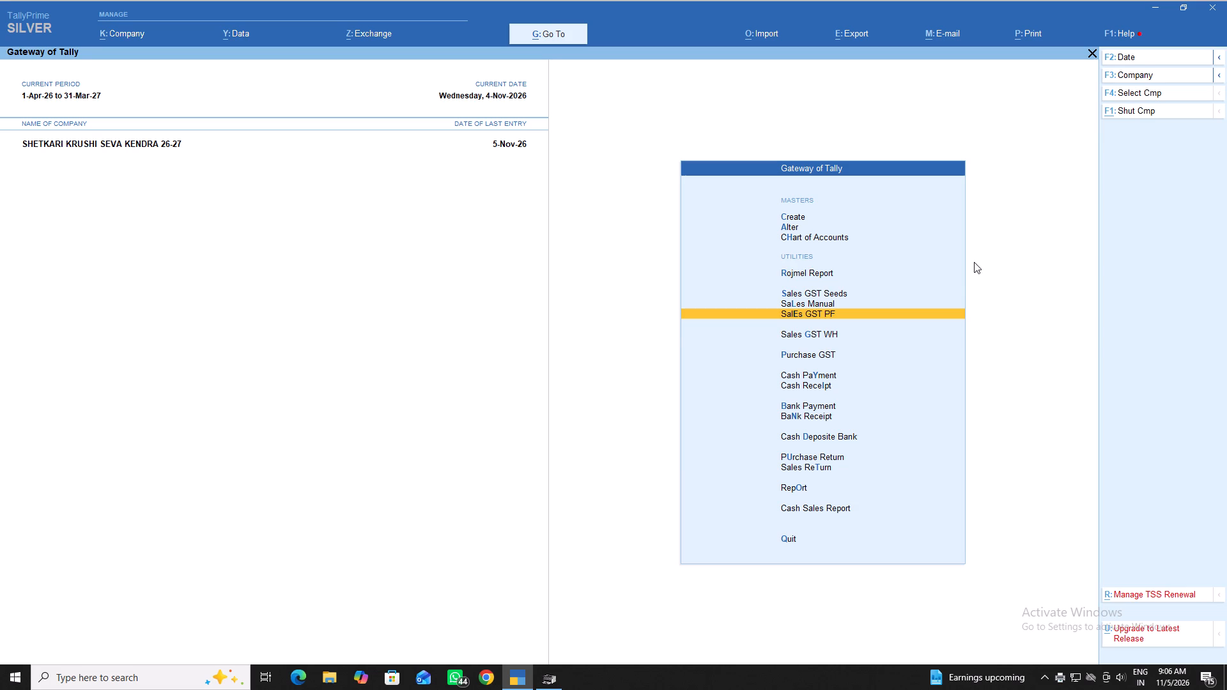
Start a new Cash Receipt voucher dated 5-Nov-26 with Cash as the receiving account.
key("Down")
key("Down")
key("Down")
key("Down")
key("Return")
key("Return")
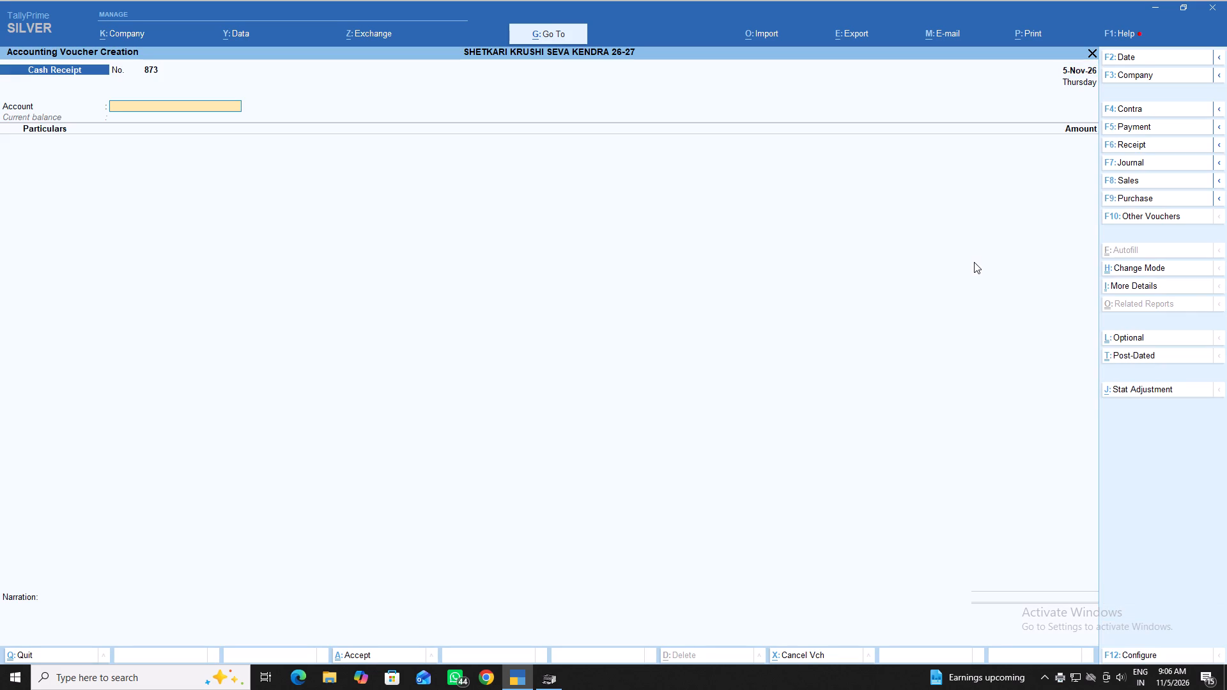
type("CA")
key("Return")
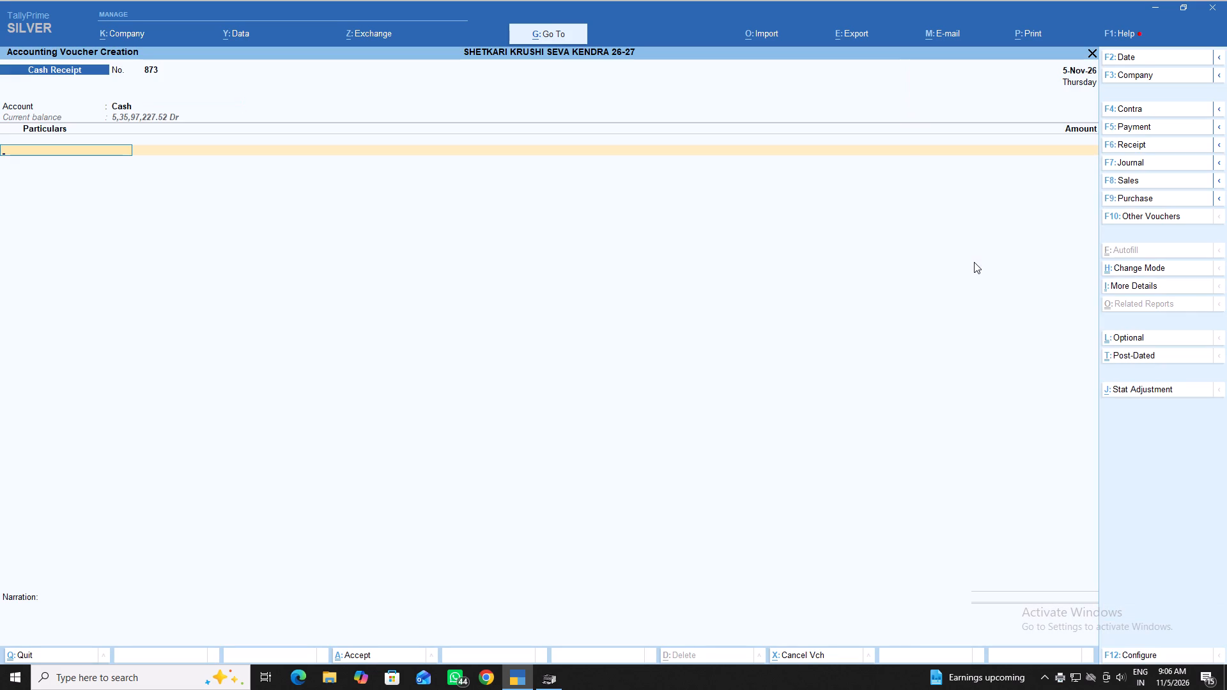
Select the ledger of the Bhagvat customer just invoiced as the particulars of the cash receipt.
type("BH")
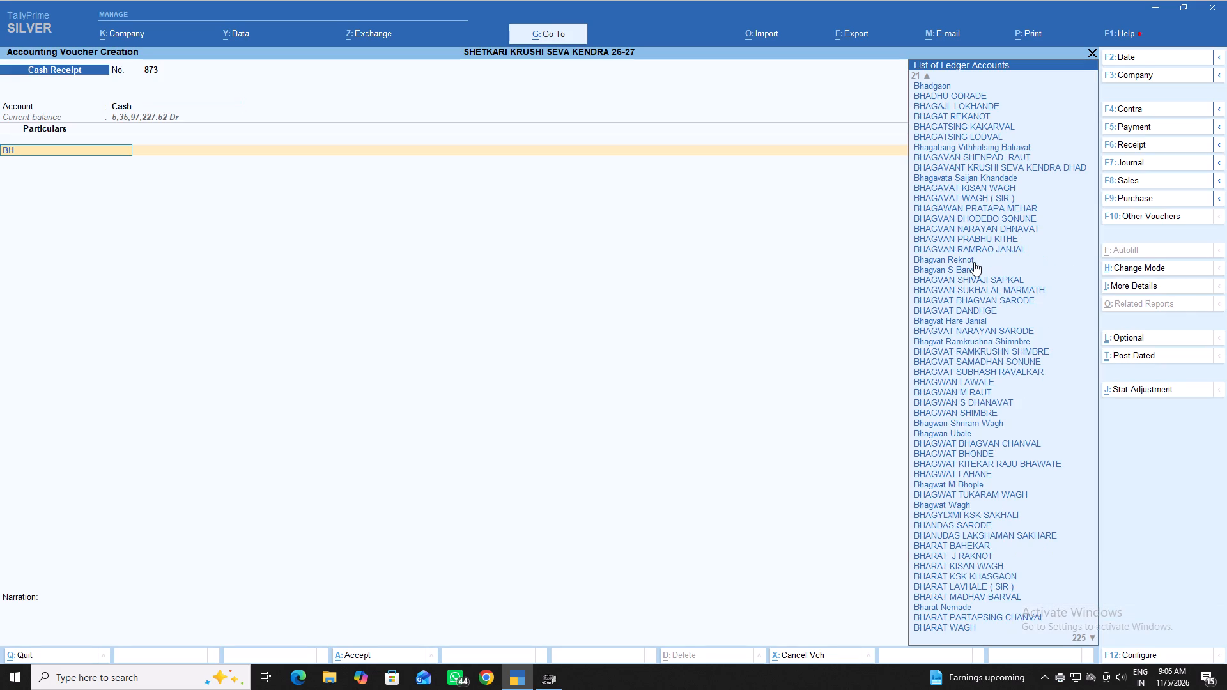
key("a")
key("Down")
key("Down")
key("Down")
key("Down")
key("Down")
key("Down")
key("Down")
key("Down")
key("Down")
key("Down")
key("Down")
key("Down")
key("Down")
key("Down")
key("Down")
key("Down")
key("Down")
key("Down")
key("Down")
key("Down")
key("Down")
key("Down")
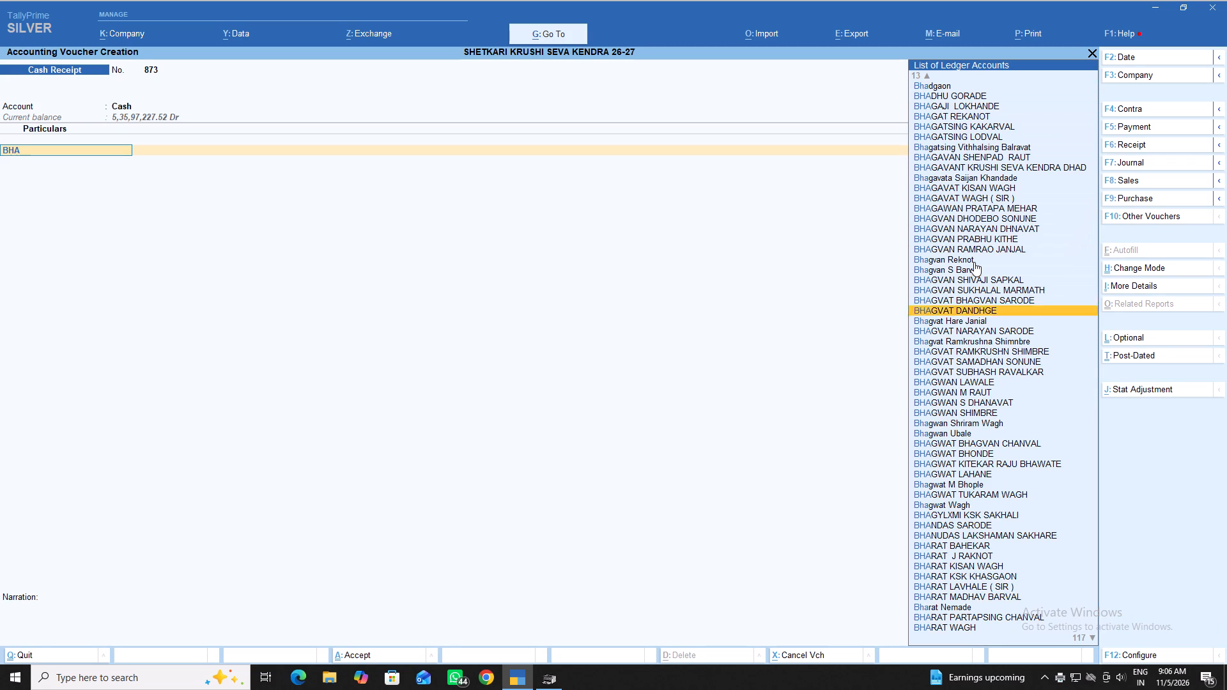
key("Up")
key("Up")
key("Up")
key("Up")
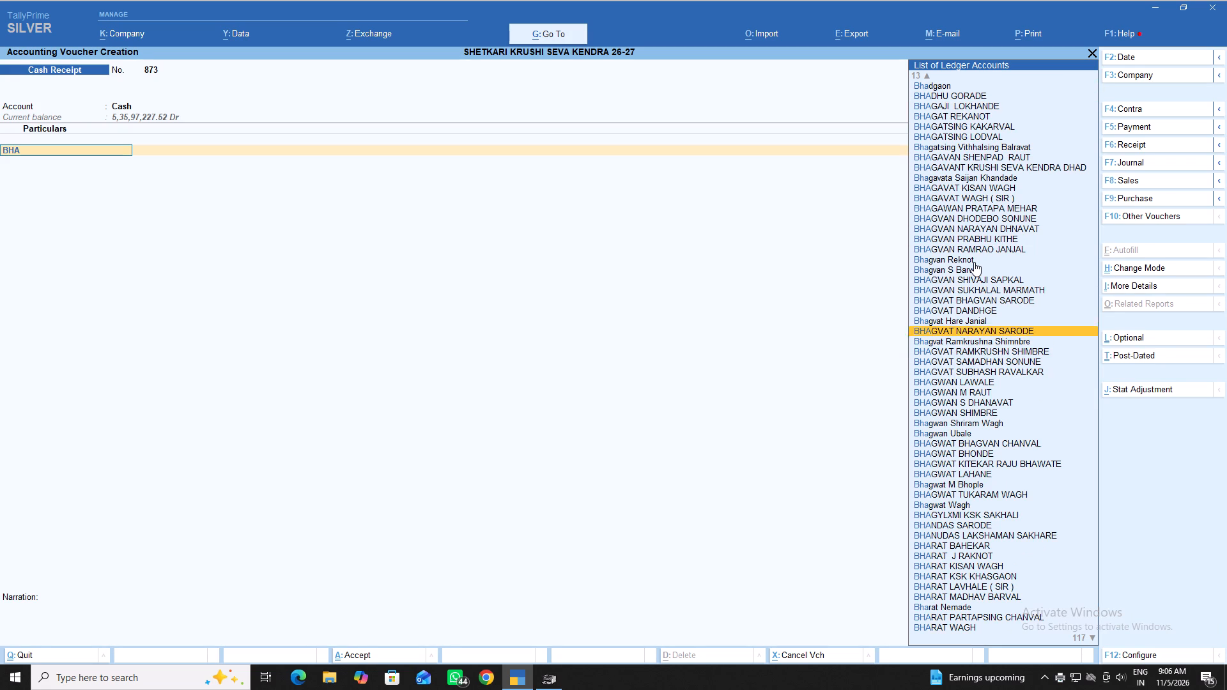
key("Up")
key("Return")
key("Return")
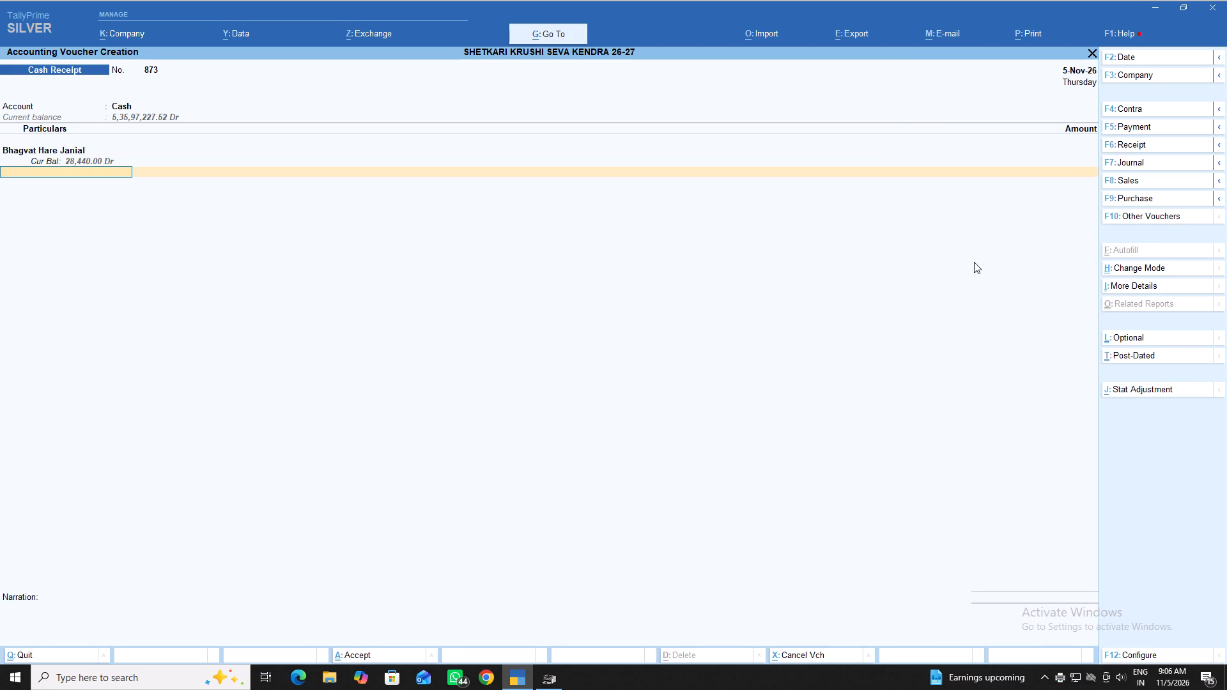
Enter 1,080 as the amount received from the customer, leave the narration empty, and accept the cash receipt.
key("BackSpace")
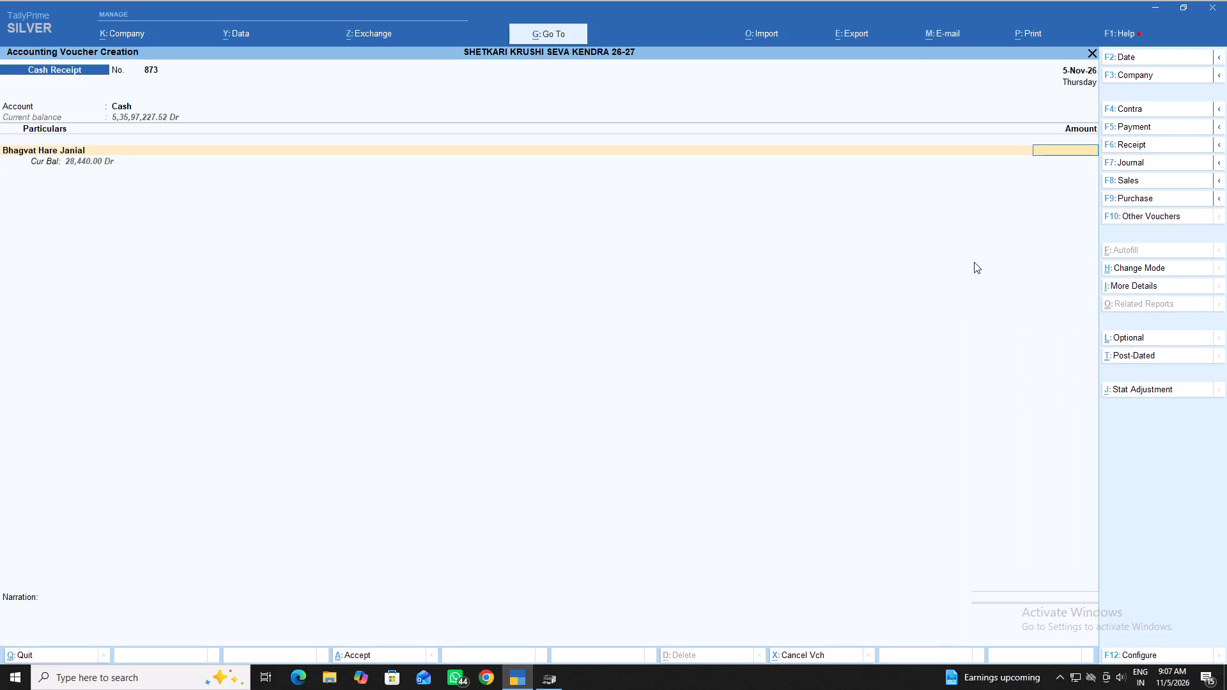
type("1080")
key("Return")
key("Return")
key("Return")
key("Return")
key("Return")
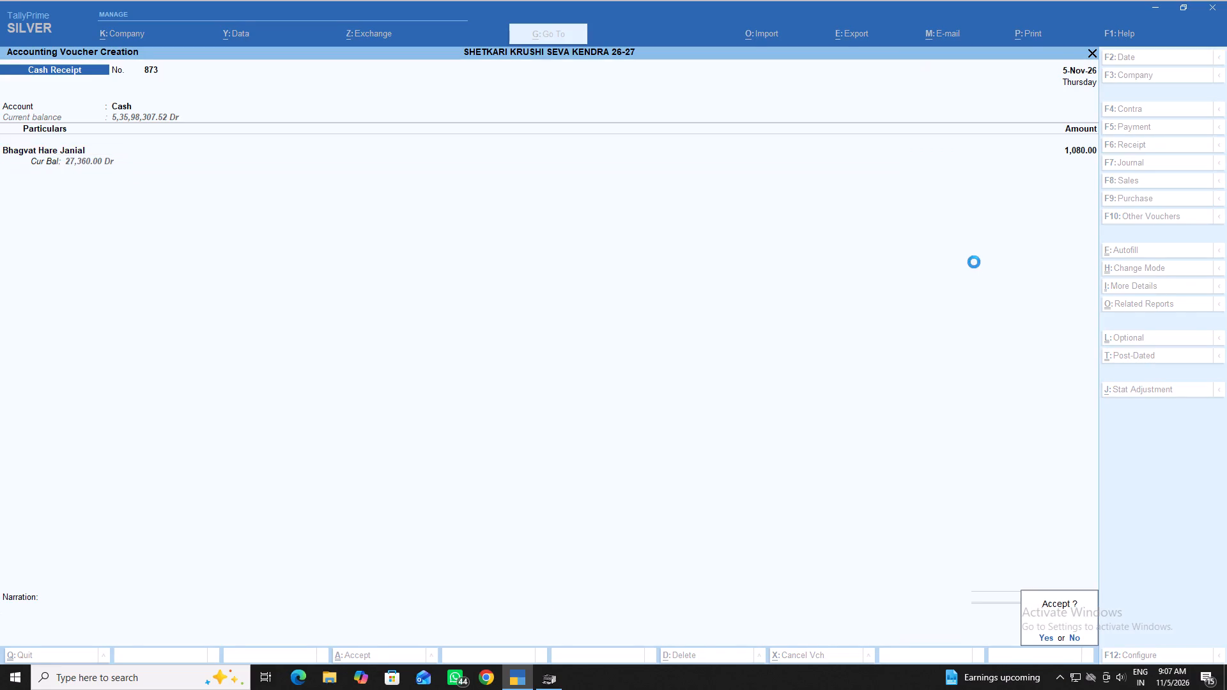
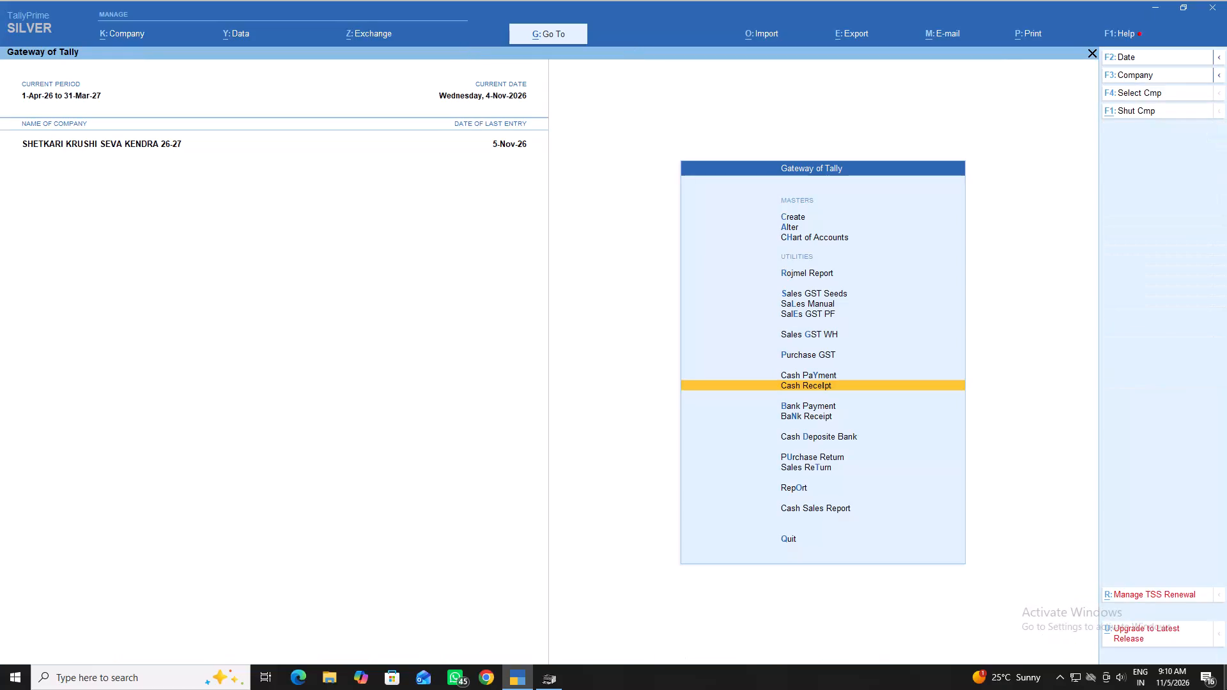
Start a new Cash Receipt voucher dated 5-Nov-26 with Cash as the receiving account.
key("Return")
key("Return")
type("CA")
key("Return")
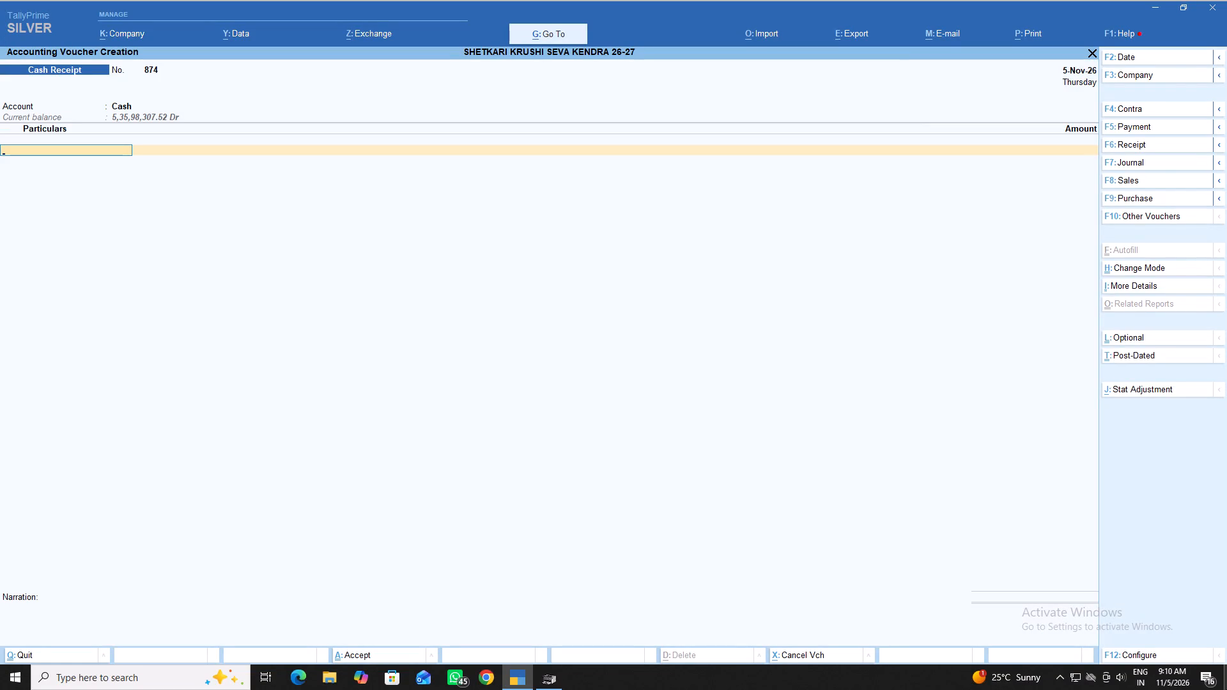
Select the Ravalkar customer's ledger as the particulars of the cash receipt.
key("i")
key("Down")
key("Down")
key("Down")
key("Down")
key("Down")
key("Down")
key("Down")
key("Down")
key("Down")
key("Down")
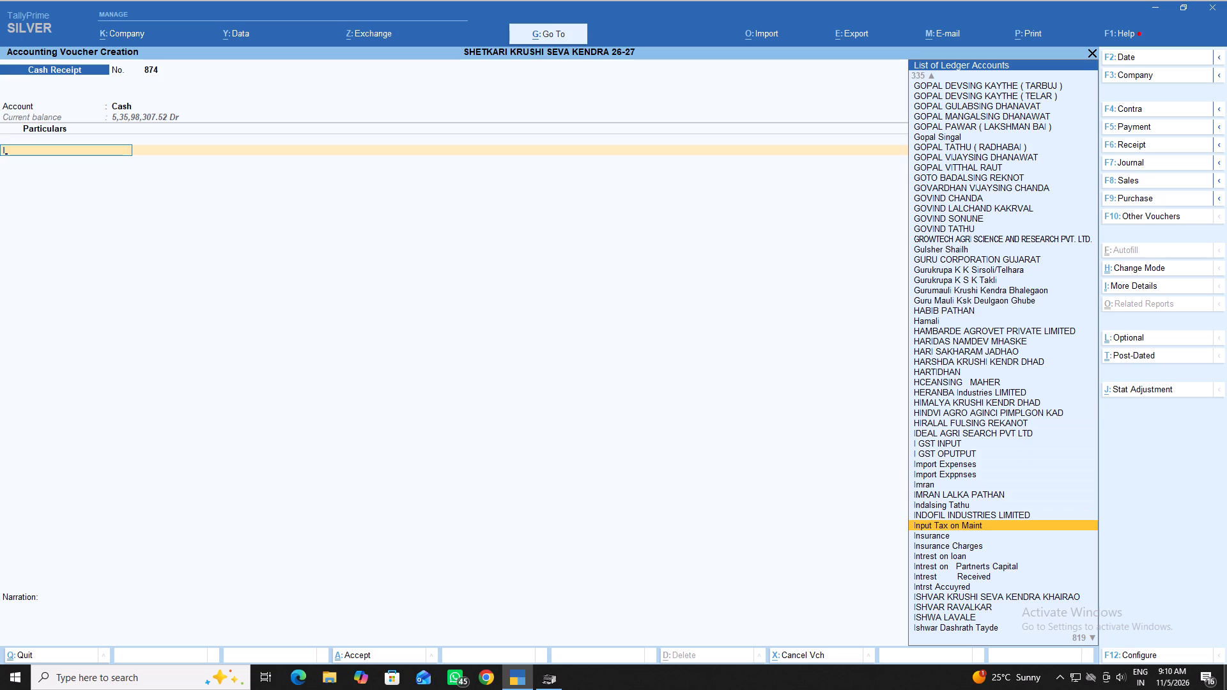
key("Down")
key("Down")
key("Down")
key("Down")
key("Down")
key("Down")
key("Down")
key("Down")
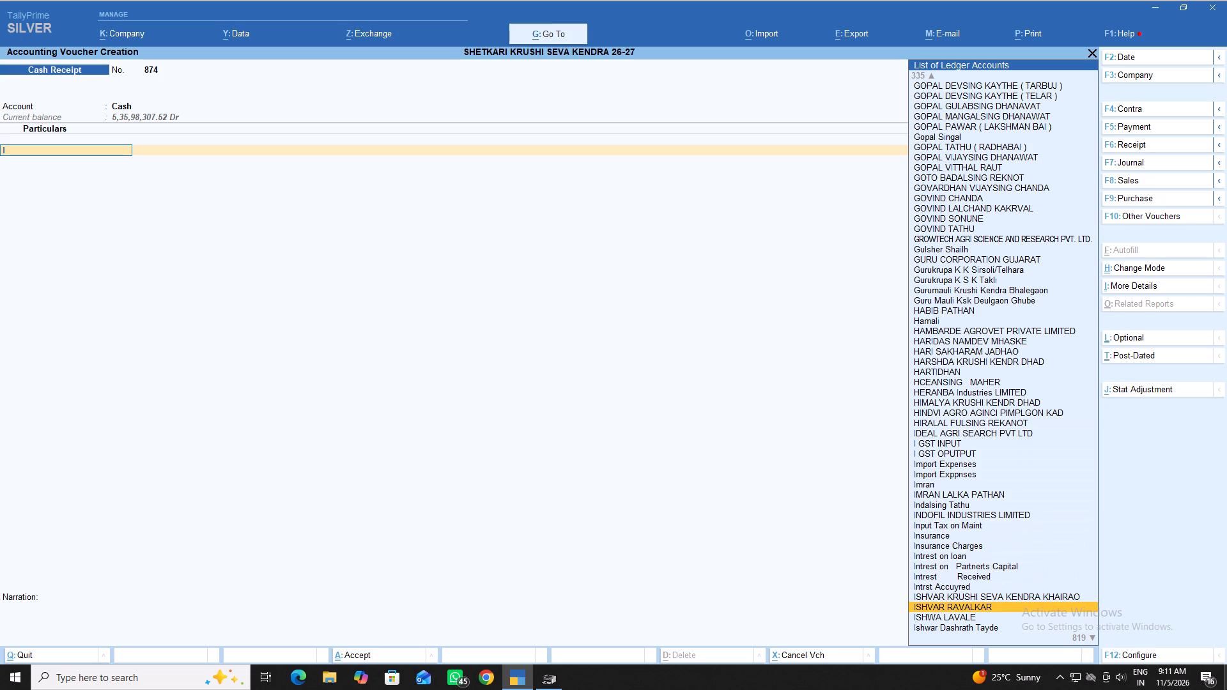
key("Down")
key("Down")
key("Down")
key("Down")
key("Down")
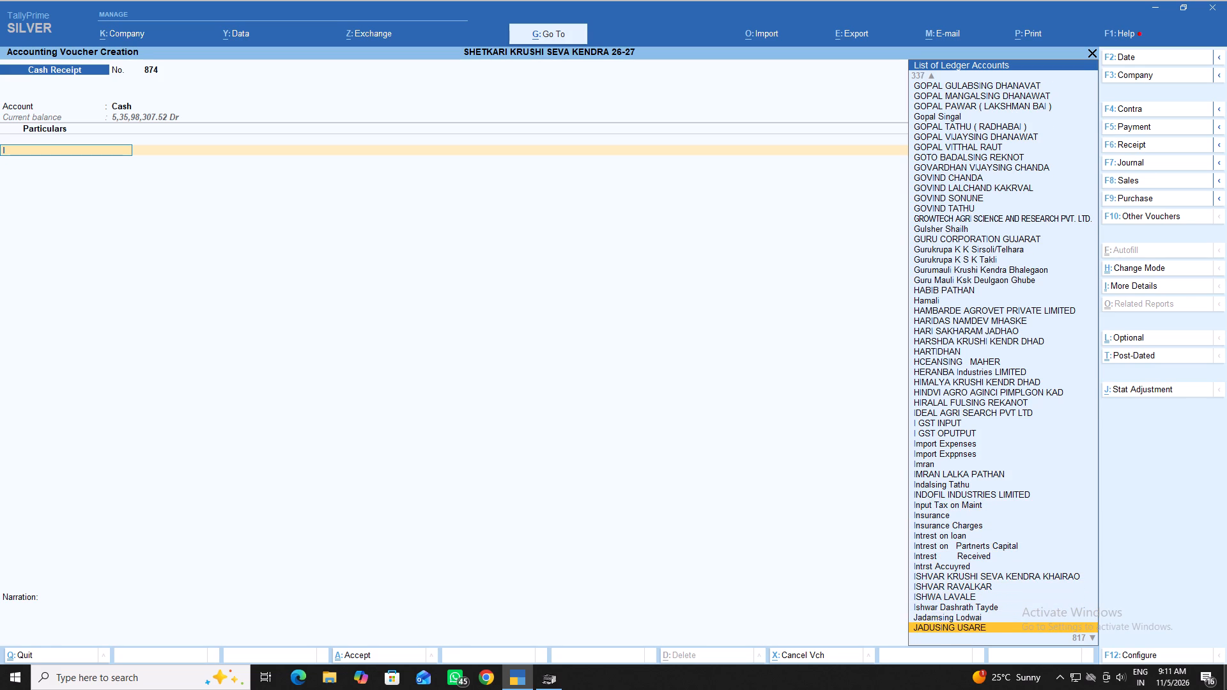
key("Up")
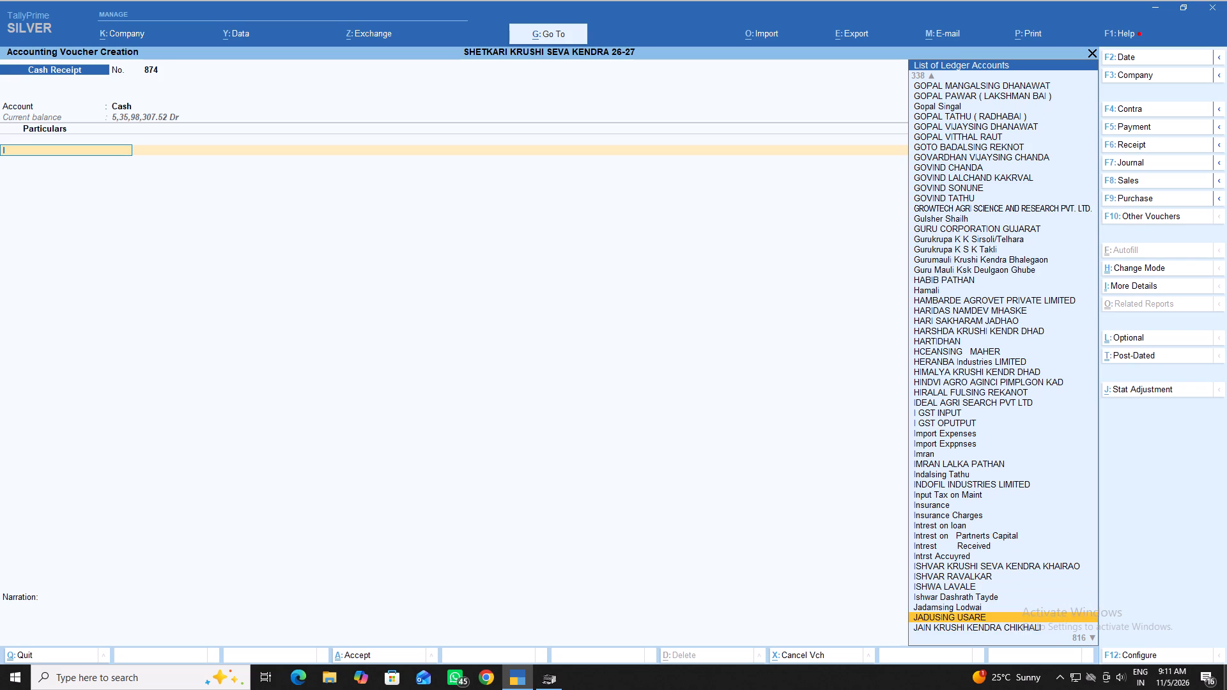
key("Up")
key("Up")
key("Up")
key("Up")
key("Return")
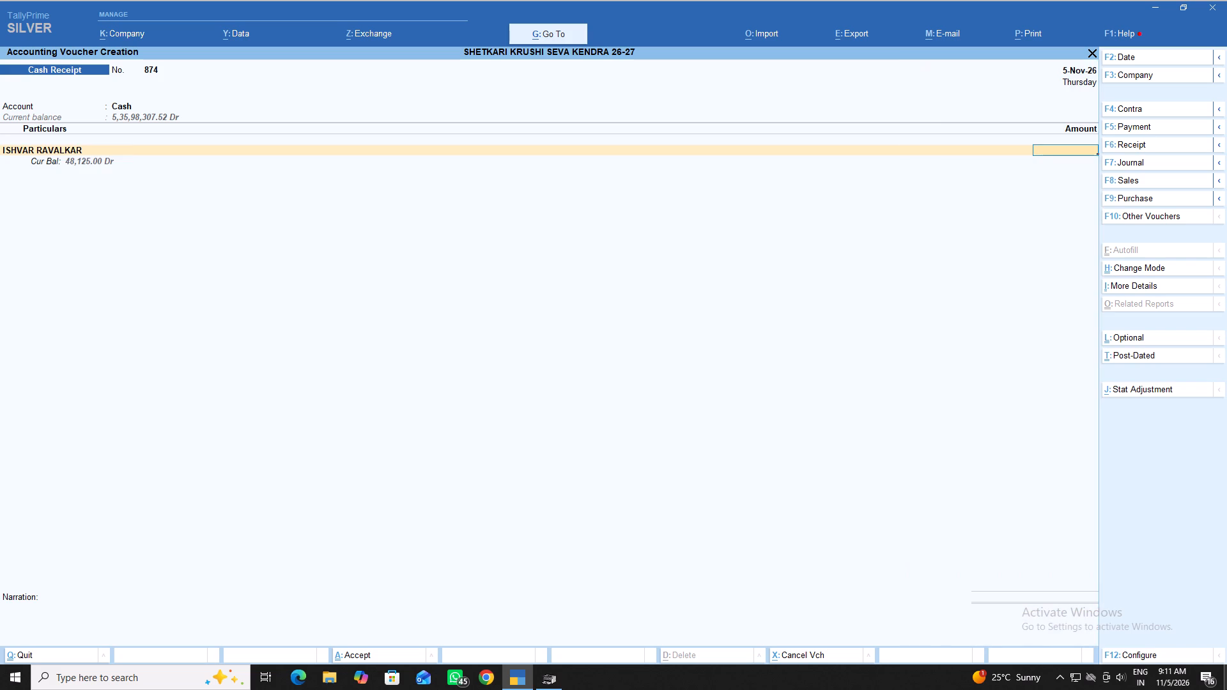
Enter 25,000 as the amount received, leave the narration empty, accept the cash receipt, and leave receipt entry.
type("2500")
key("0")
key("Return")
key("Return")
key("Return")
key("Return")
key("Return")
key("Return")
key("Return")
key("Return")
key("Return")
key("Return")
key("Return")
key("Return")
key("Return")
key("Return")
key("Return")
key("Return")
key("Return")
key("Return")
key("Return")
key("Return")
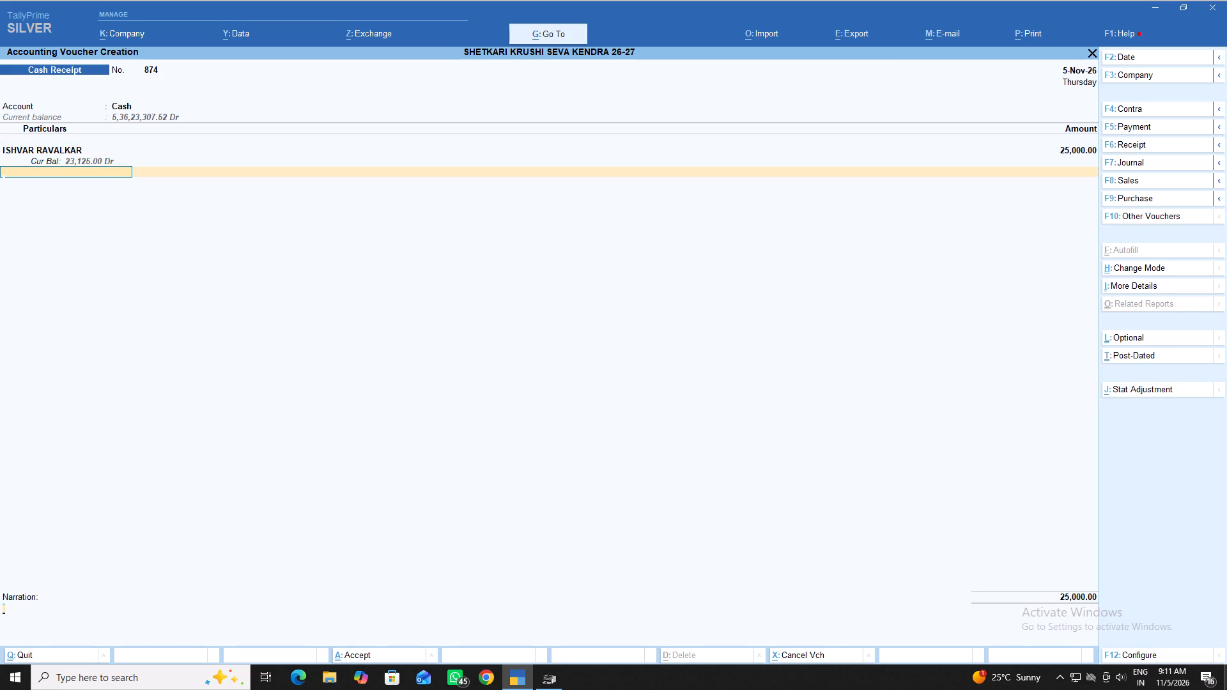
key("Escape")
key("Escape")
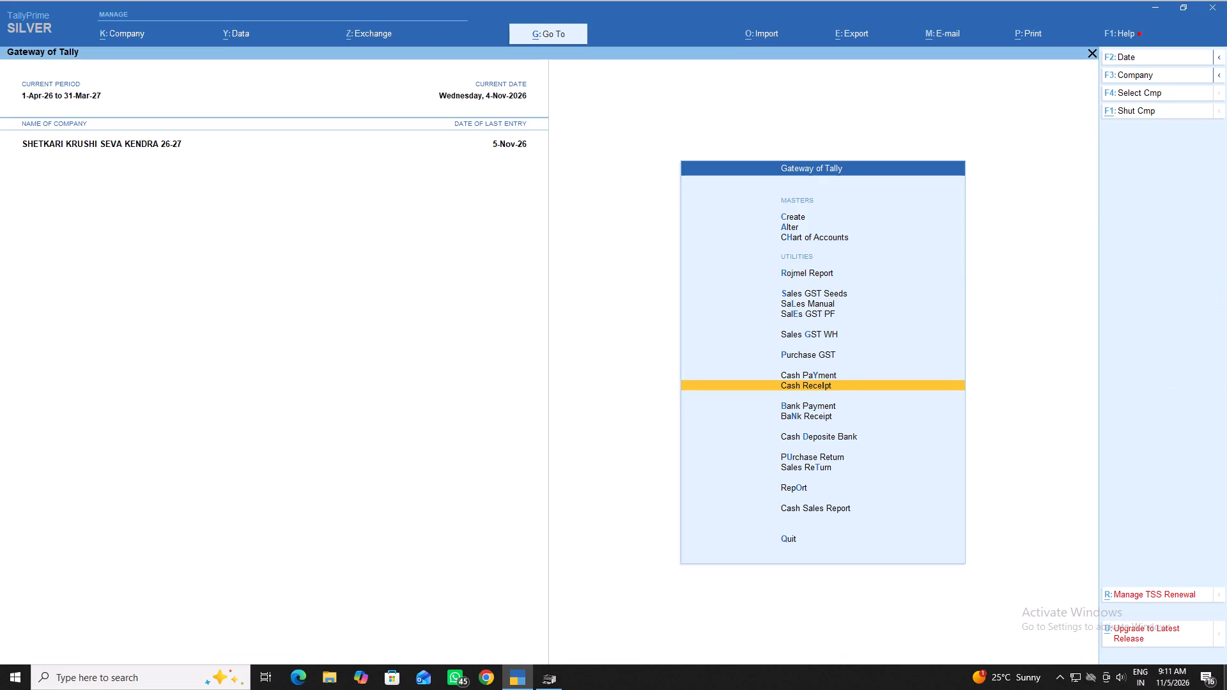
Open the Ledger Statement report for the Ravalkar customer's ledger.
key("Down")
key("Down")
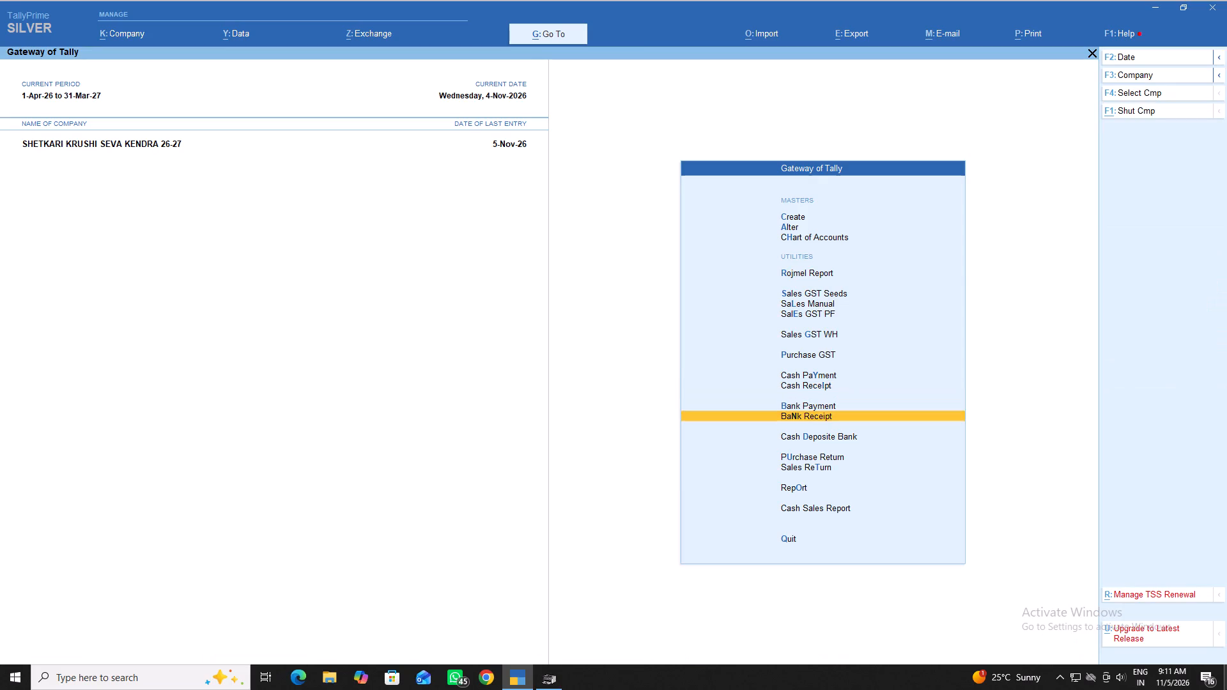
key("Down")
key("Down")
key("Down")
key("Down")
key("Return")
key("Down")
key("Return")
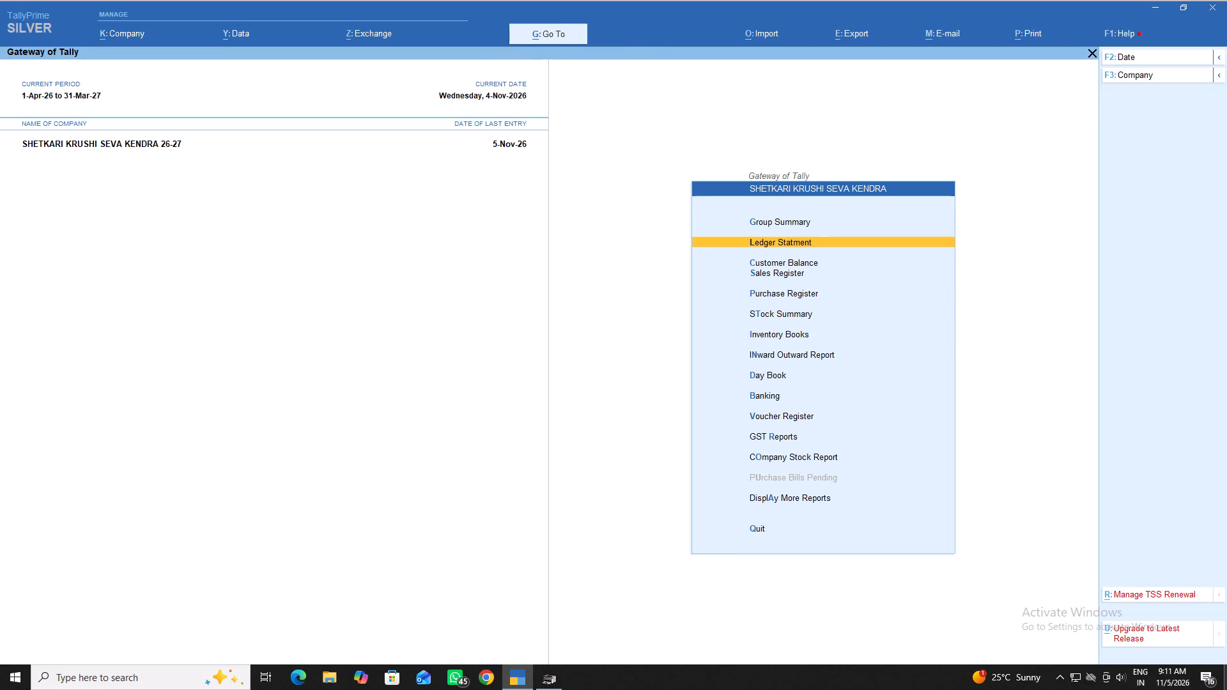
type("IN")
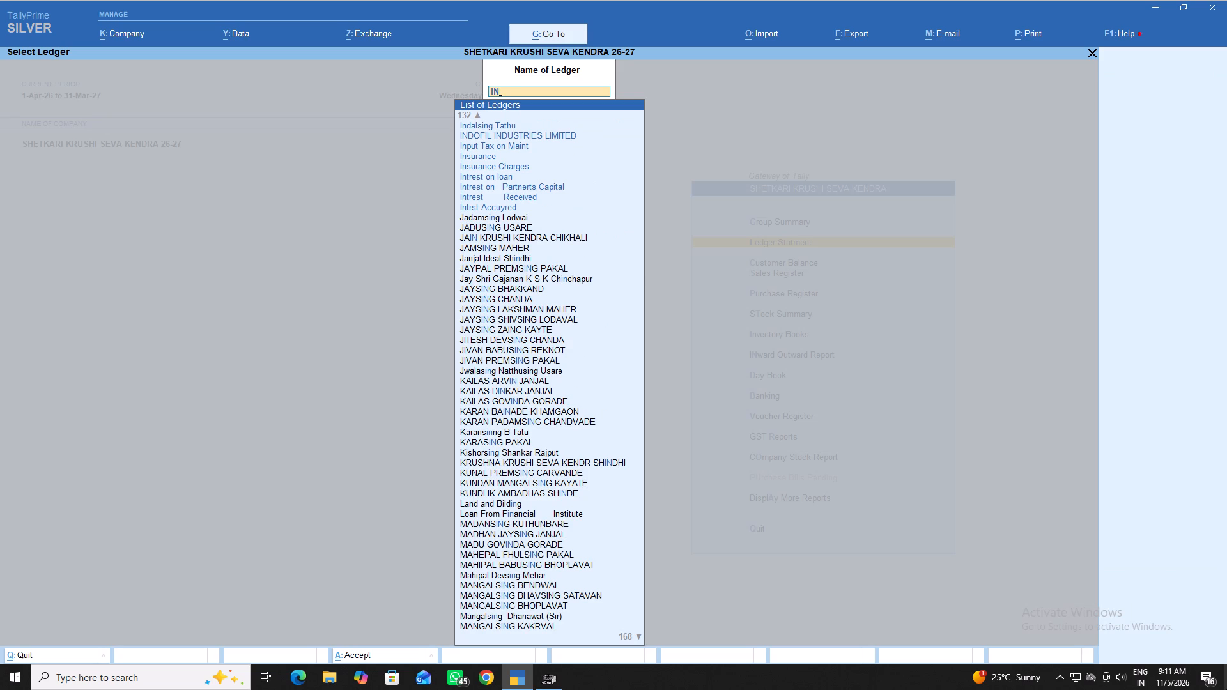
key("BackSpace")
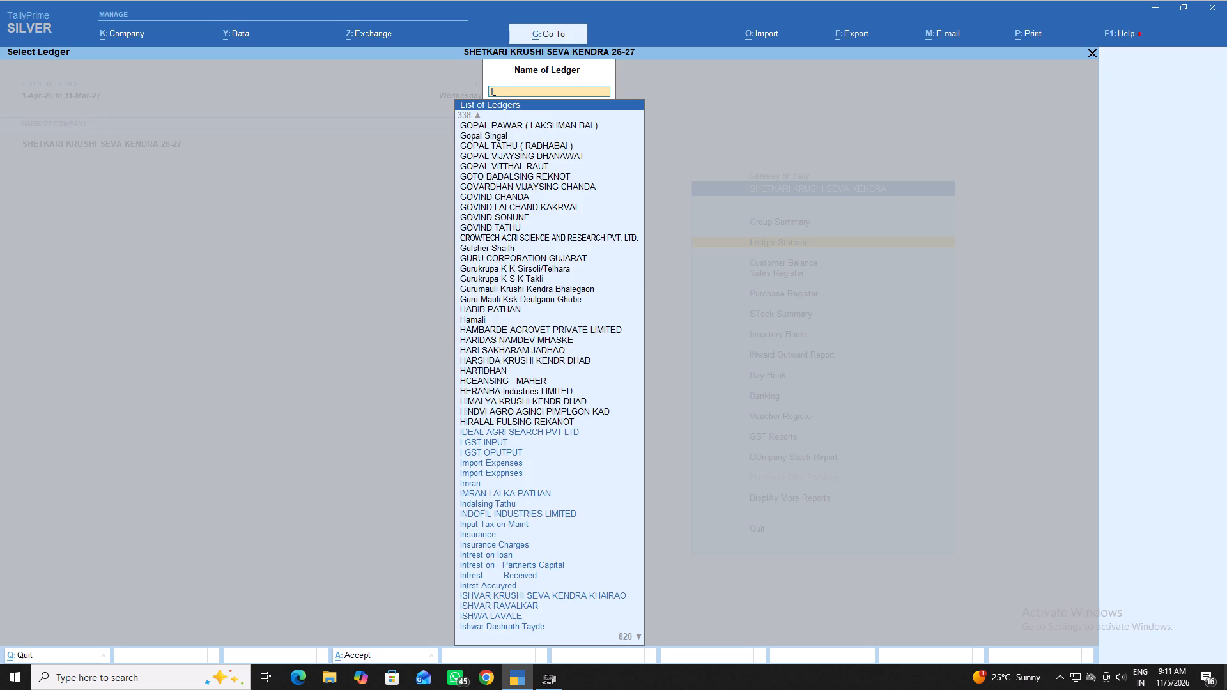
key("Down")
key("Down")
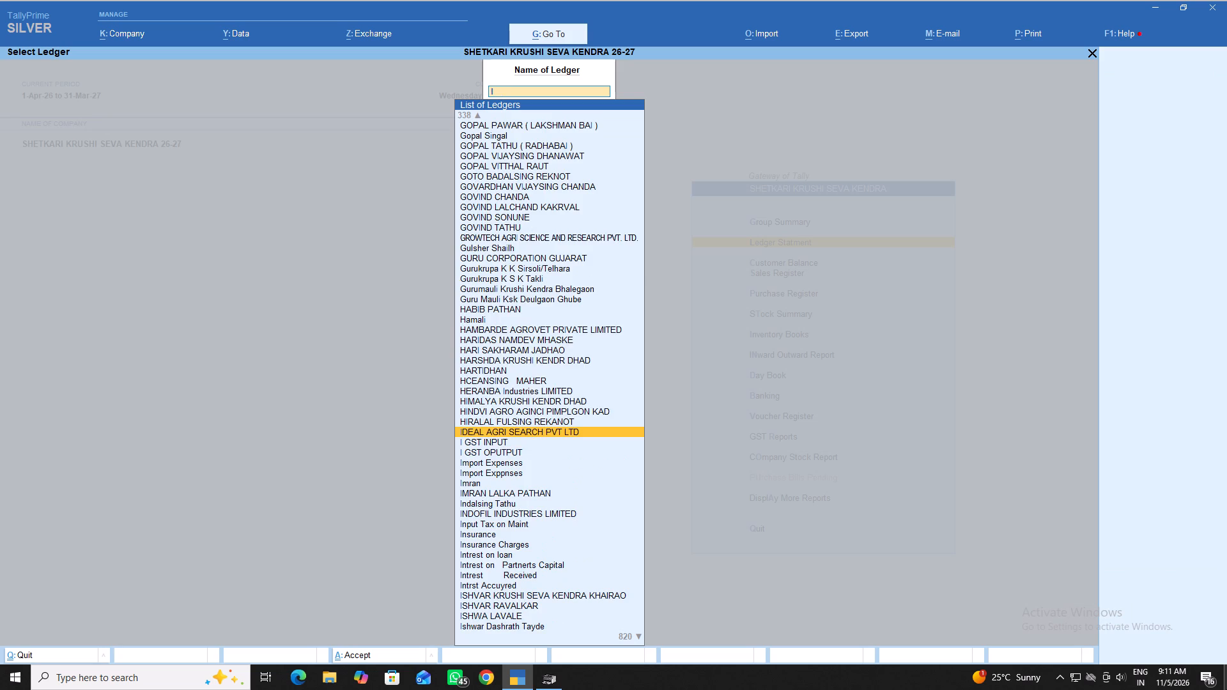
key("Down")
key("Down")
key("Down")
key("Down")
key("Down")
key("Down")
key("Down")
key("Down")
key("Down")
key("Down")
key("Down")
key("Down")
key("Down")
key("Down")
key("Down")
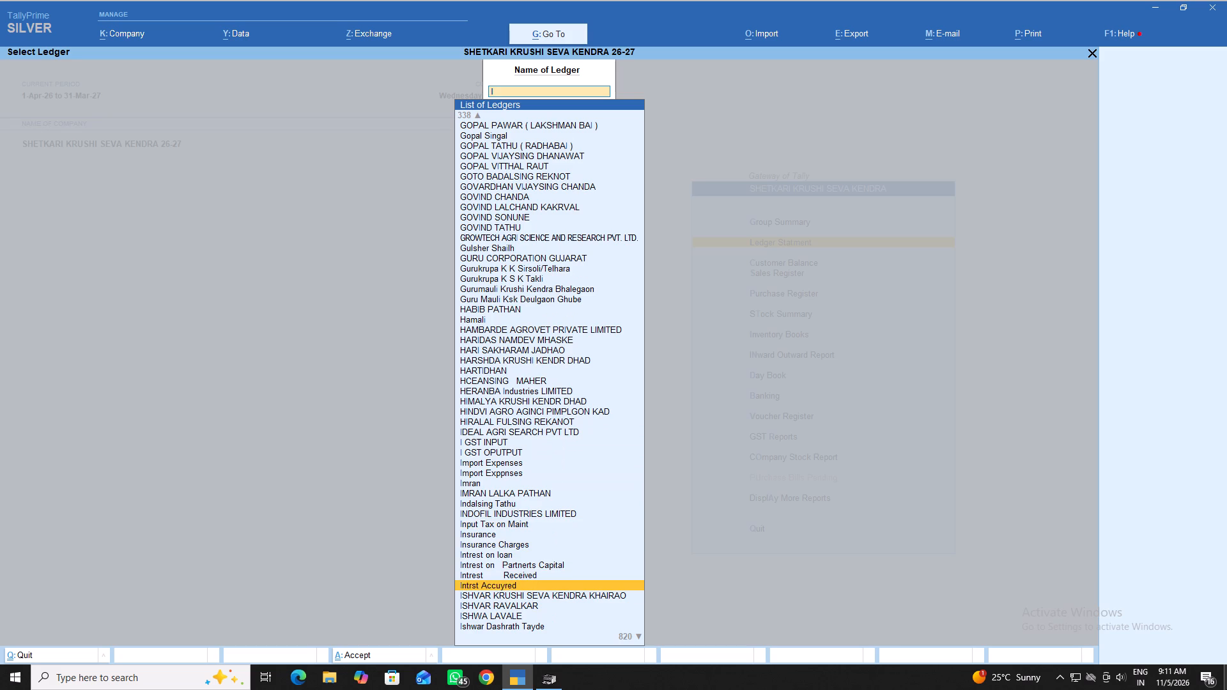
key("Down")
key("Return")
Open Cash Receipt 874 from the customer's ledger, print it, and return to the ledger vouchers.
key("Down")
key("Return")
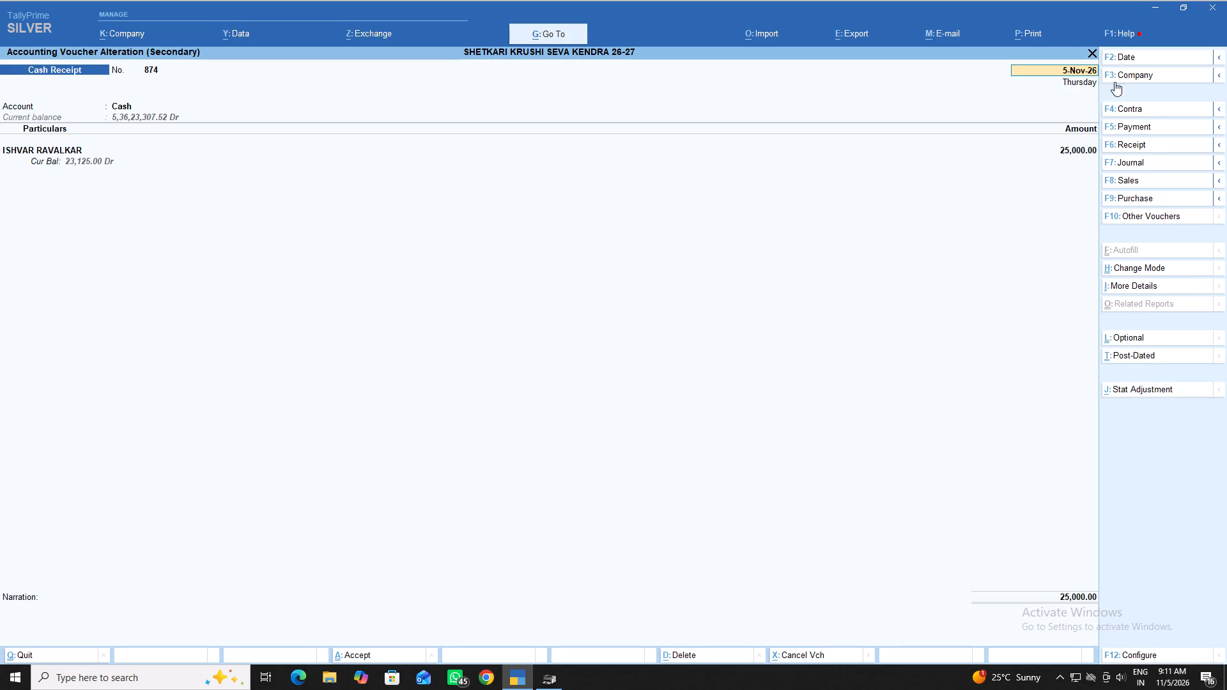
left_click(1031, 31)
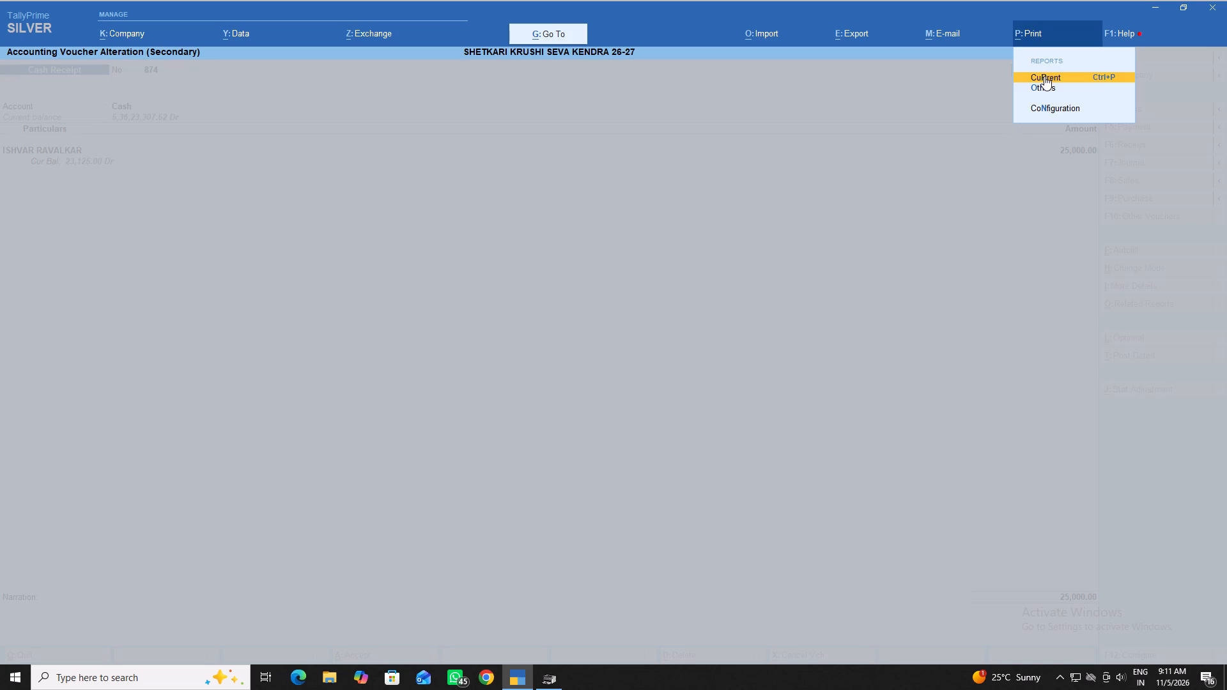
left_click(1044, 76)
left_click(631, 395)
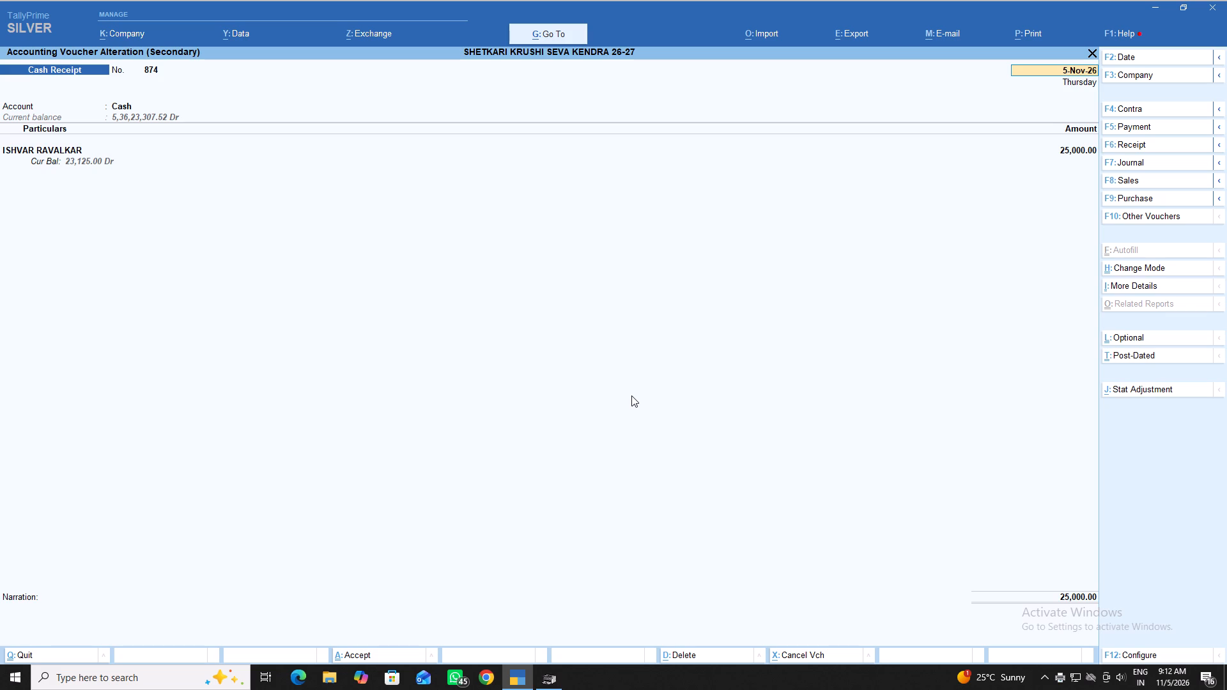
key("Escape")
key("Escape")
key("Escape")
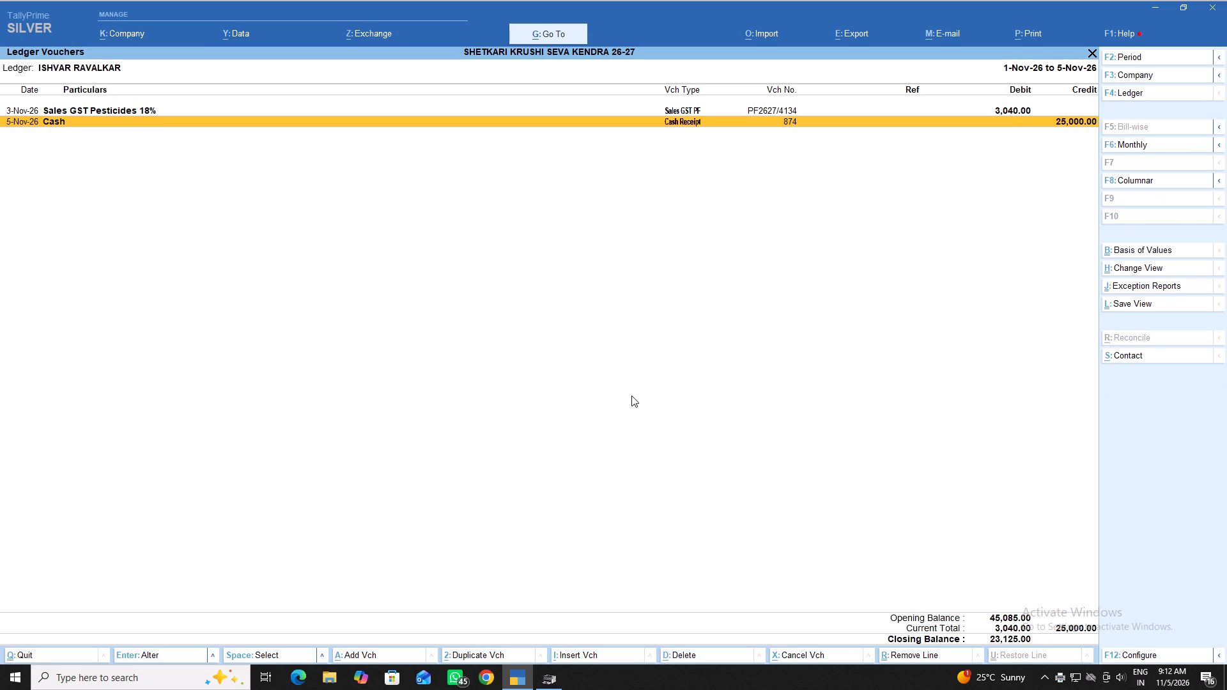
Change the customer's ledger report period to 1-Apr-26 to 5-Nov-26.
left_click(1129, 56)
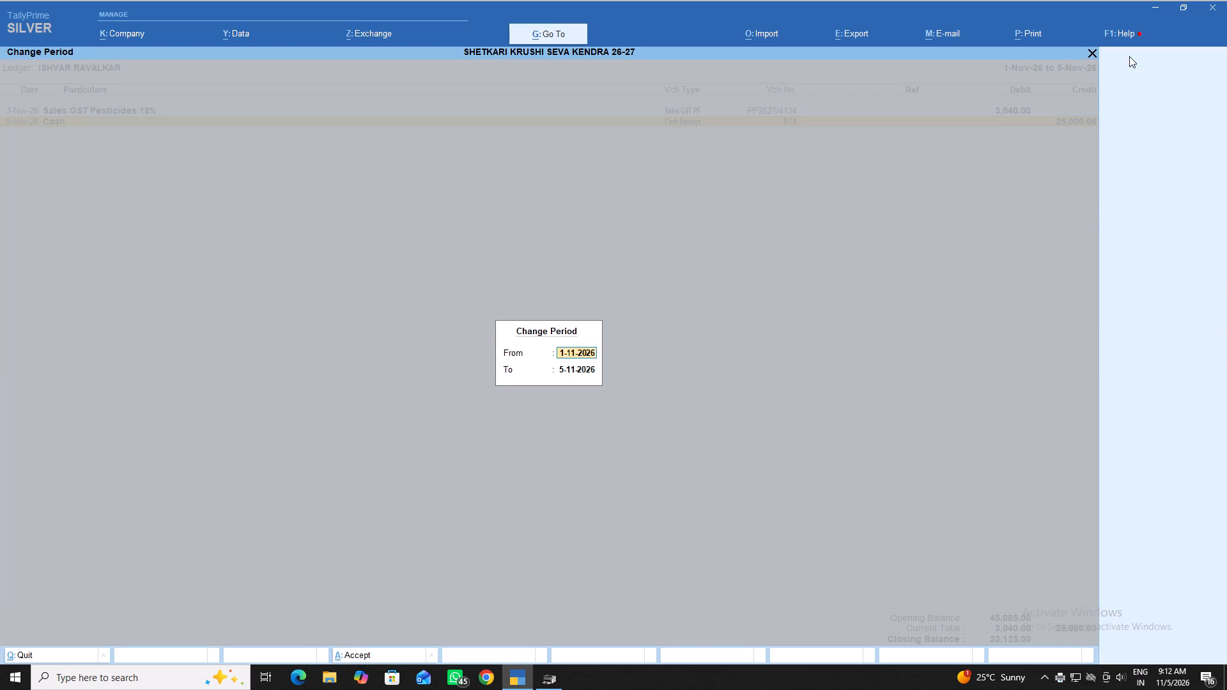
key("space")
key("Return")
key("space")
key("Return")
Examine the customer's ledger entries, view the items on the 13-Oct-26 sales voucher PF2627/3730, and close it without changes.
key("Down")
key("Down")
key("Down")
key("Down")
key("Down")
key("Down")
key("Down")
key("Down")
key("Down")
key("Down")
key("Down")
key("Down")
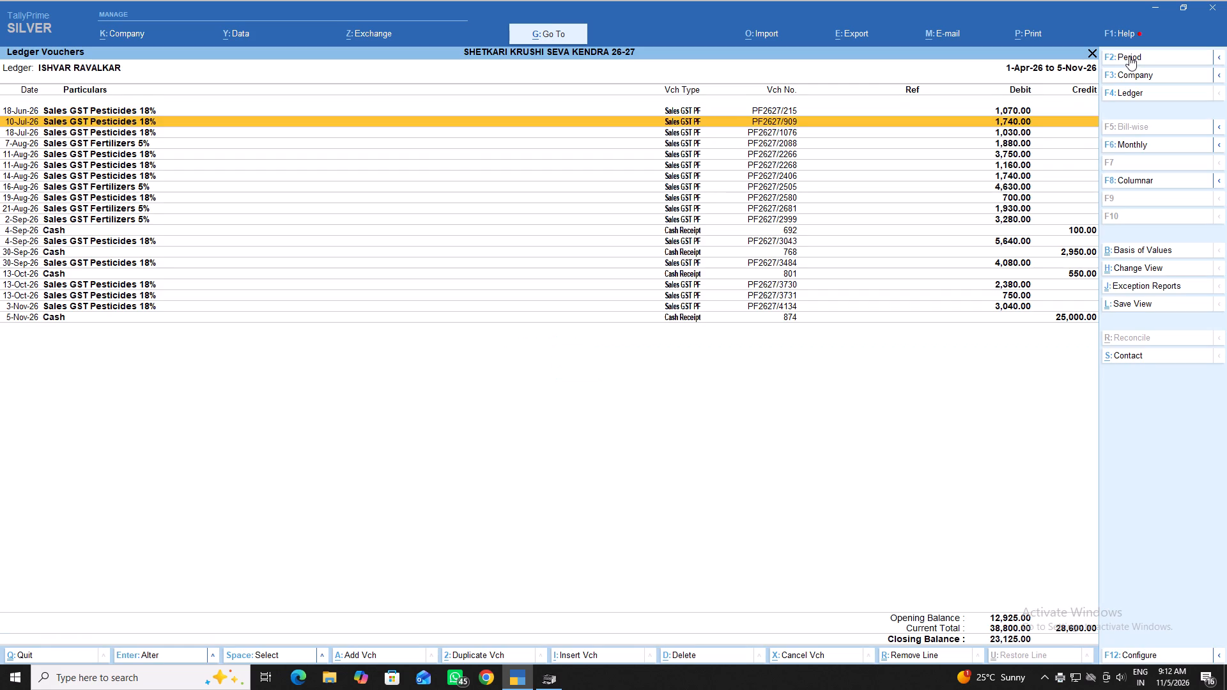
key("Down")
key("Down")
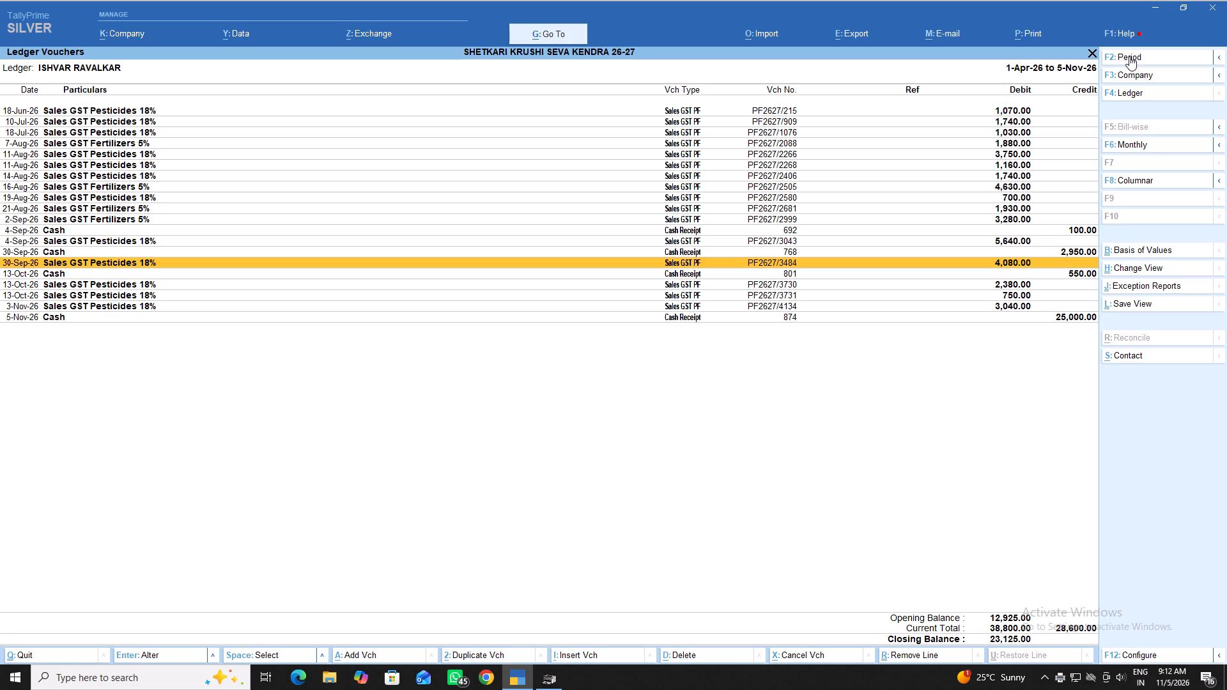
key("Down")
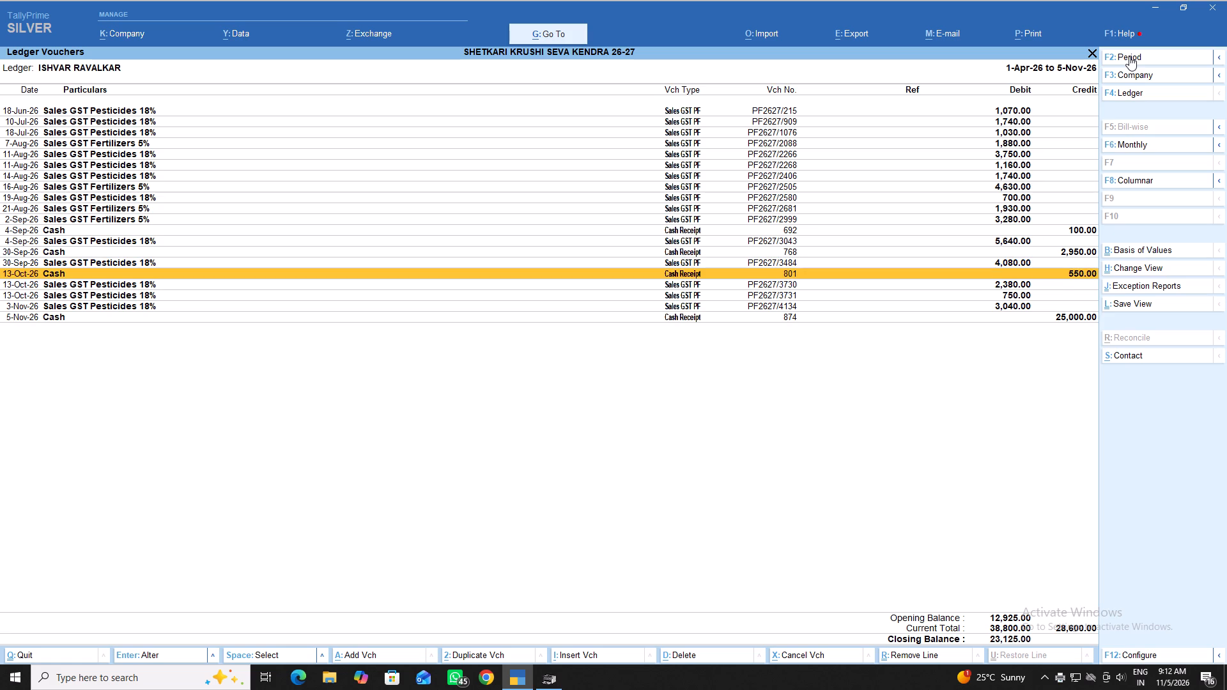
key("Down")
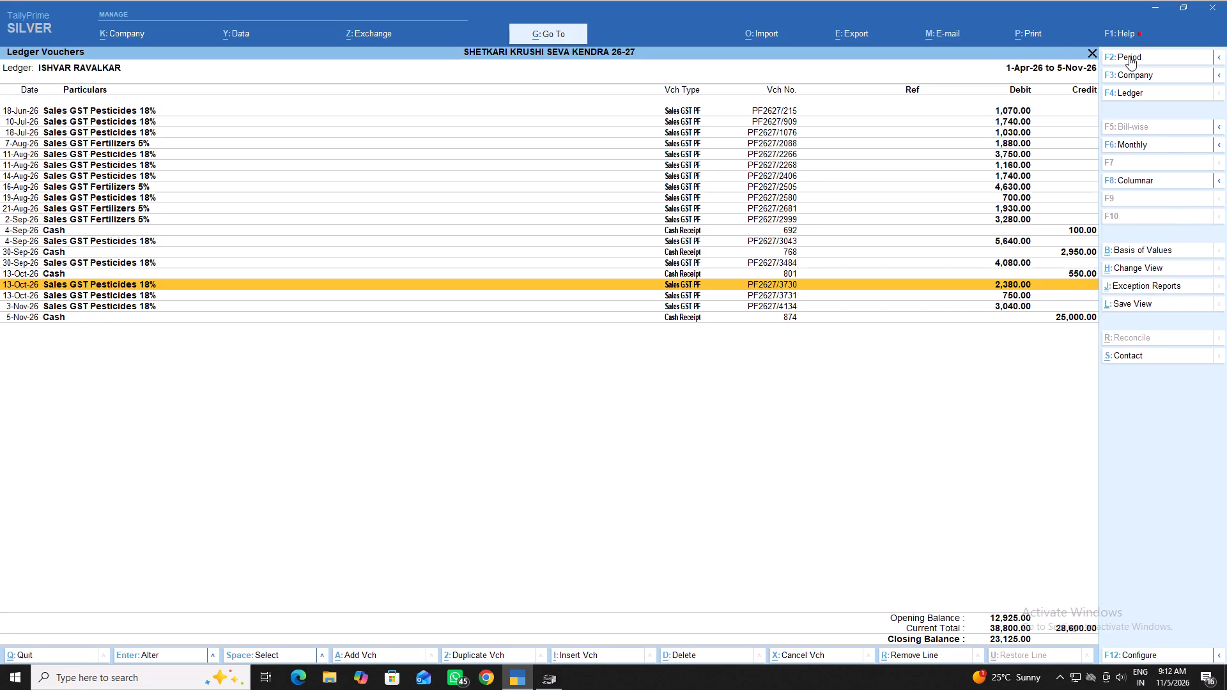
key("Return")
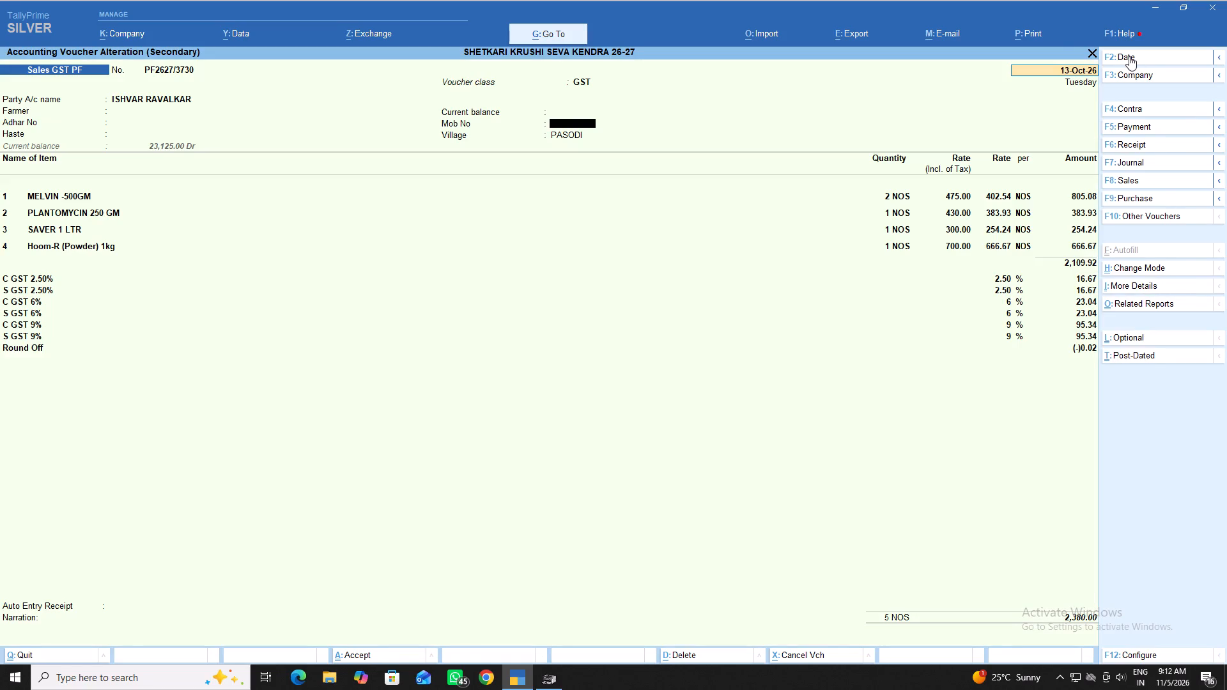
key("Escape")
key("Escape")
key("Escape")
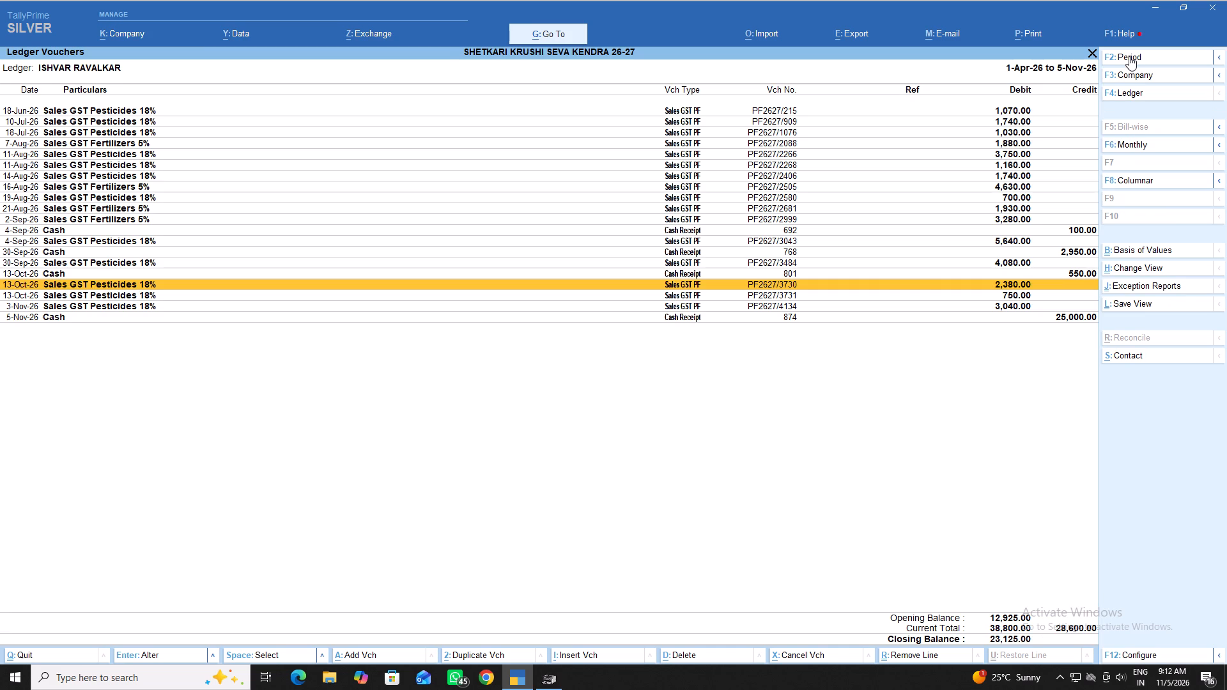
View Cash Receipt 768 dated 30-Sep-26 from the customer's ledger and close it without changes.
key("Up")
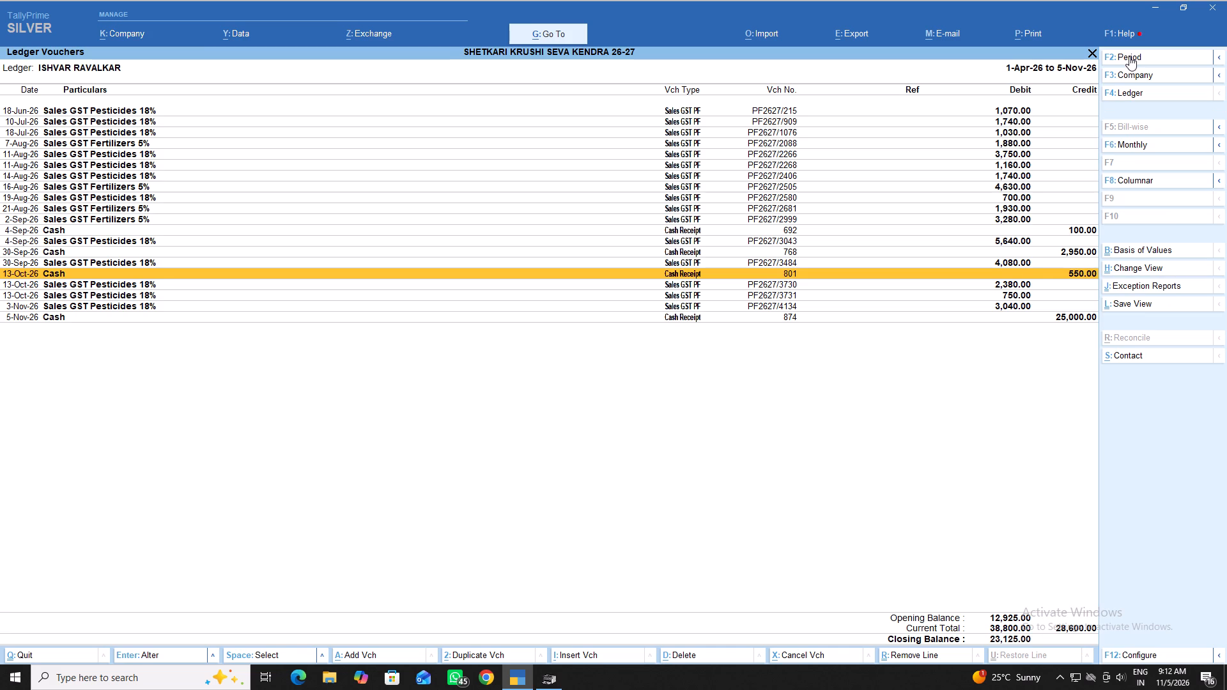
key("Up")
key("Up")
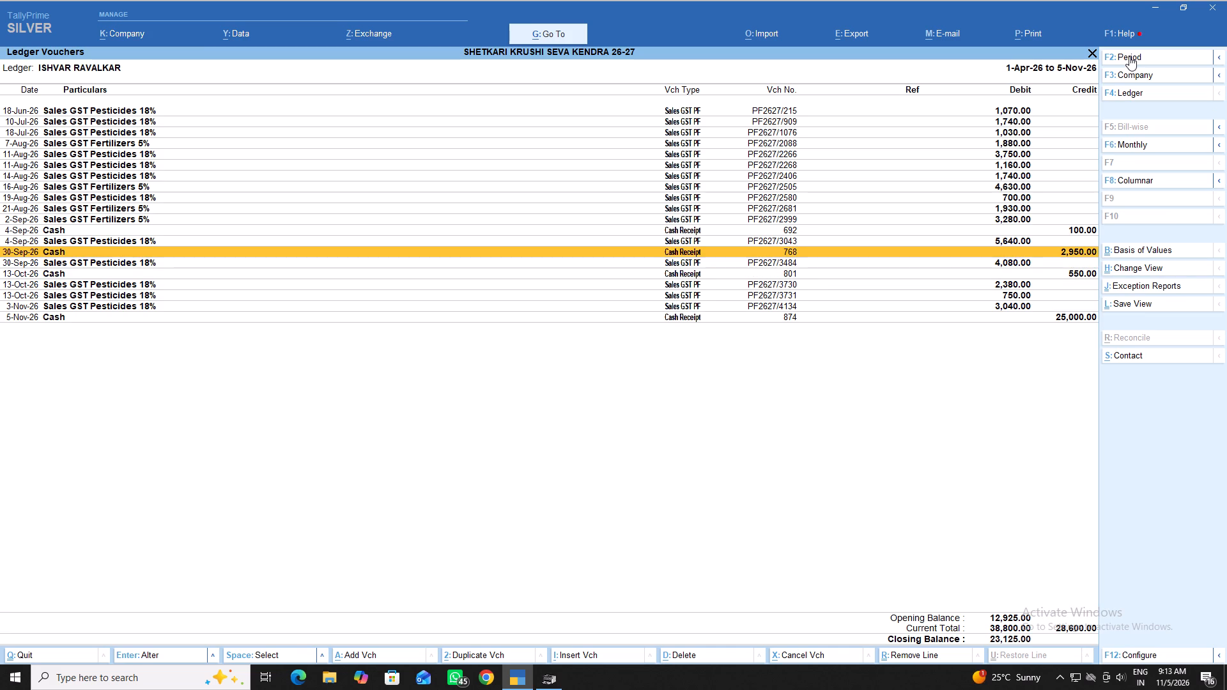
key("Return")
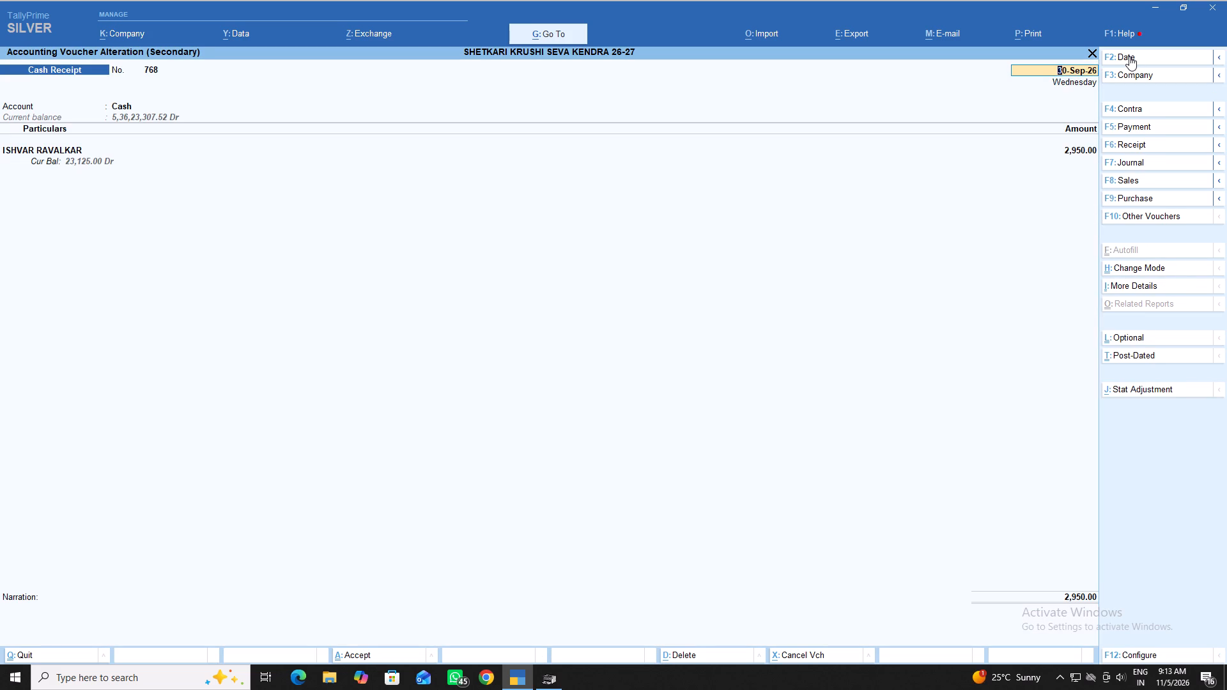
key("Escape")
key("Escape")
key("Escape")
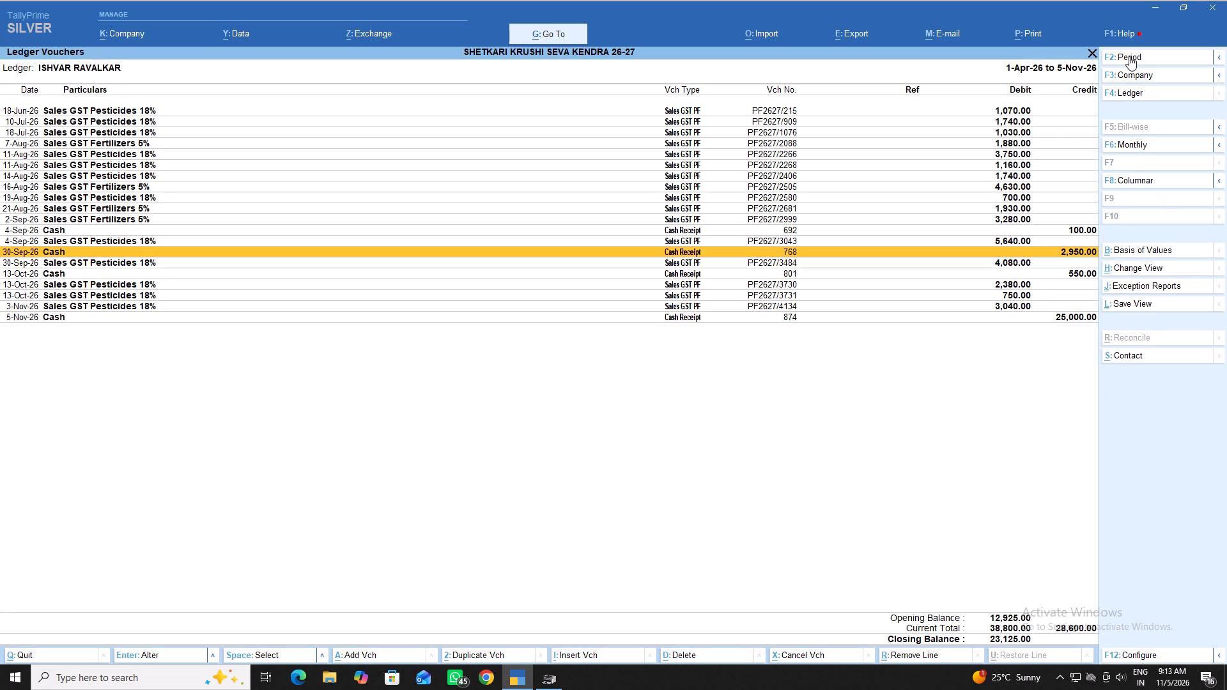
Review the customer's October and November ledger entries and reopen sales voucher PF2627/3730 to check its items.
key("Down")
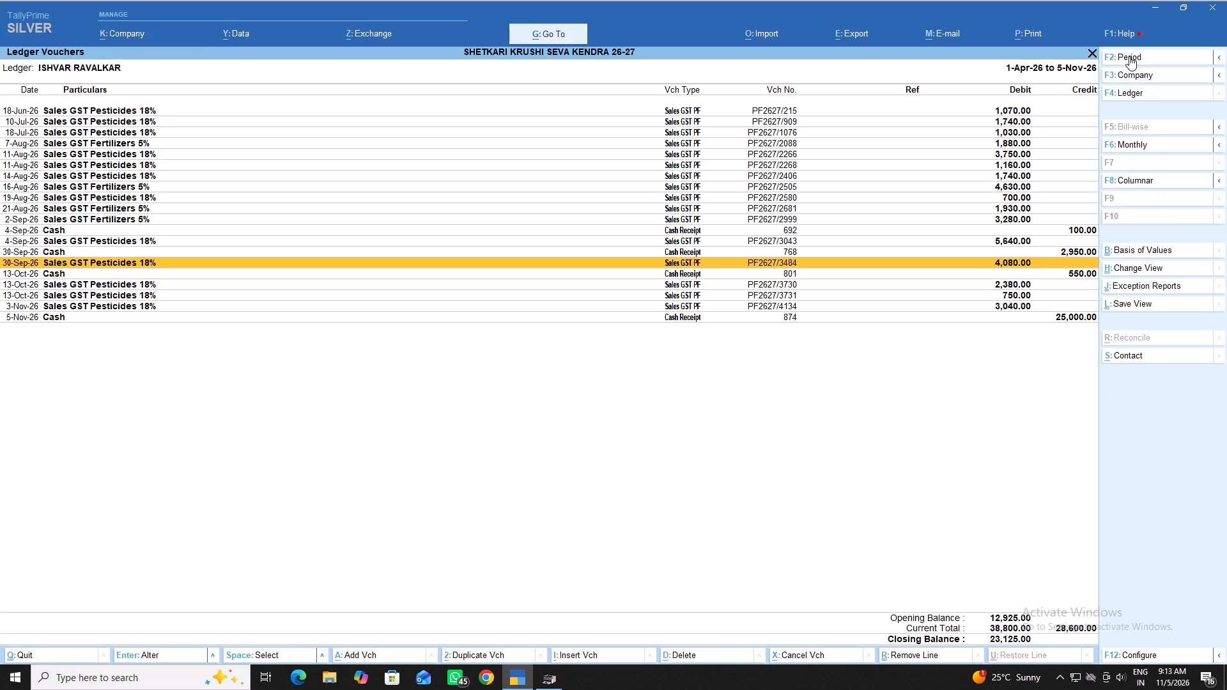
key("Down")
key("Down")
key("Down")
key("Down")
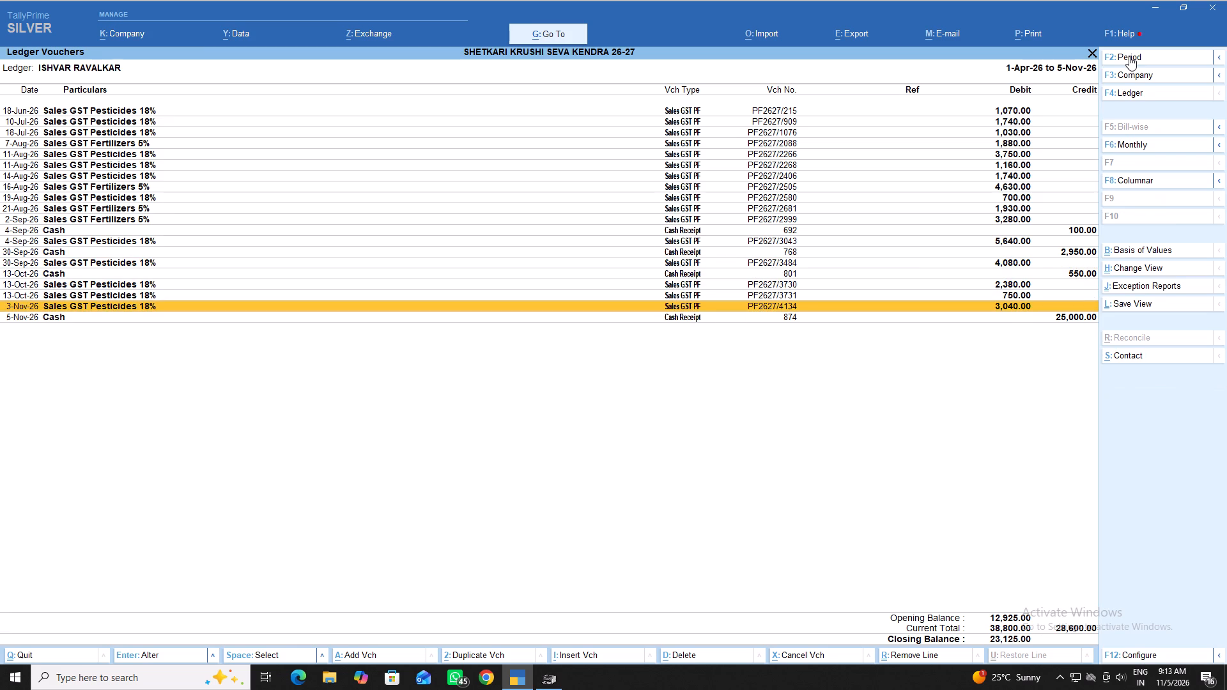
key("Up")
key("Up")
key("Up")
key("Down")
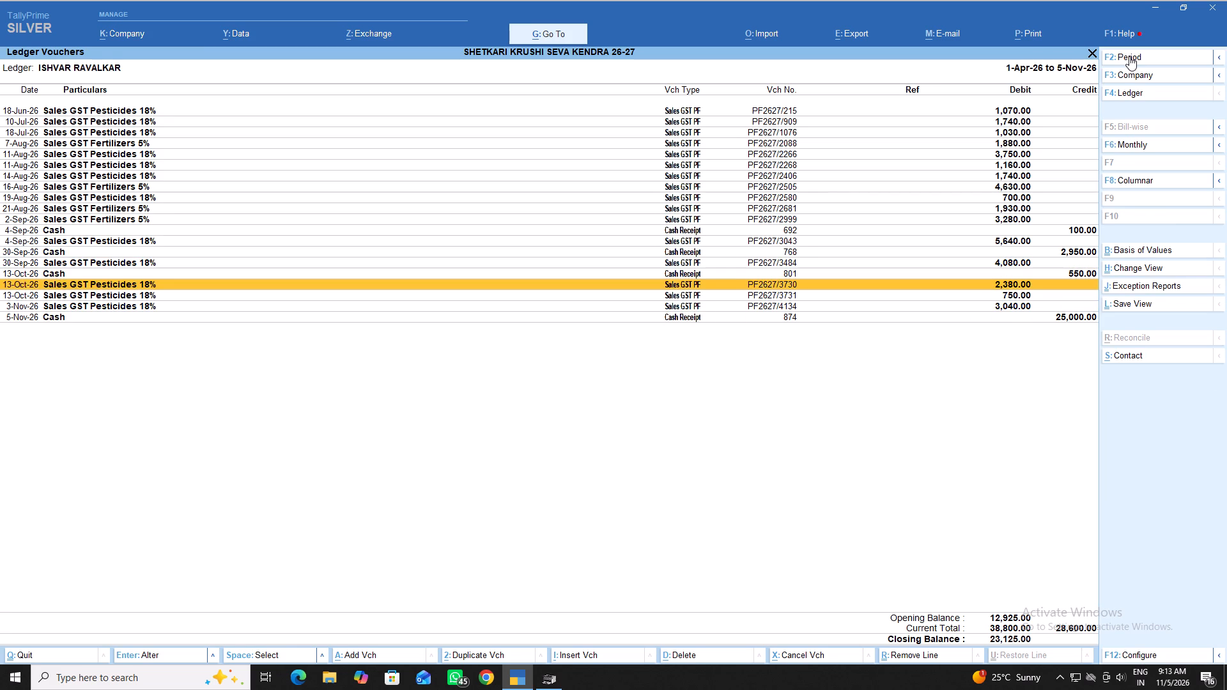
key("Return")
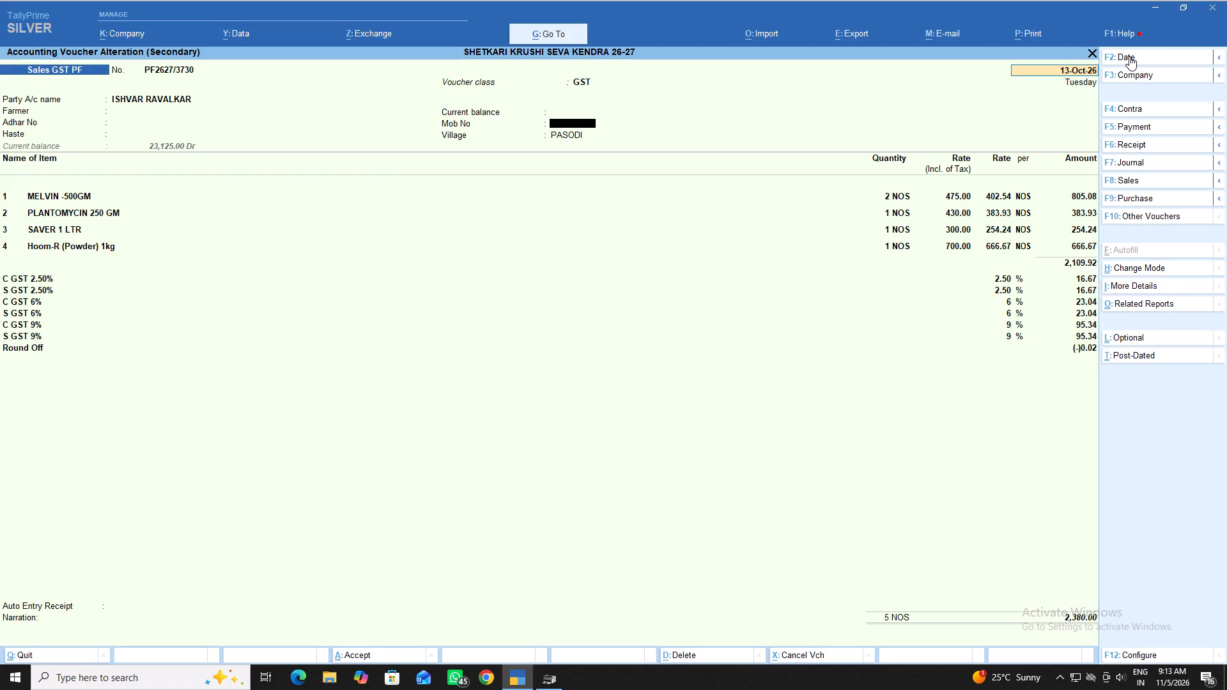
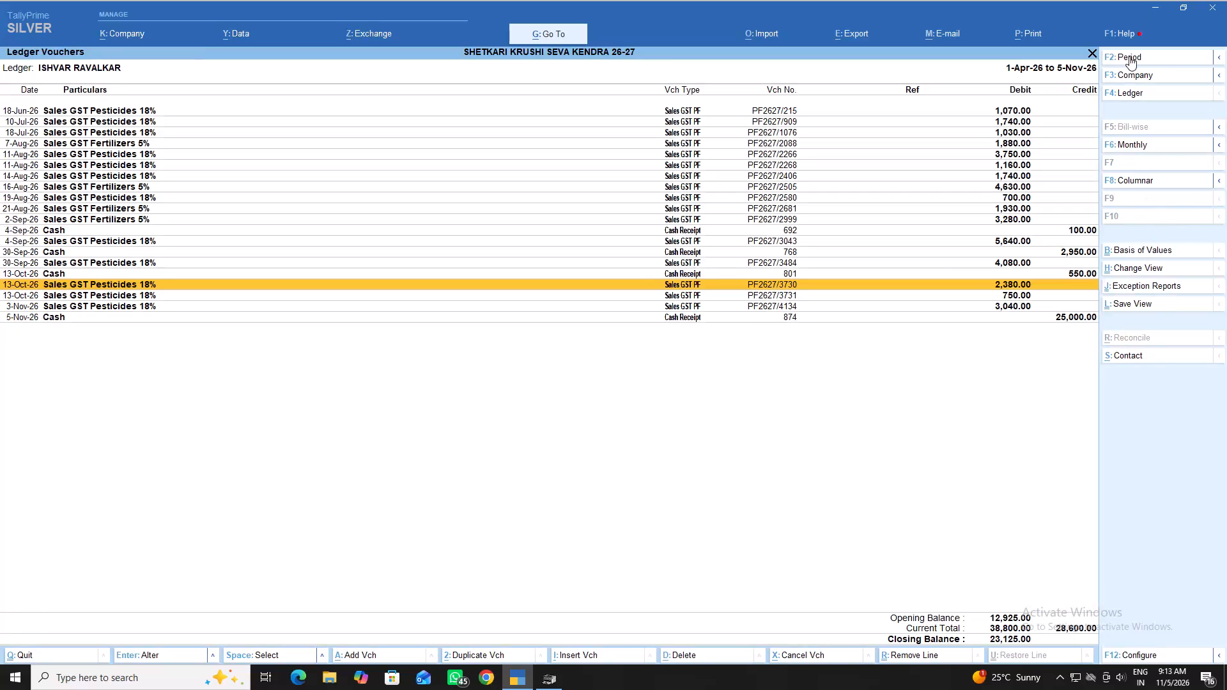
Close the customer's ledger and the reports, and open a new Cash Receipt voucher.
key("Escape")
key("Escape")
key("Escape")
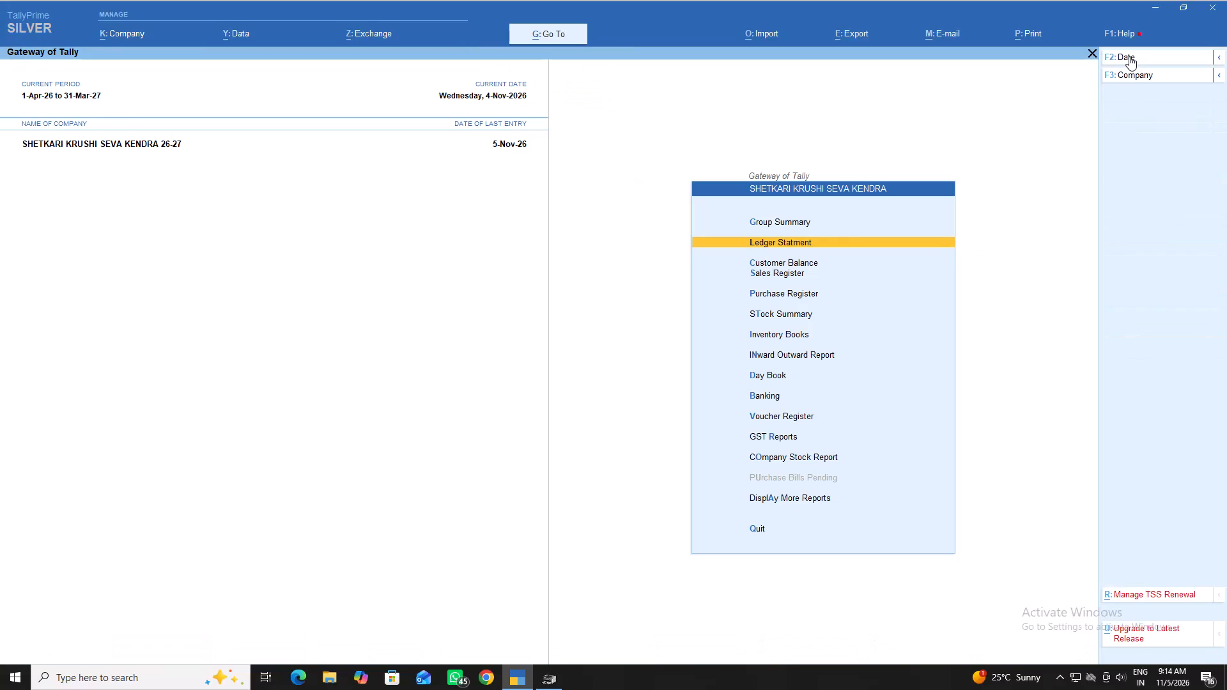
key("Escape")
key("Up")
key("Up")
key("Up")
key("Up")
key("Up")
key("Up")
key("Up")
key("Up")
key("Up")
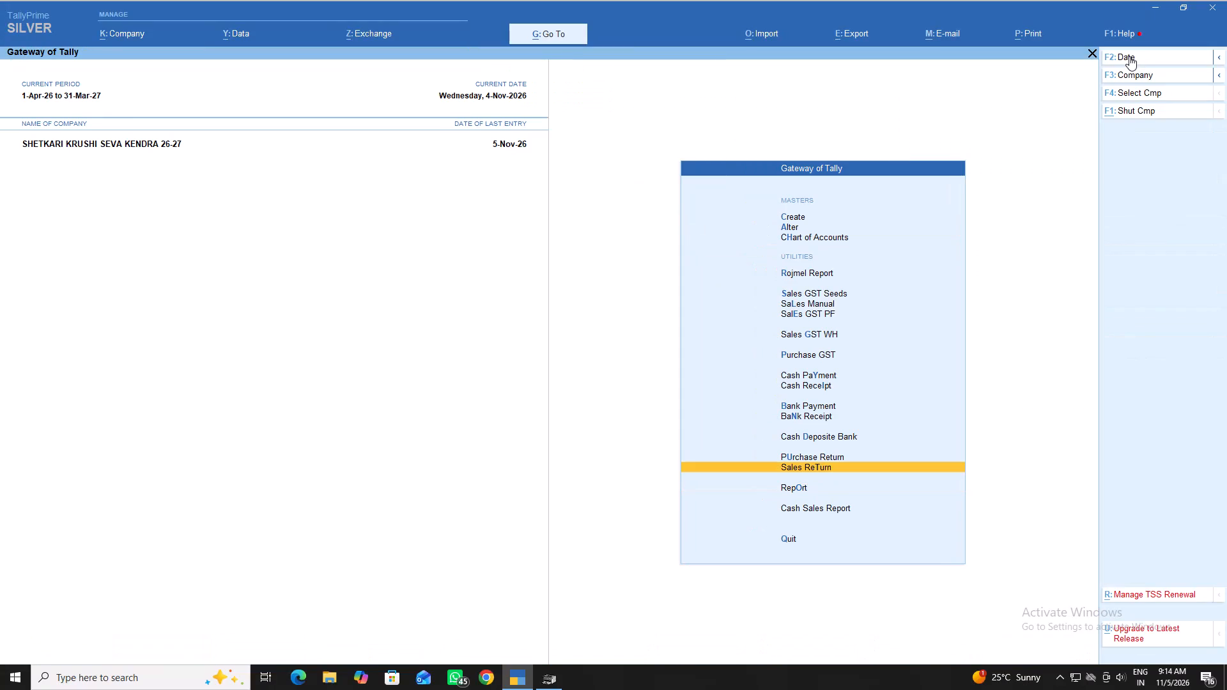
key("Down")
key("Down")
key("Down")
key("Return")
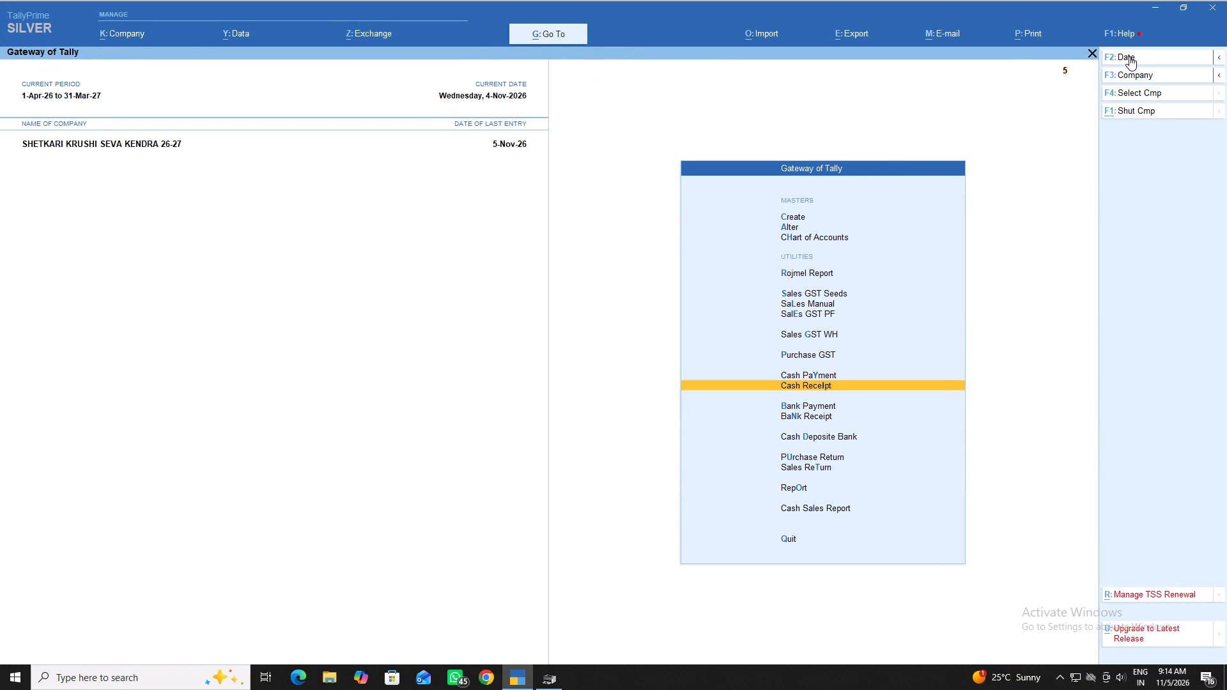
key("Return")
Set Cash as the receipt's account and choose the Ravalkar customer's ledger as the particulars.
type("CA")
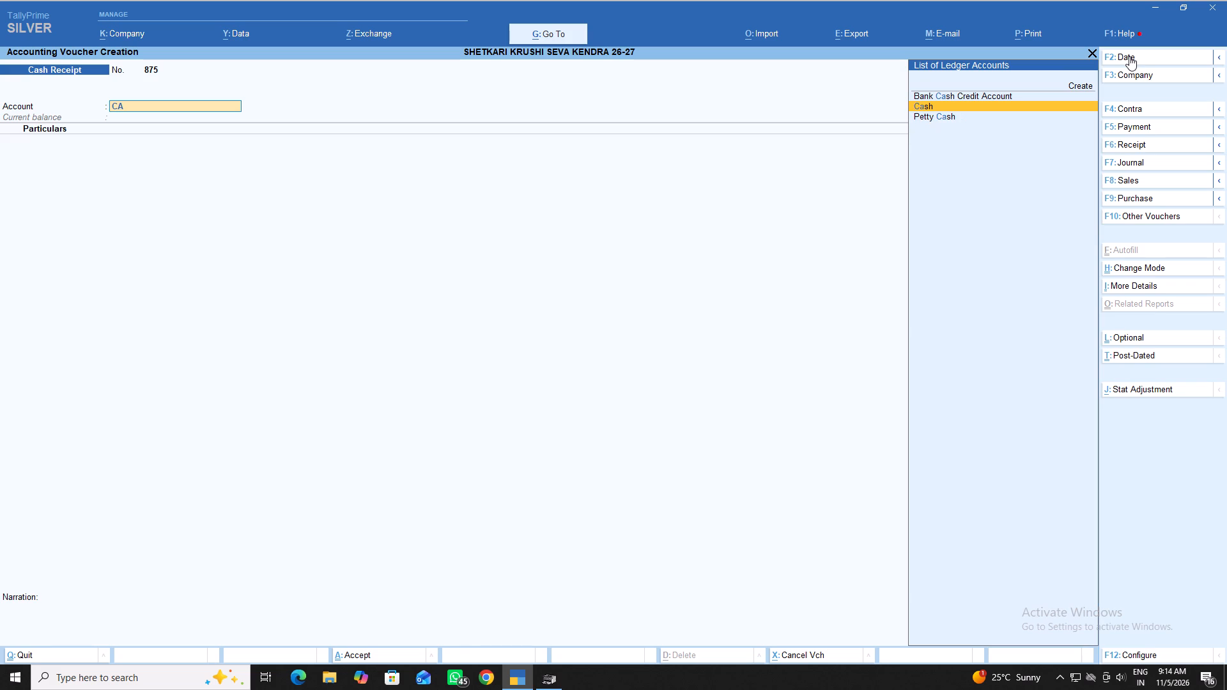
key("Return")
key("i")
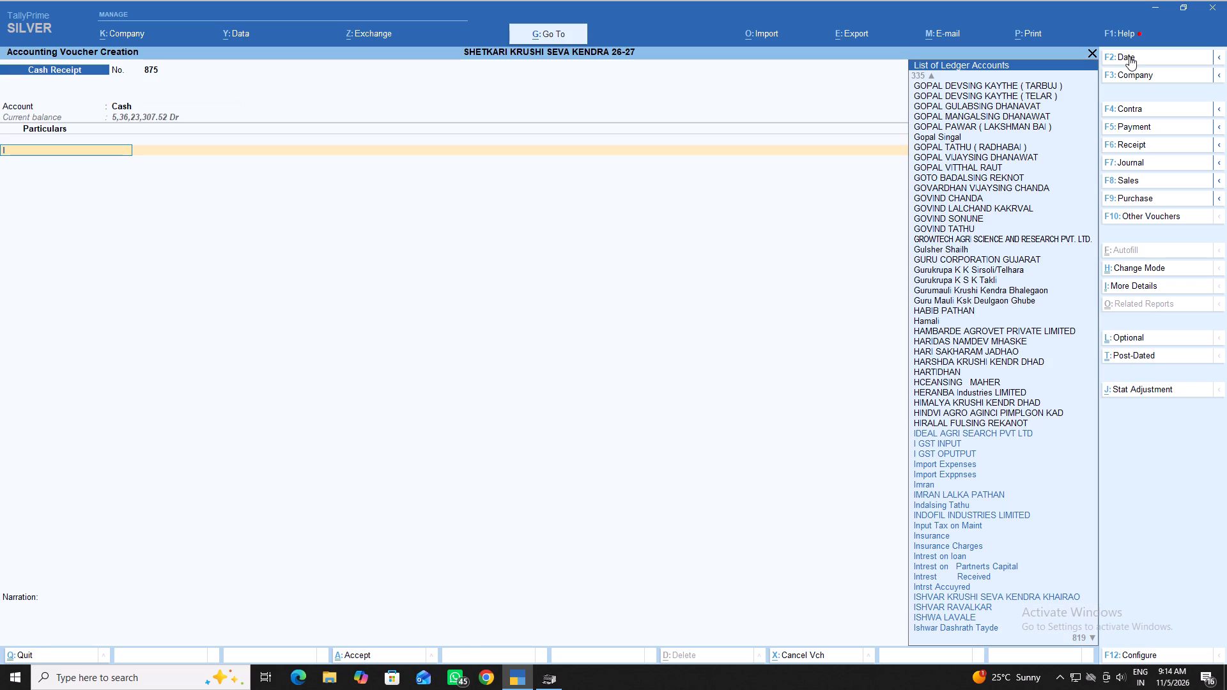
key("Down")
key("Down")
key("Down")
key("Down")
key("Down")
key("Down")
key("Down")
key("Down")
key("Down")
key("Down")
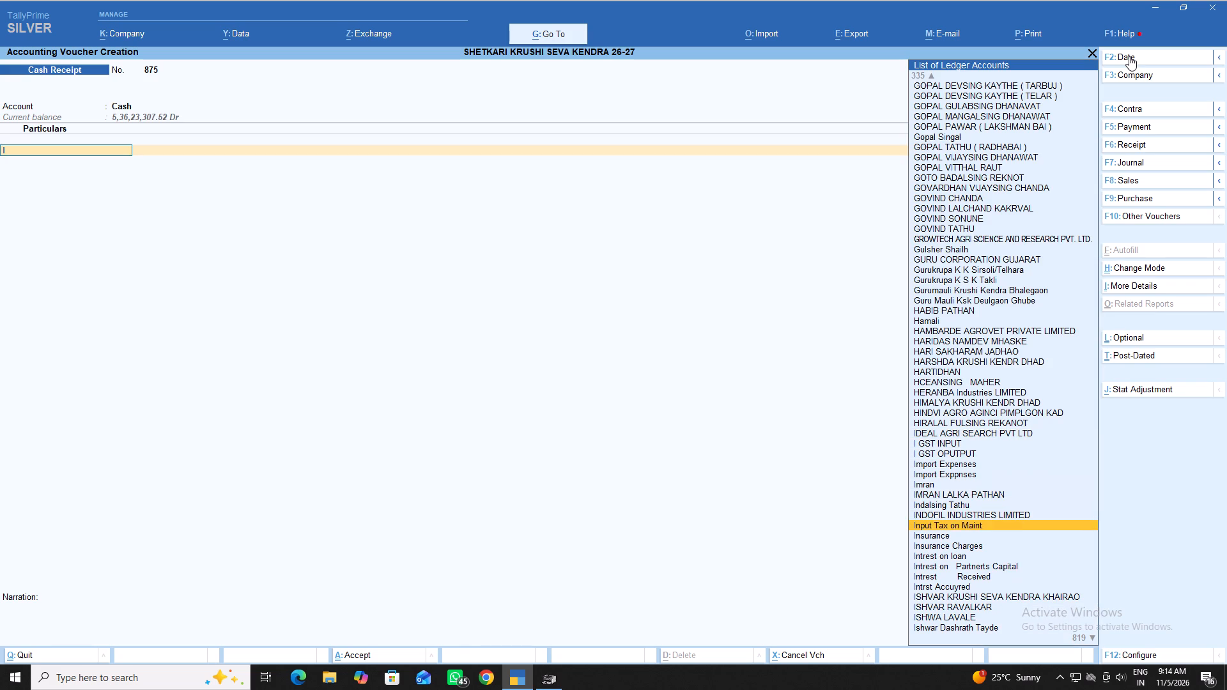
key("Down")
key("Down")
key("Down")
key("Down")
key("Down")
key("Down")
key("Down")
key("Down")
key("Return")
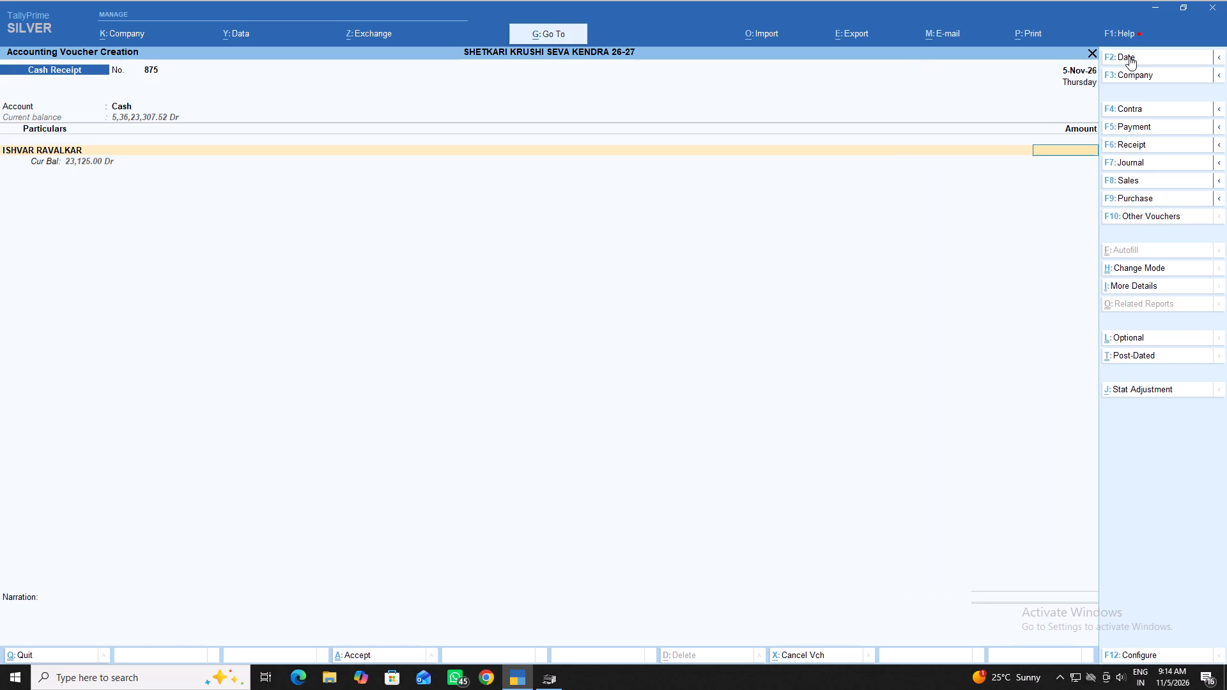
Enter 3000 as the amount received from the customer and save the Cash Receipt without a narration.
type("3000")
key("Return")
key("Return")
key("Return")
key("Return")
key("Return")
key("Return")
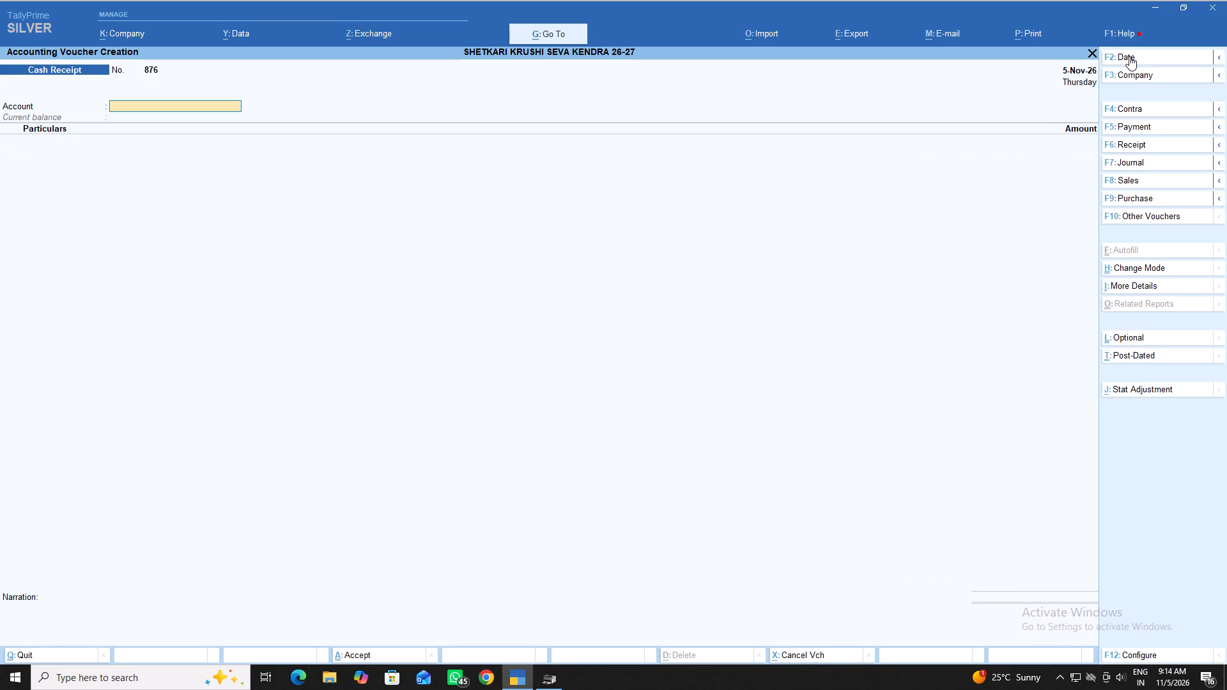
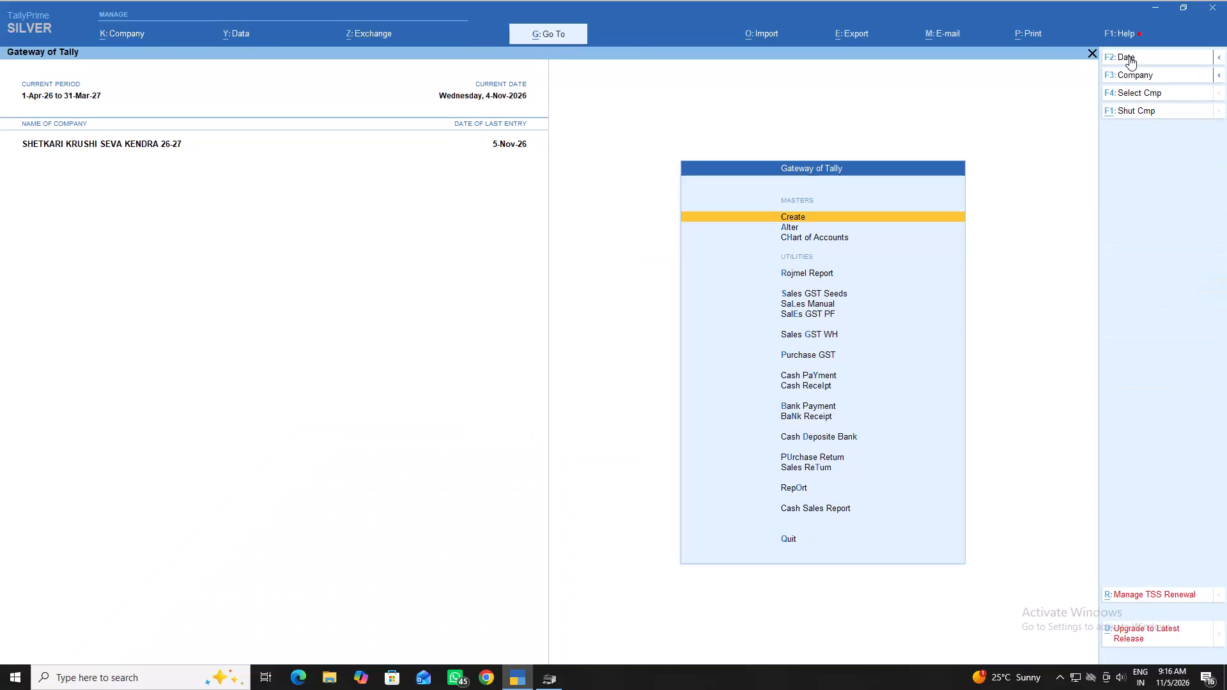
Open a new Sales GST PF voucher and keep 5-Nov-26 as its date.
key("Escape")
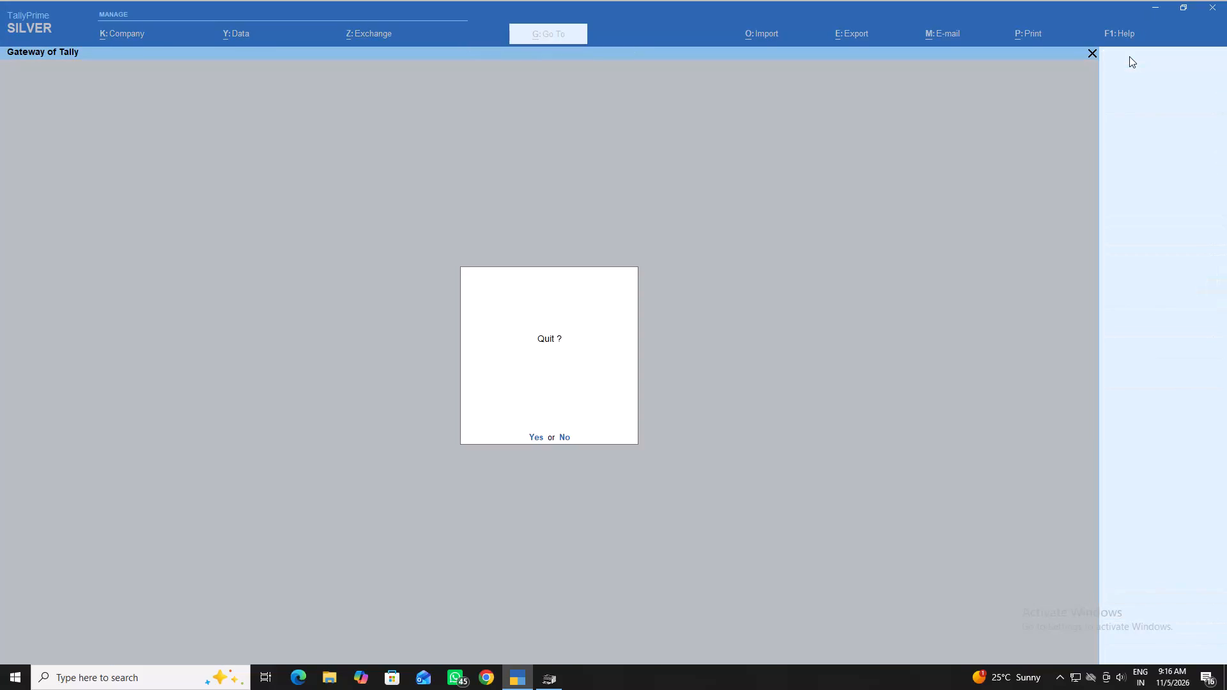
key("Escape")
key("Down")
key("Down")
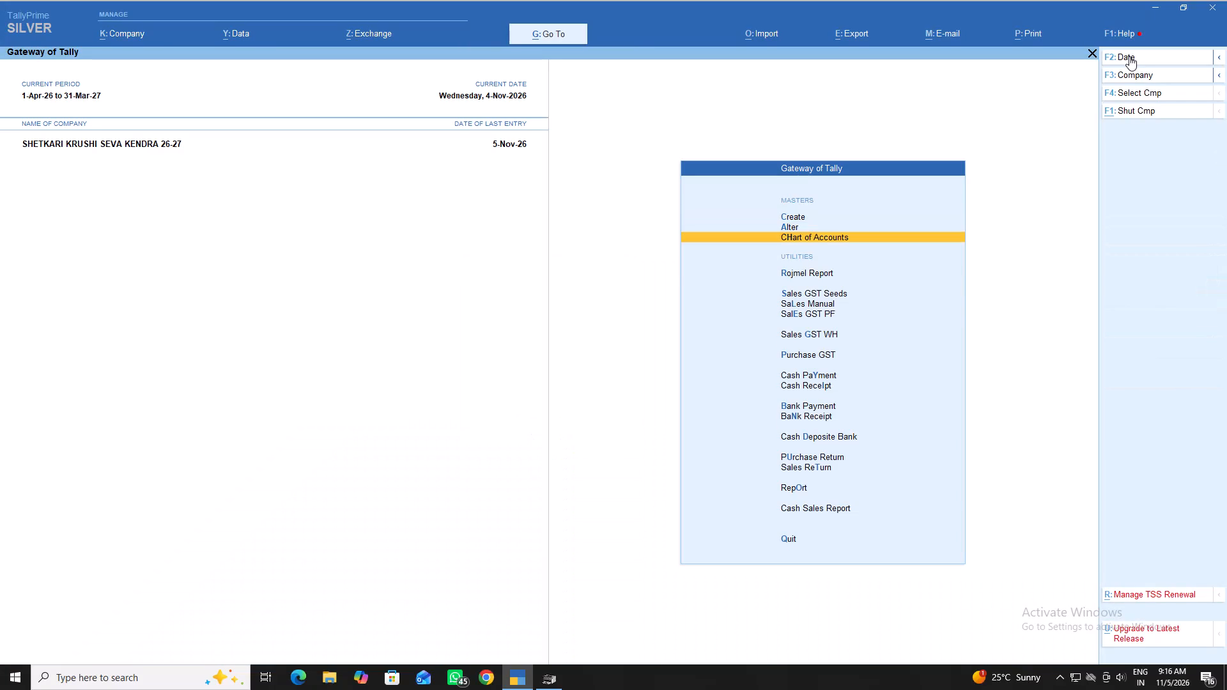
key("Down")
key("Down")
key("Down")
key("Down")
key("Return")
key("Return")
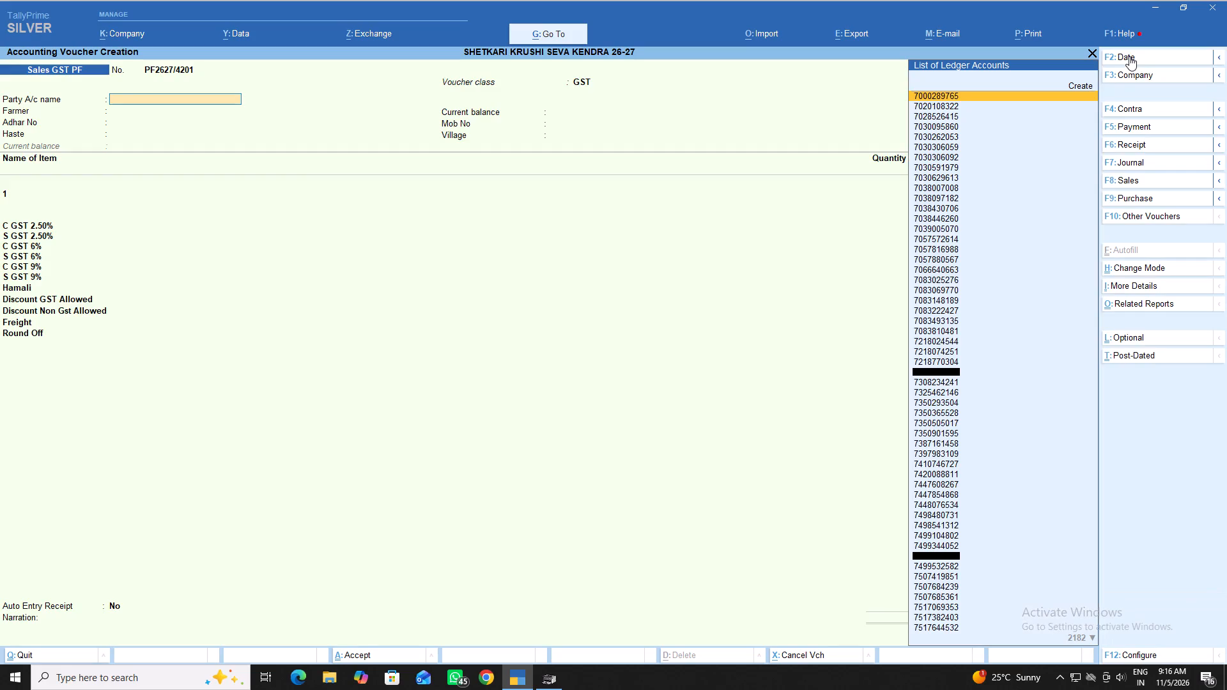
type("BH")
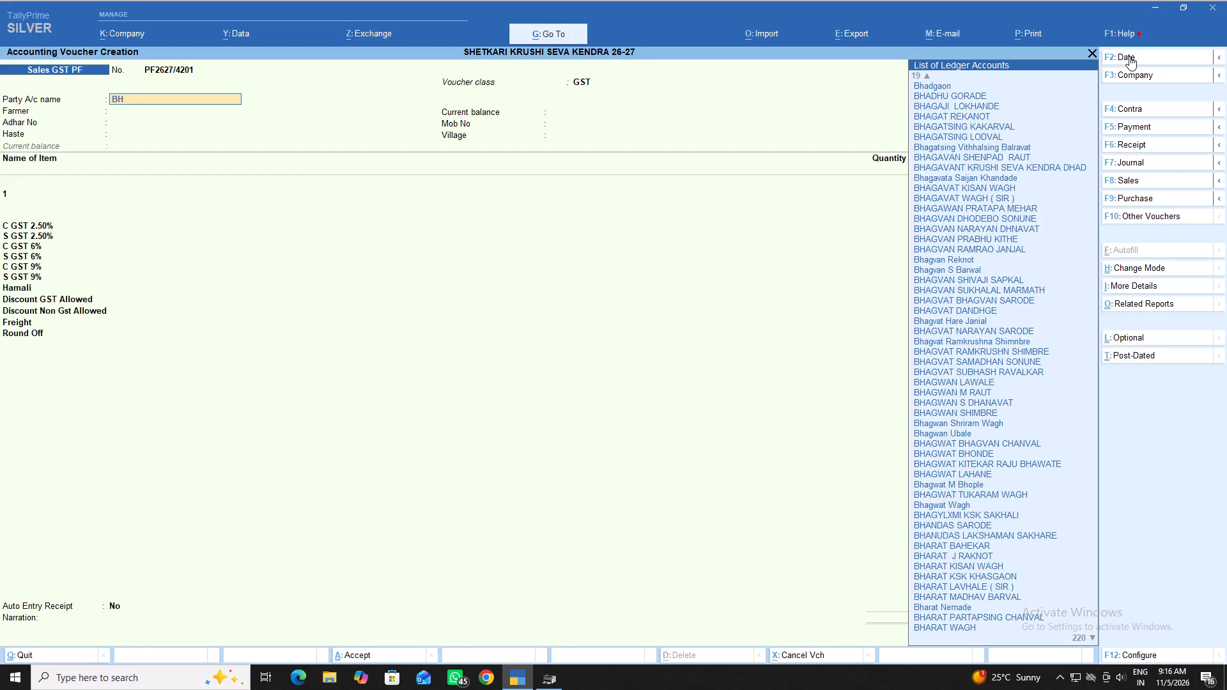
key("BackSpace")
key("Down")
key("Down")
key("Down")
key("Down")
key("Down")
key("Down")
key("Down")
key("Down")
key("Down")
key("Down")
key("Down")
key("Down")
key("Down")
key("Down")
key("Down")
key("Down")
key("Down")
key("Down")
key("Down")
key("Down")
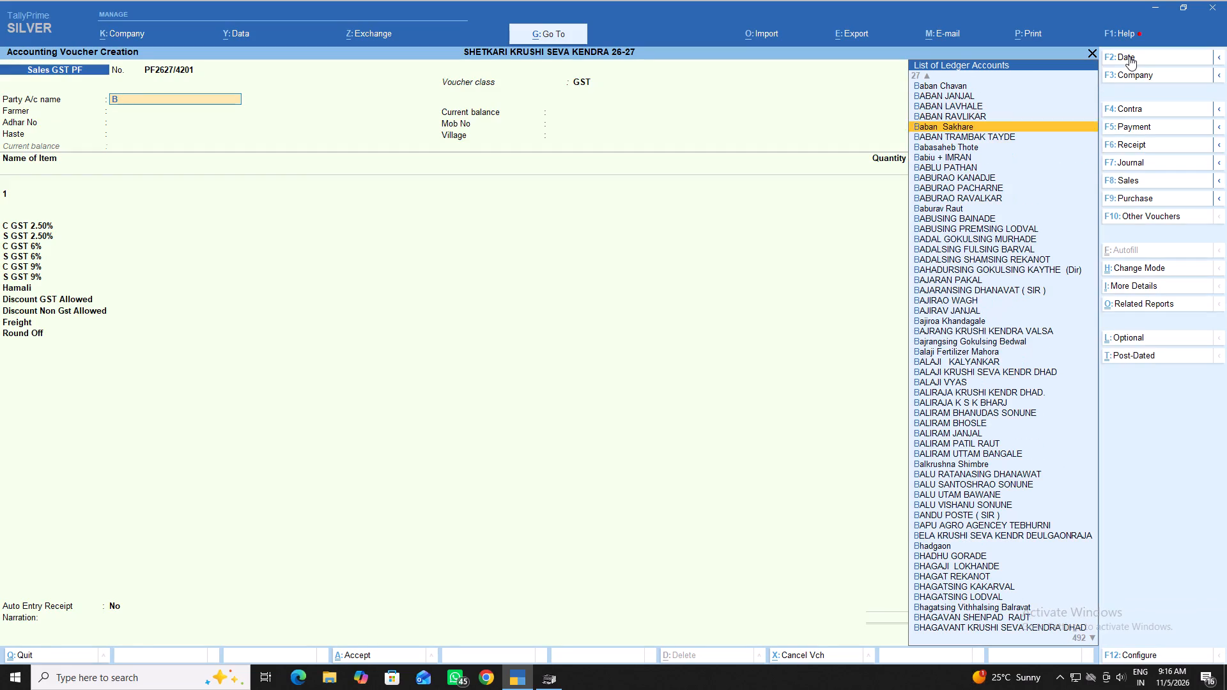
key("Up")
key("Up")
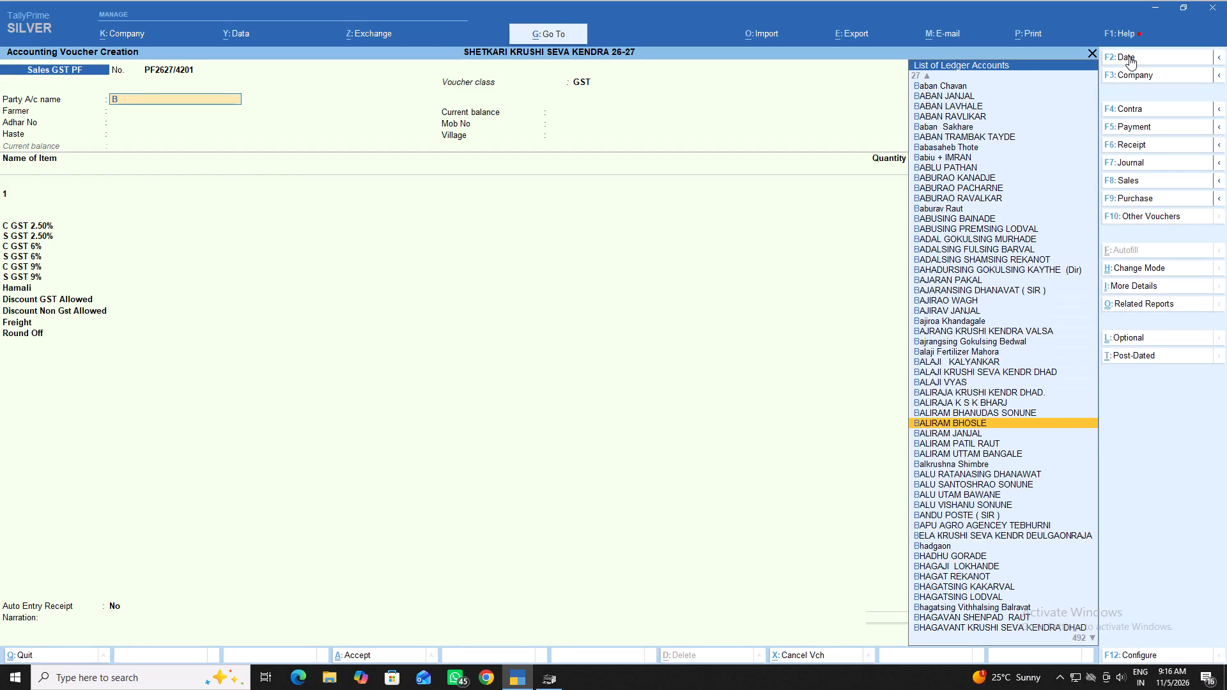
key("Return")
key("Return")
key("Return")
key("Return")
key("Return")
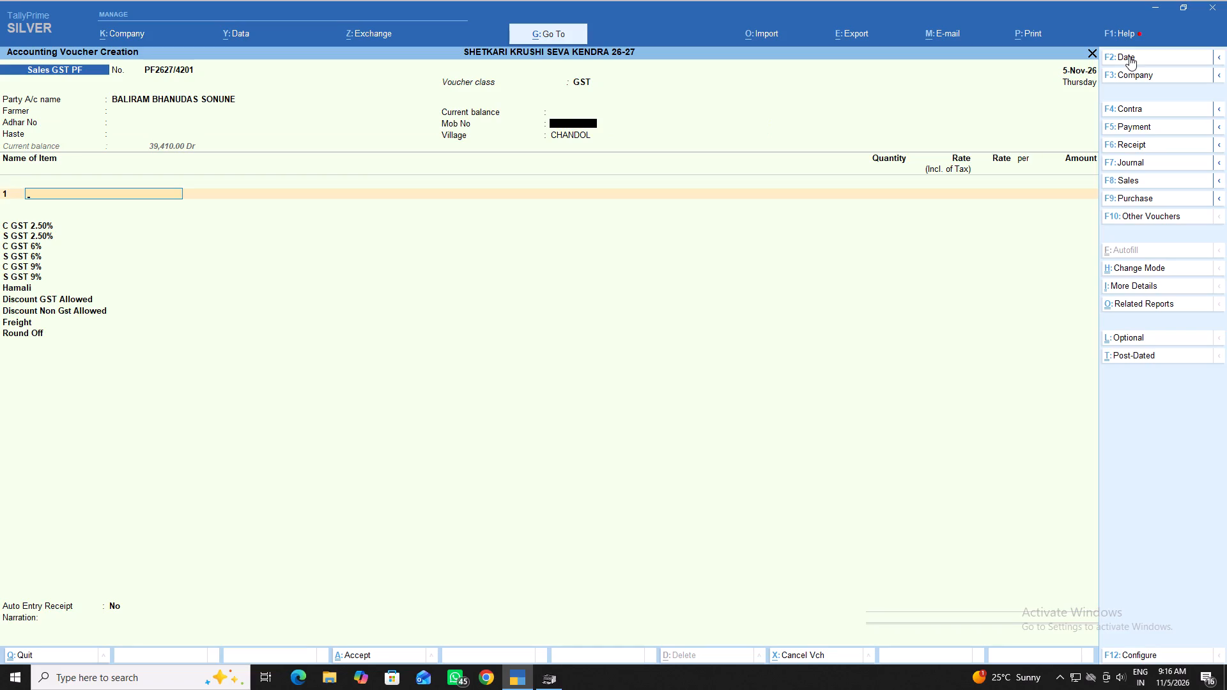
Choose TABOLI 100 ML as the voucher's first stock item.
type("TK")
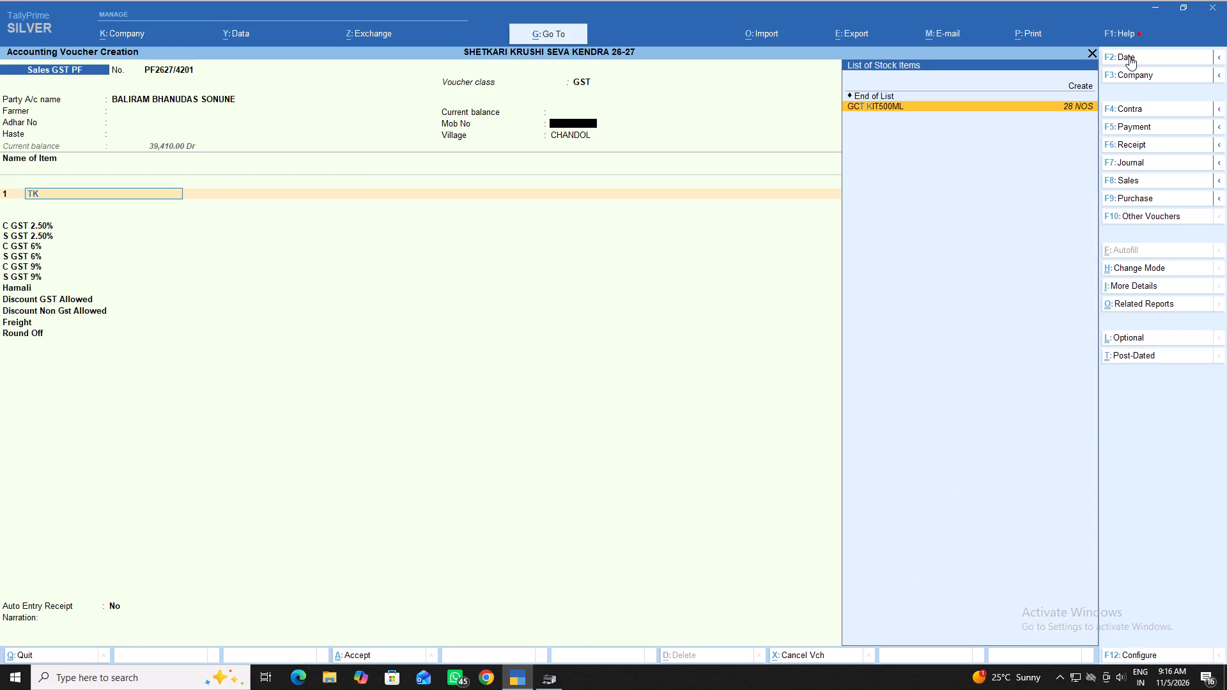
key("BackSpace")
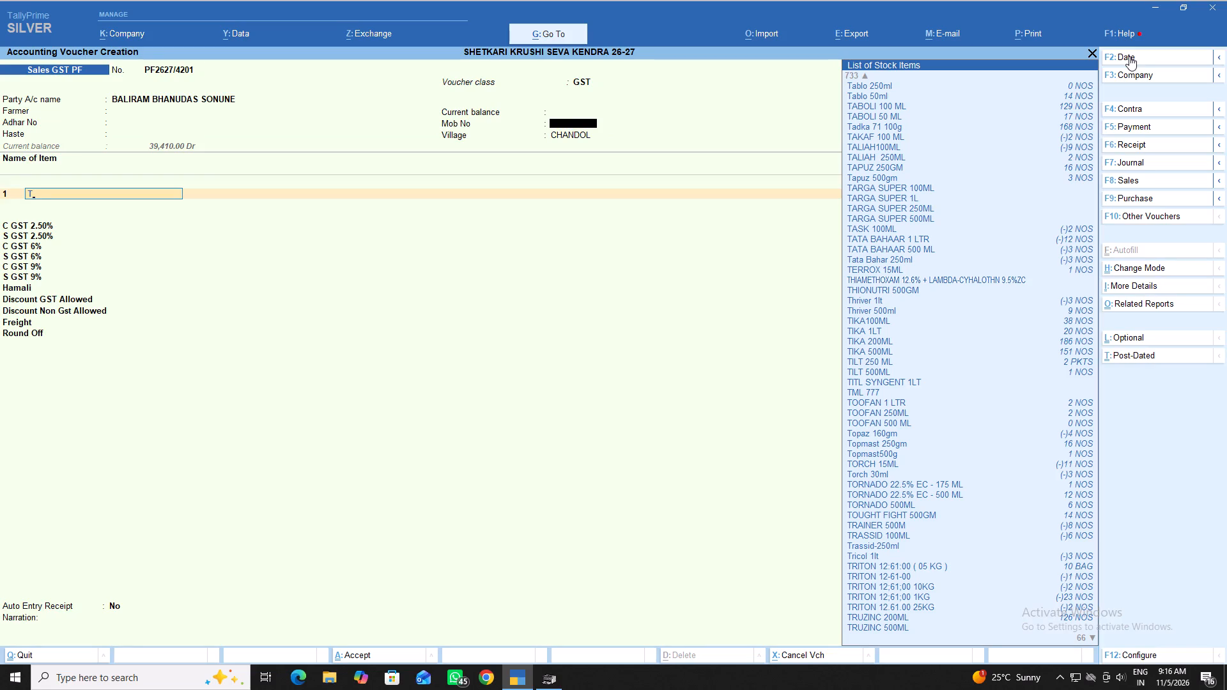
key("Down")
key("Down")
key("Down")
key("Down")
key("Down")
key("Down")
key("Down")
key("Down")
key("Down")
key("Down")
key("Down")
key("Down")
key("Down")
key("Down")
key("Down")
key("Down")
key("Down")
key("Down")
key("Down")
key("Down")
key("Down")
key("Down")
key("Down")
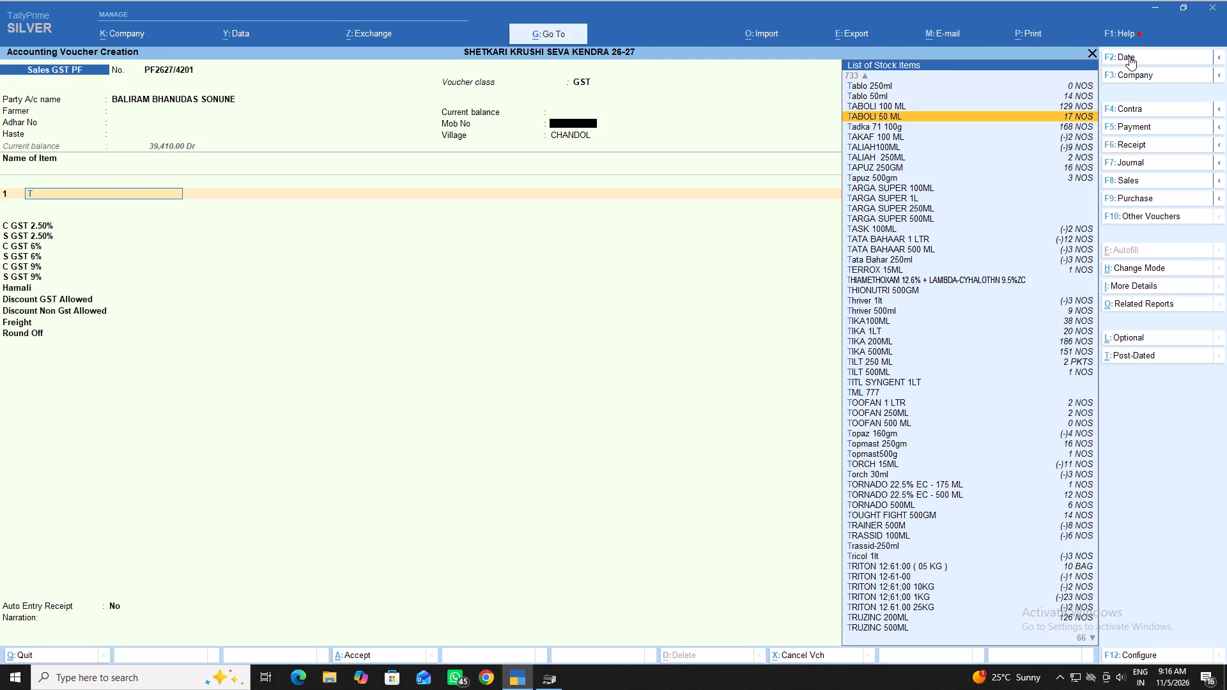
key("Down")
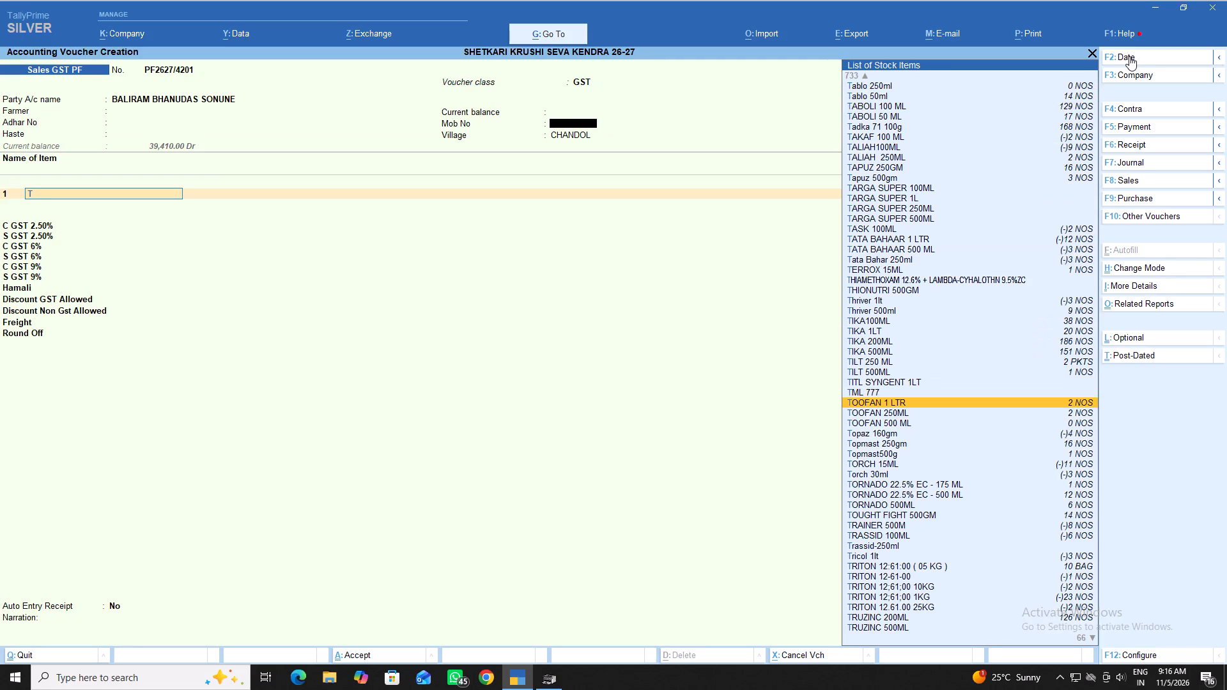
key("Up")
key("Up")
key("Up")
key("Up")
key("Up")
key("Up")
key("Up")
key("Up")
key("Up")
key("Up")
key("Up")
key("Up")
key("Up")
key("Up")
key("Up")
key("Up")
key("Up")
key("Up")
key("Up")
key("Up")
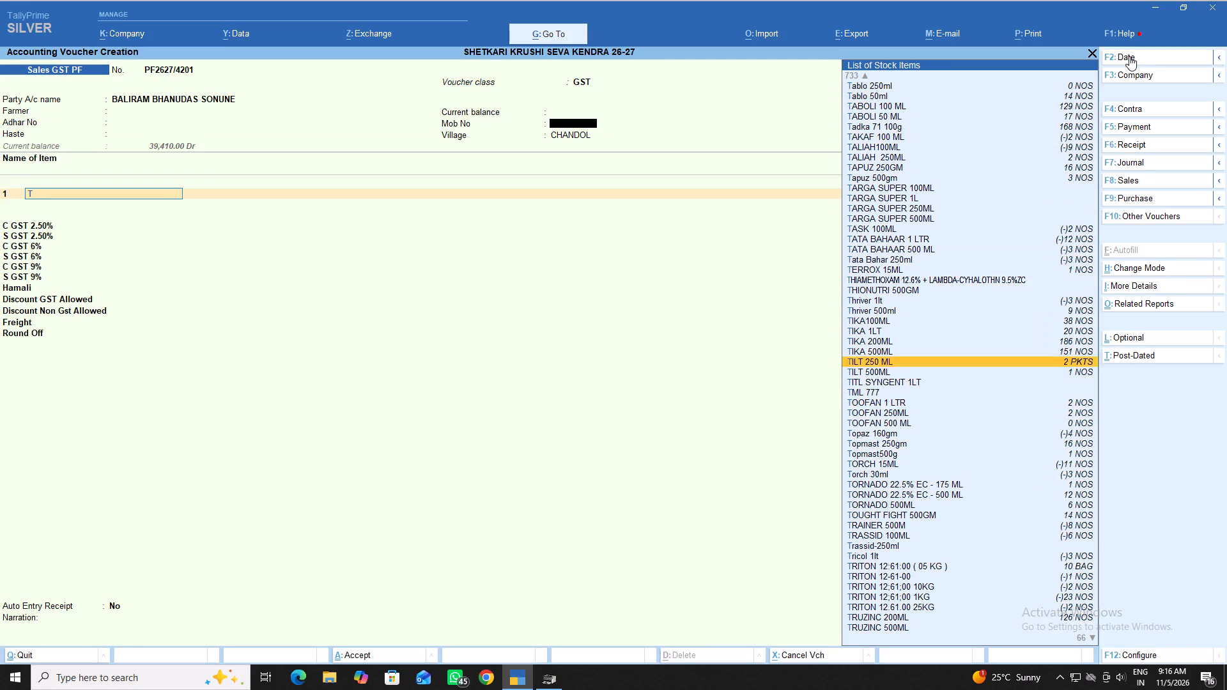
key("Up")
key("Up")
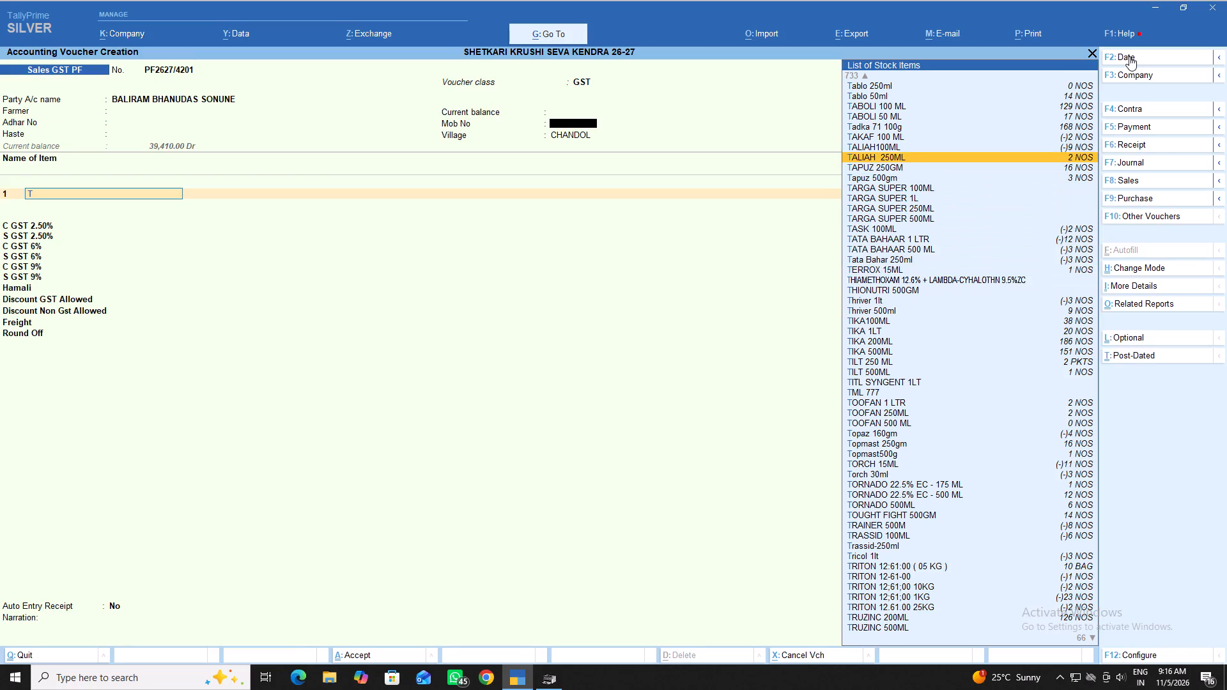
key("Up")
key("Up")
key("Up")
key("Up")
key("Return")
Allocate 1 NOS of TABOLI 100 ML from batch Btbl608010 at a tax-inclusive rate of 750.
key("Return")
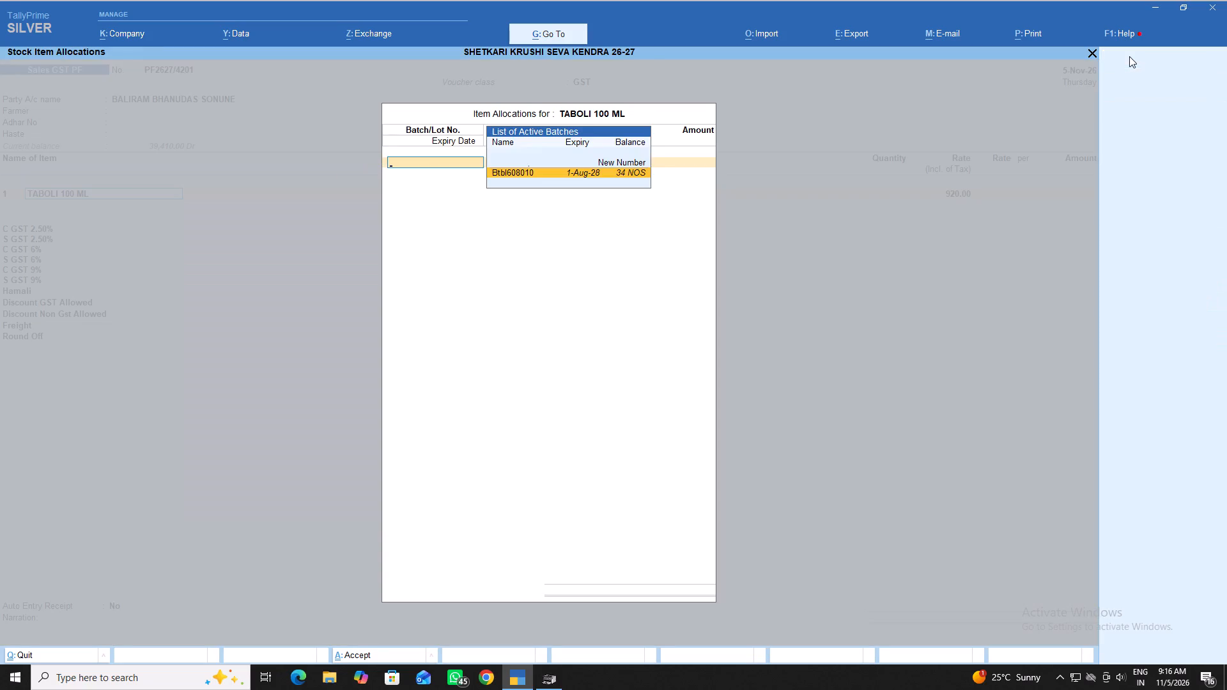
key("1")
key("Return")
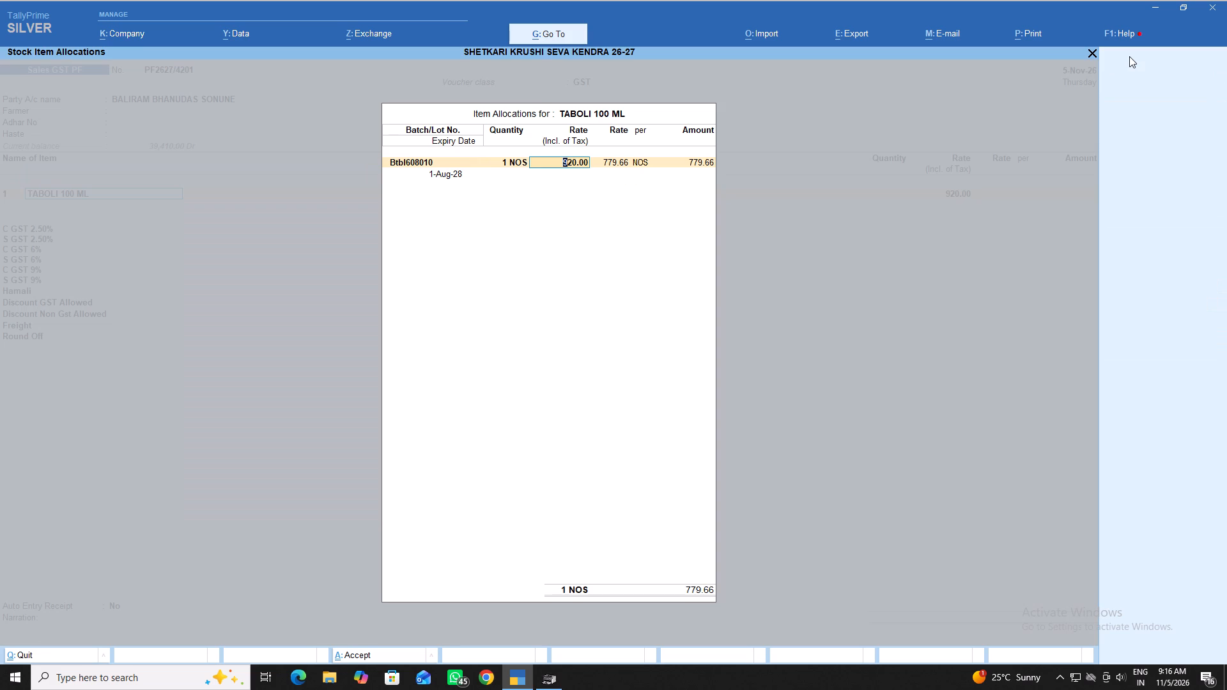
type("750")
key("Return")
key("Return")
key("Return")
key("Return")
key("Return")
key("Return")
key("Return")
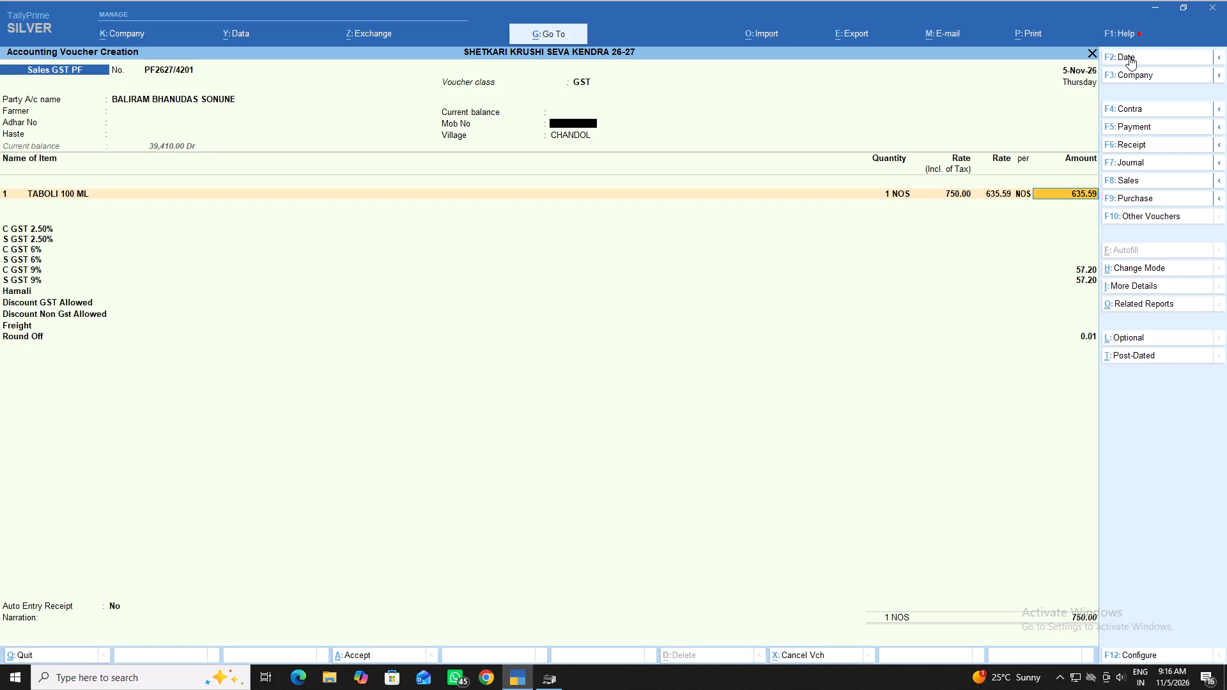
key("Return")
Add TABOLI 50 ML as the second item, with 1 NOS from the batch expiring 9-Aug-28 at a tax-inclusive rate of 390.
type("TA")
key("b")
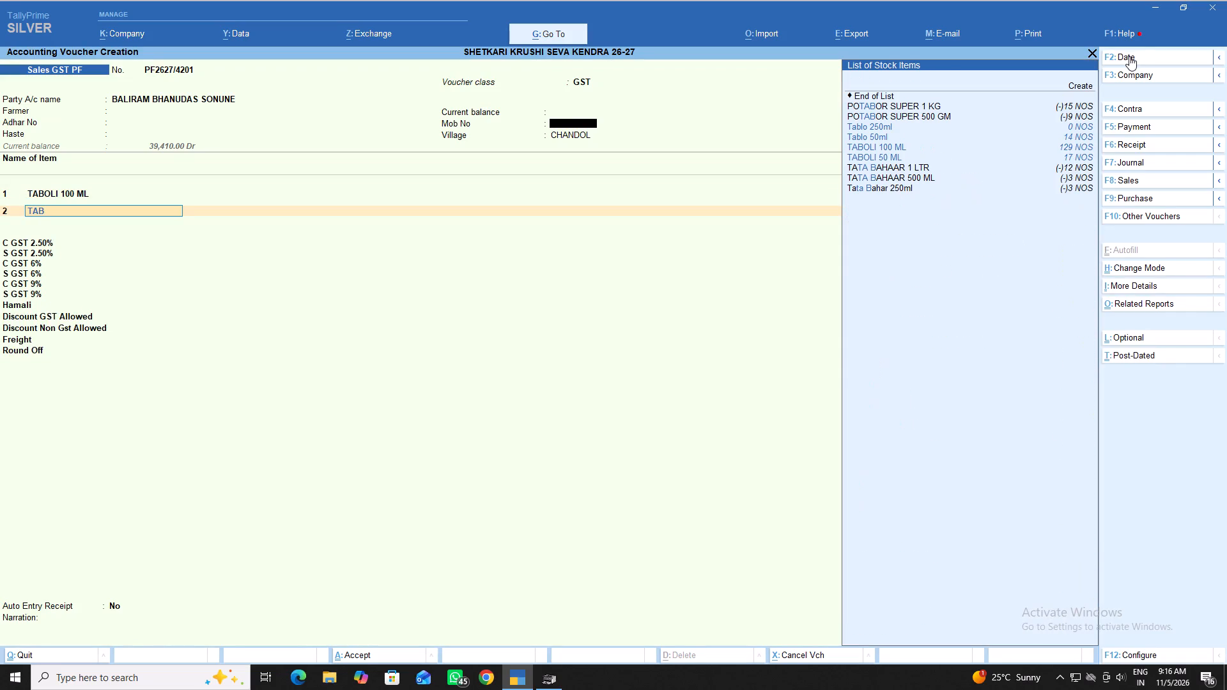
key("Down")
key("Down")
key("Down")
key("Down")
key("Return")
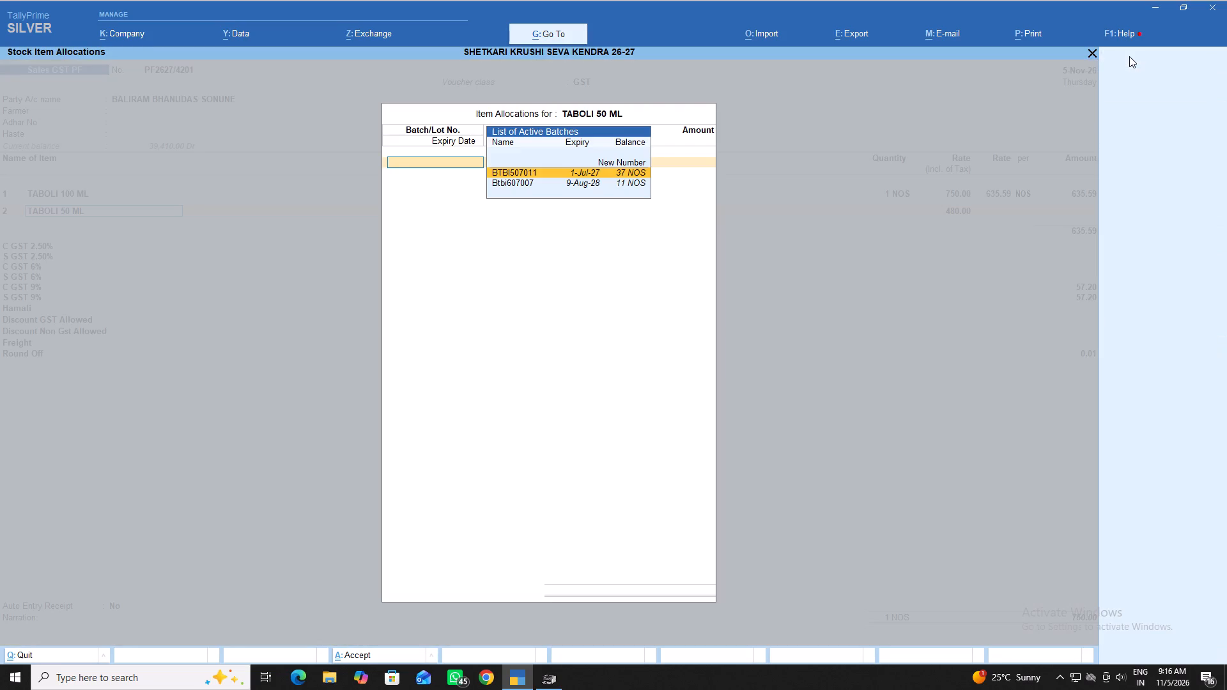
key("Down")
key("Return")
key("1")
key("Return")
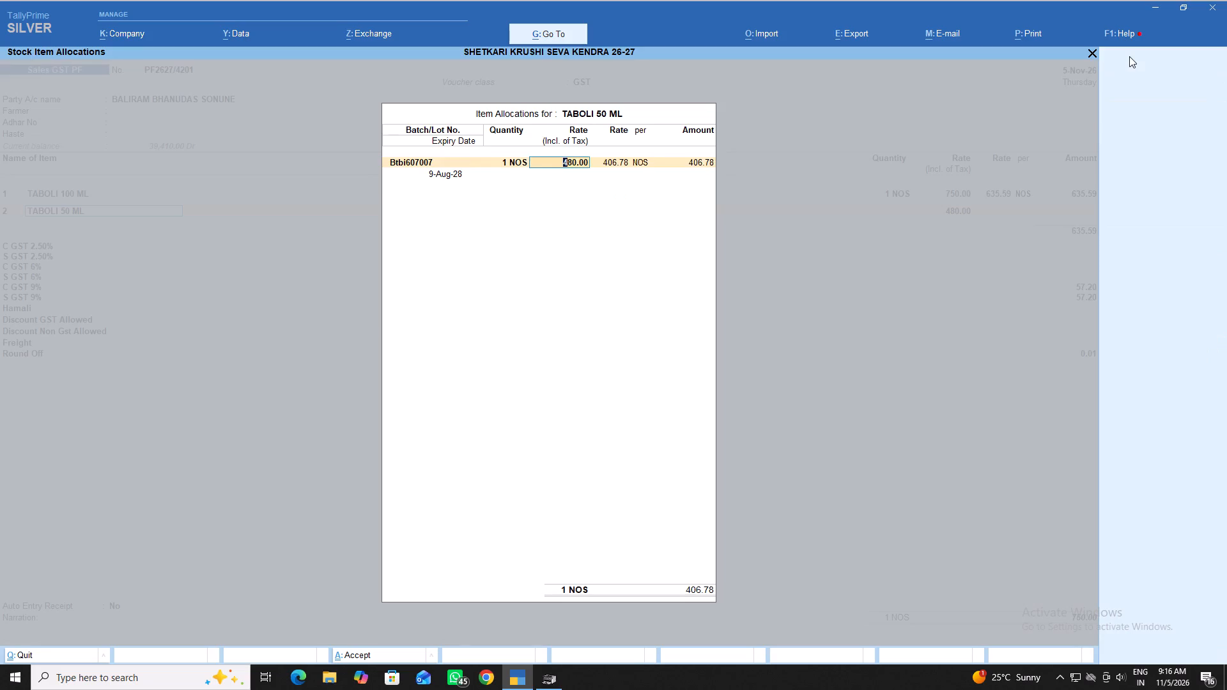
type("390")
key("Return")
key("Return")
key("Return")
key("Return")
key("Return")
key("Return")
key("Return")
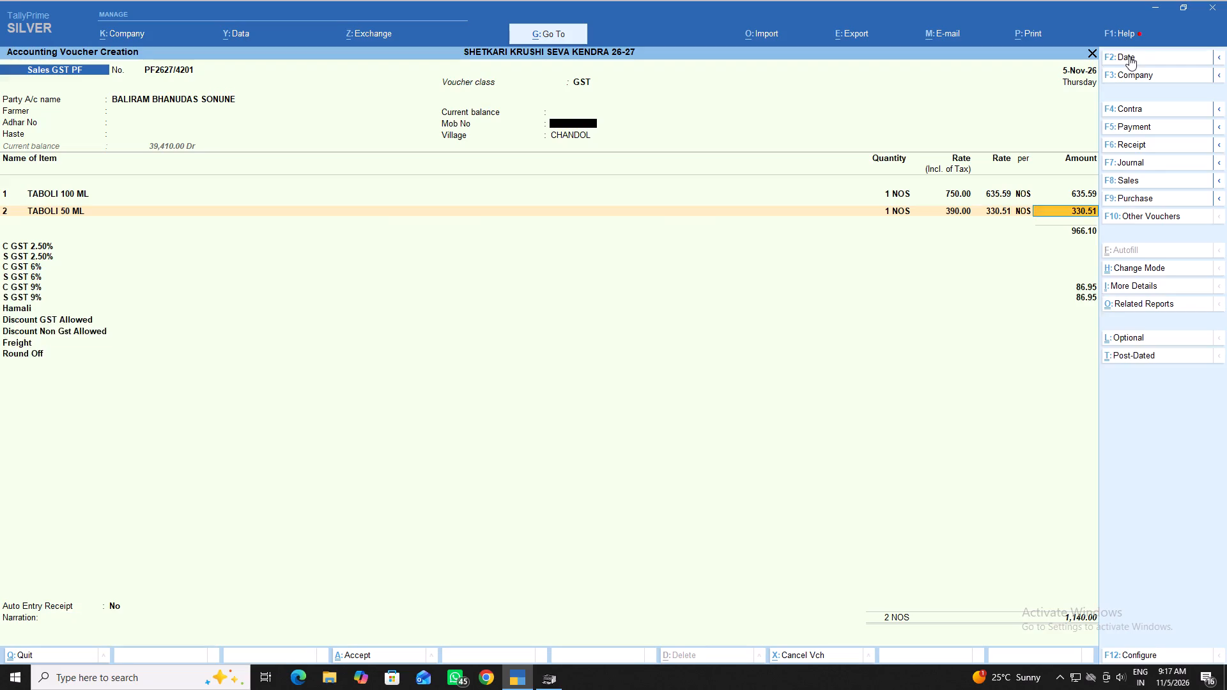
Save the Sales GST PF voucher without hamali, discount, freight or narration, and return to the Gateway of Tally.
key("Return")
key("Return")
key("Return")
key("Return")
key("Return")
key("Return")
key("Return")
key("Return")
key("Return")
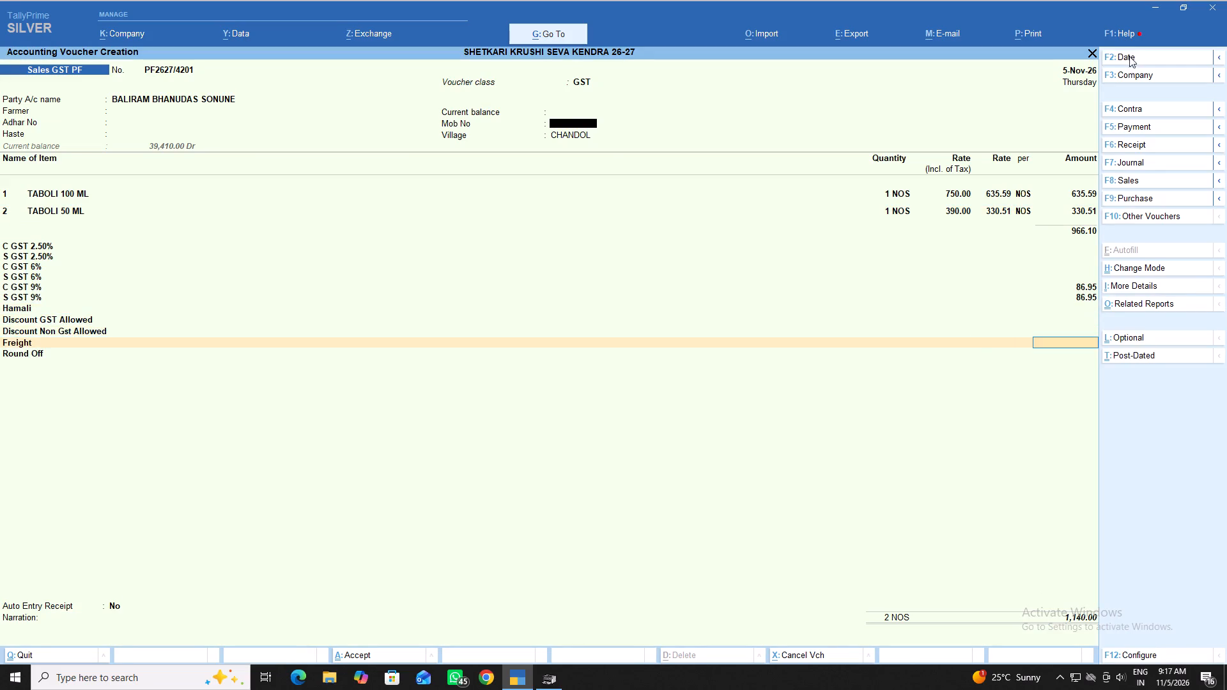
key("Return")
key("Return")
key("Return")
key("Return")
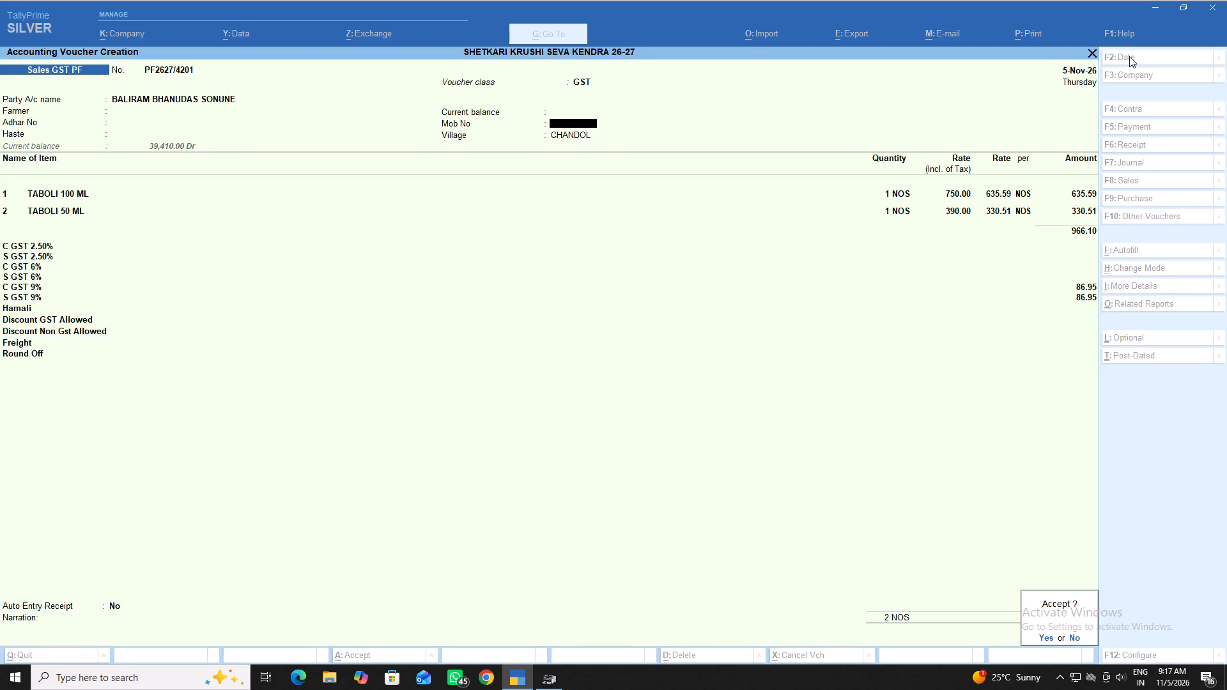
key("Return")
key("Escape")
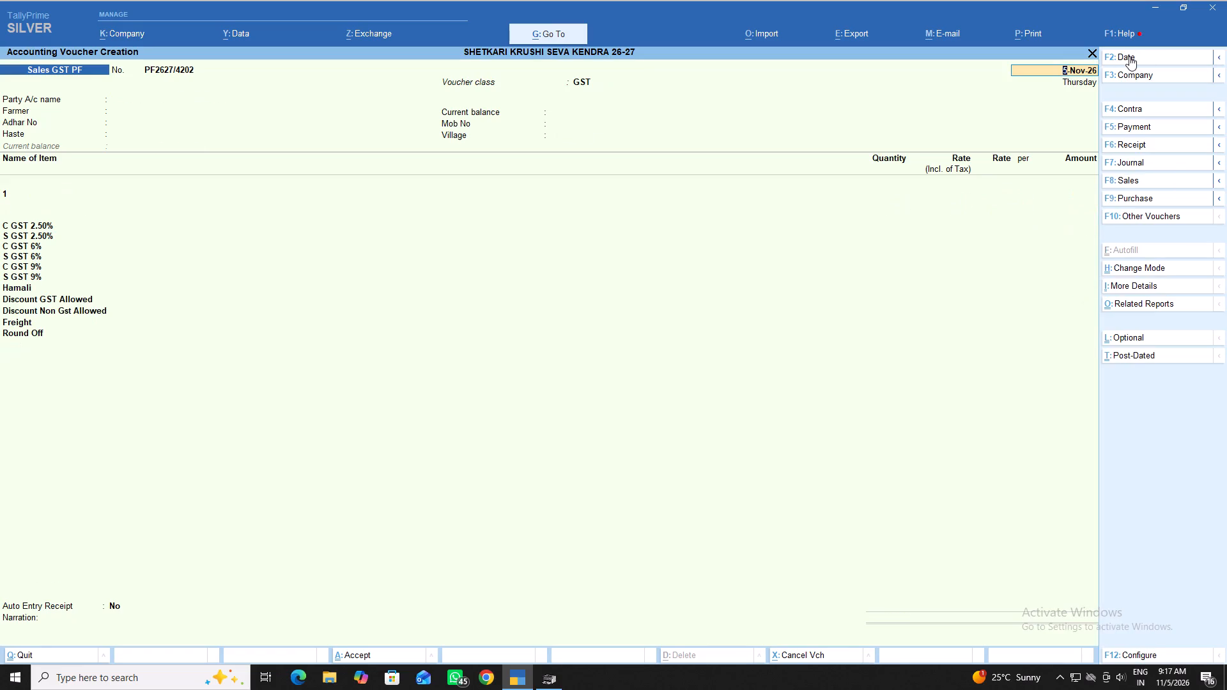
key("Escape")
key("Escape")
key("Escape")
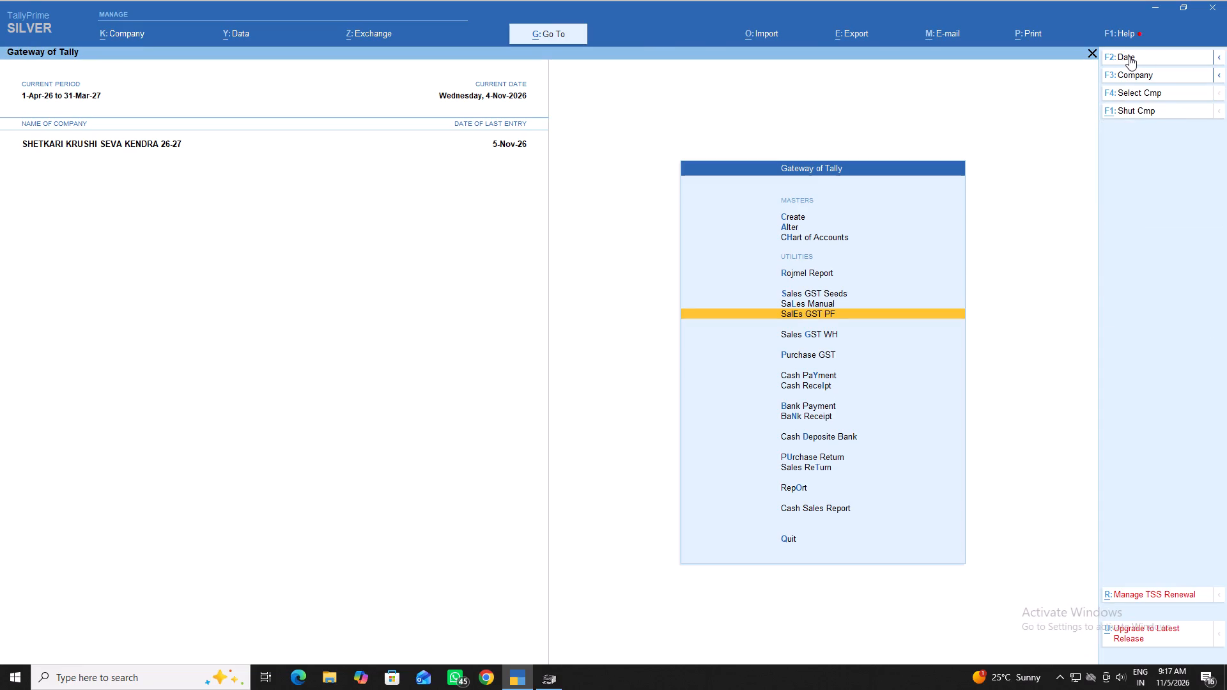
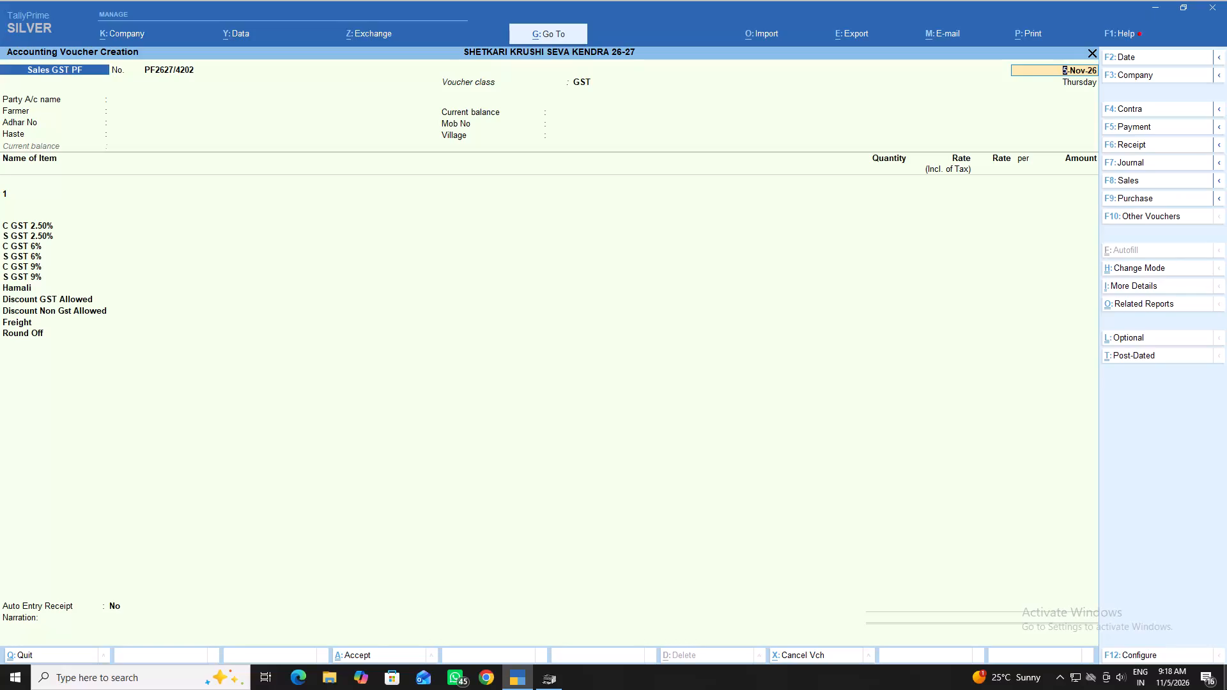
Keep the voucher date of 5-Nov-26 and look through the party ledger accounts beginning with GAN for the customer.
key("Return")
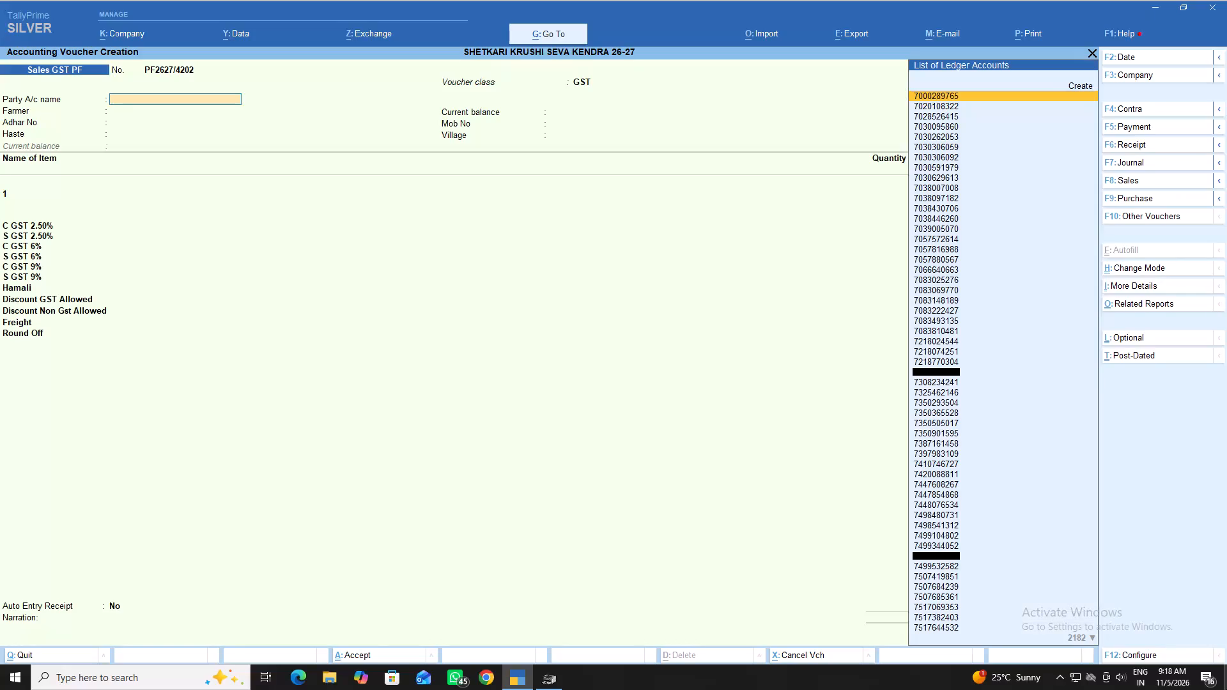
type("GAN")
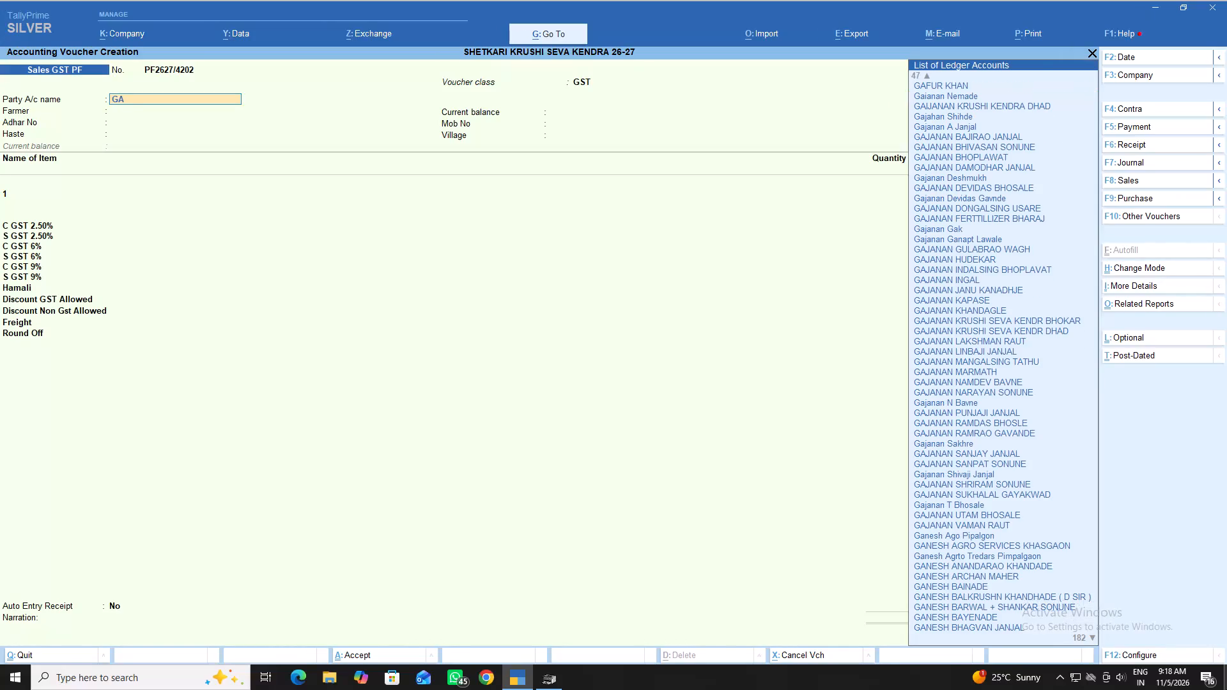
key("Down")
key("Down")
key("Down")
key("Down")
key("Down")
key("Down")
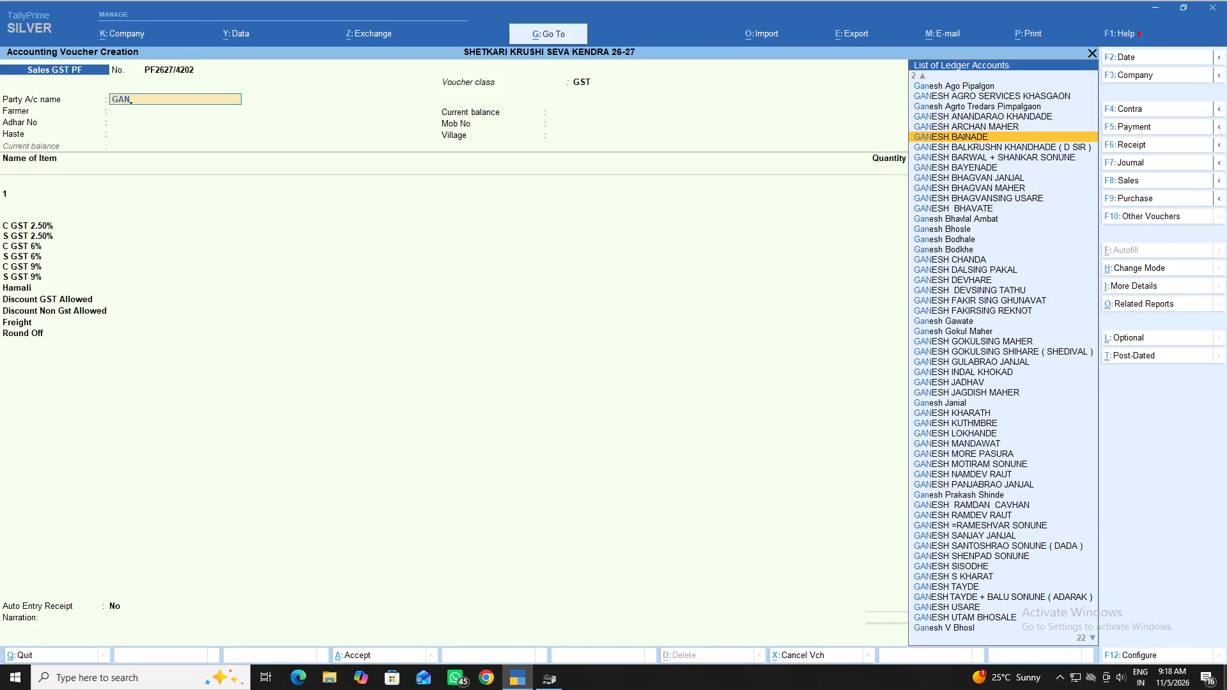
key("Down")
key("Down")
key("Down")
key("Down")
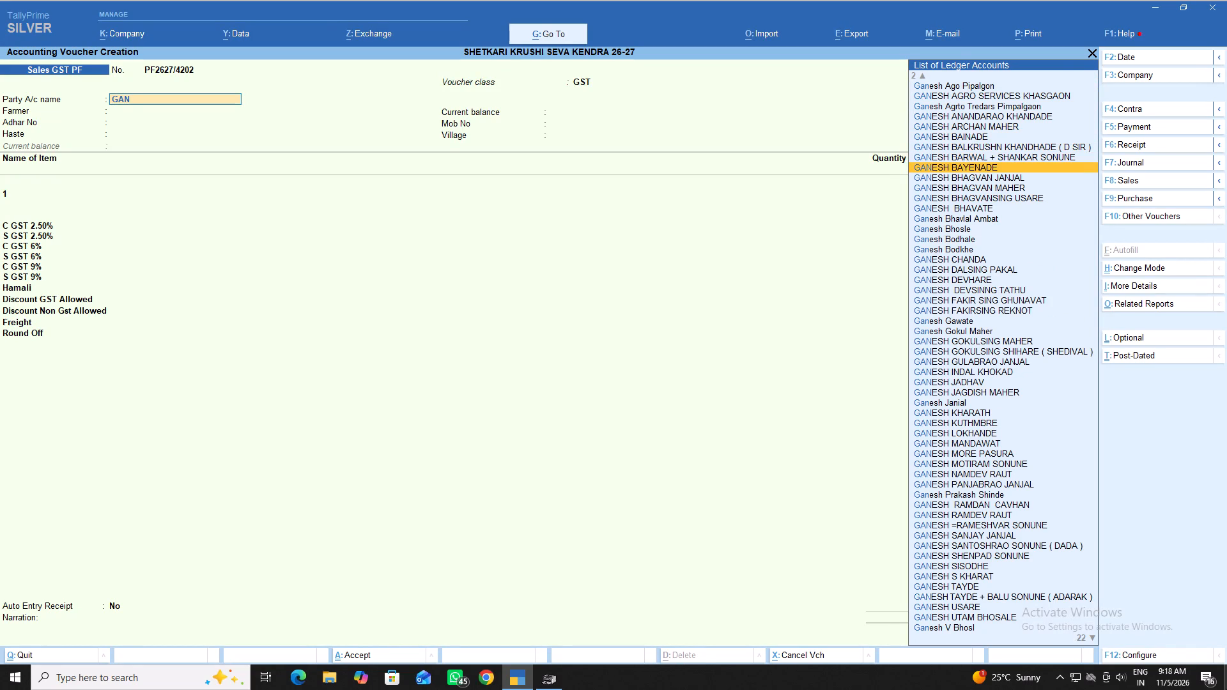
key("Down")
key("Down")
key("Down")
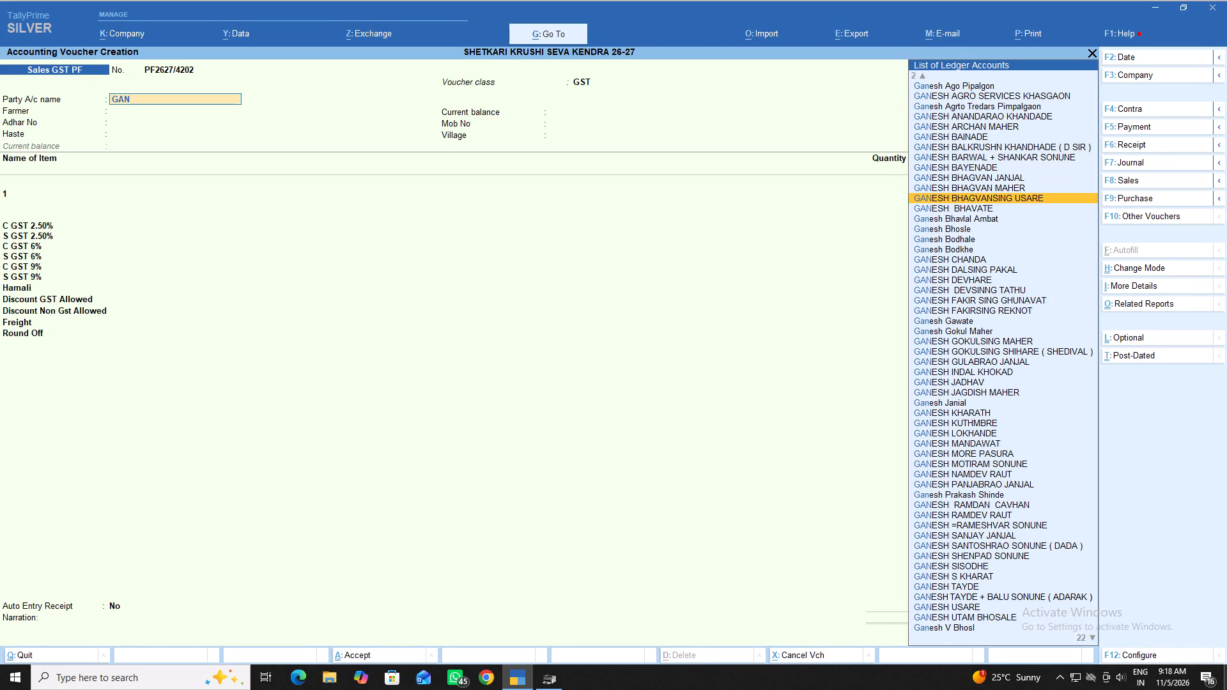
key("Down")
key("Down")
key("Down")
key("Down")
key("Down")
key("Down")
key("Down")
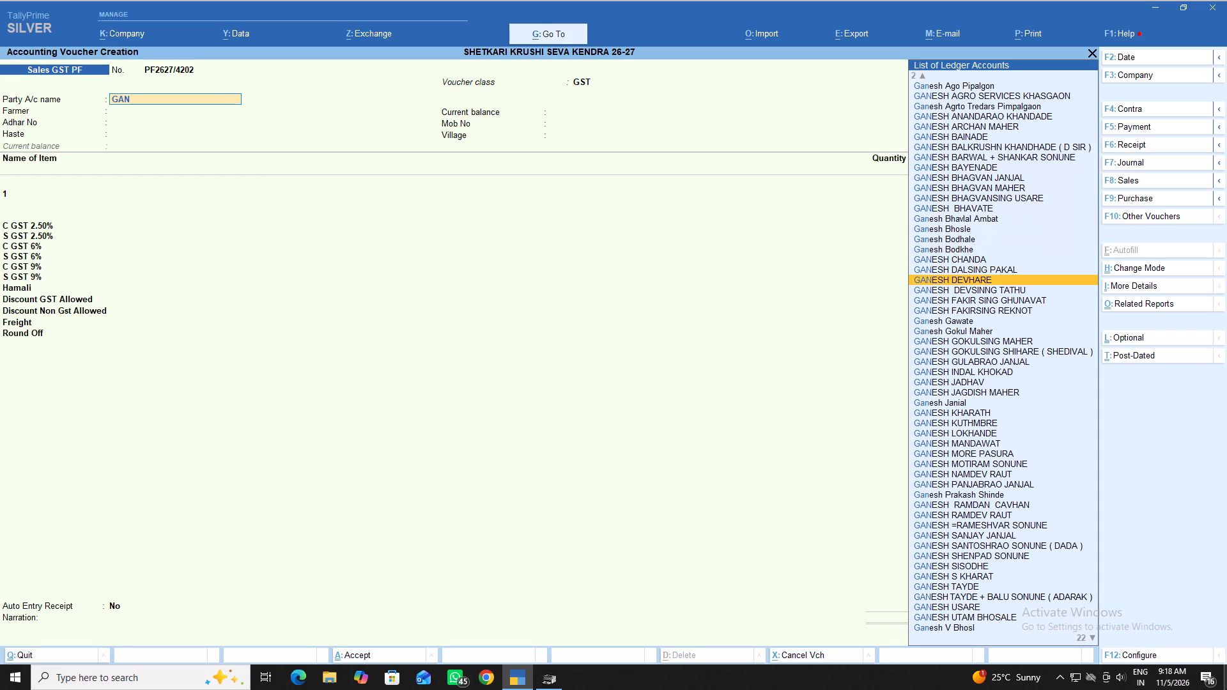
key("Down")
key("Down")
key("Down")
key("Down")
key("Down")
key("Down")
key("Down")
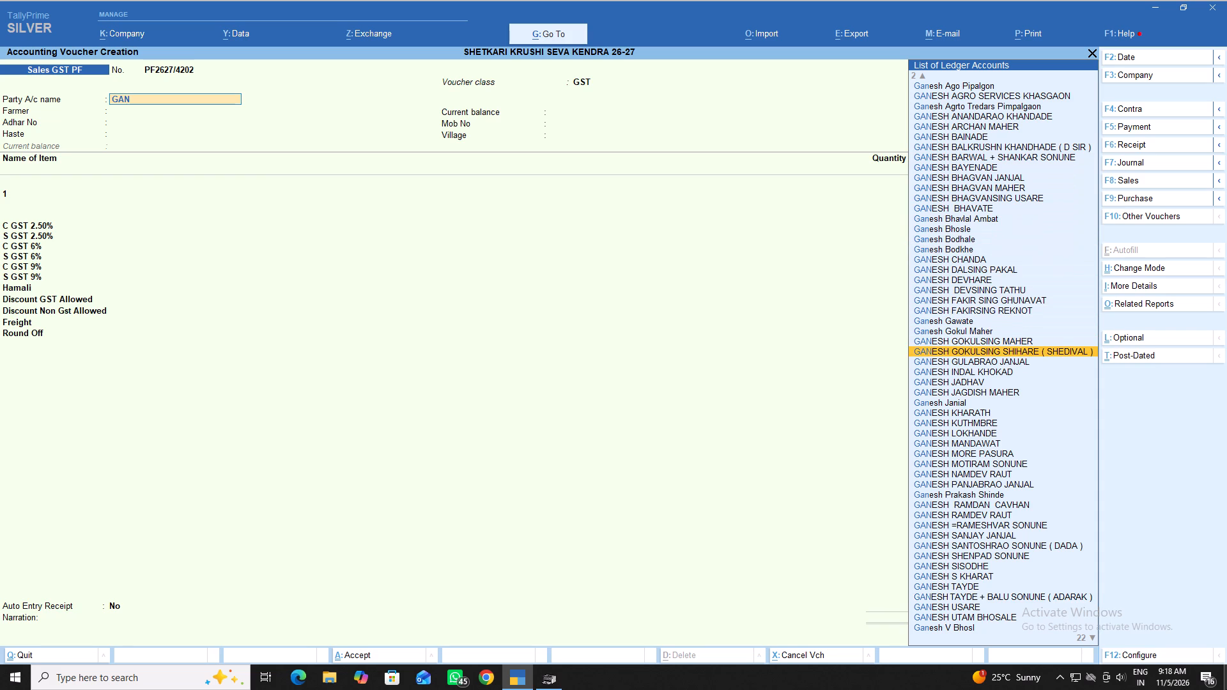
key("Down")
key("Down")
key("Down")
key("Down")
key("Down")
key("Down")
key("Up")
key("Up")
key("Up")
key("Up")
key("Up")
key("Up")
key("Up")
key("Up")
key("Up")
key("Up")
key("Up")
key("Up")
key("Up")
key("Up")
key("Up")
key("Up")
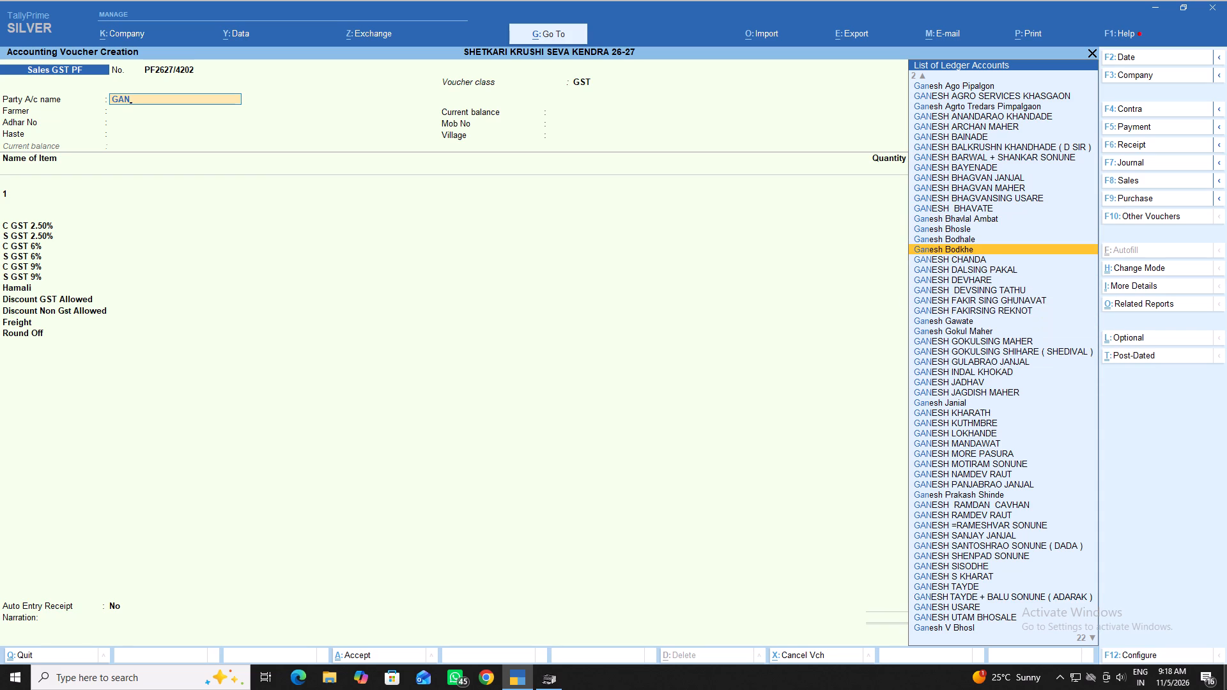
key("Down")
key("Down")
key("Down")
key("Down")
key("Down")
key("Down")
key("Down")
key("Down")
key("Down")
key("Down")
key("Down")
key("Down")
key("Down")
key("Down")
key("Down")
key("Down")
key("Down")
key("Down")
key("Down")
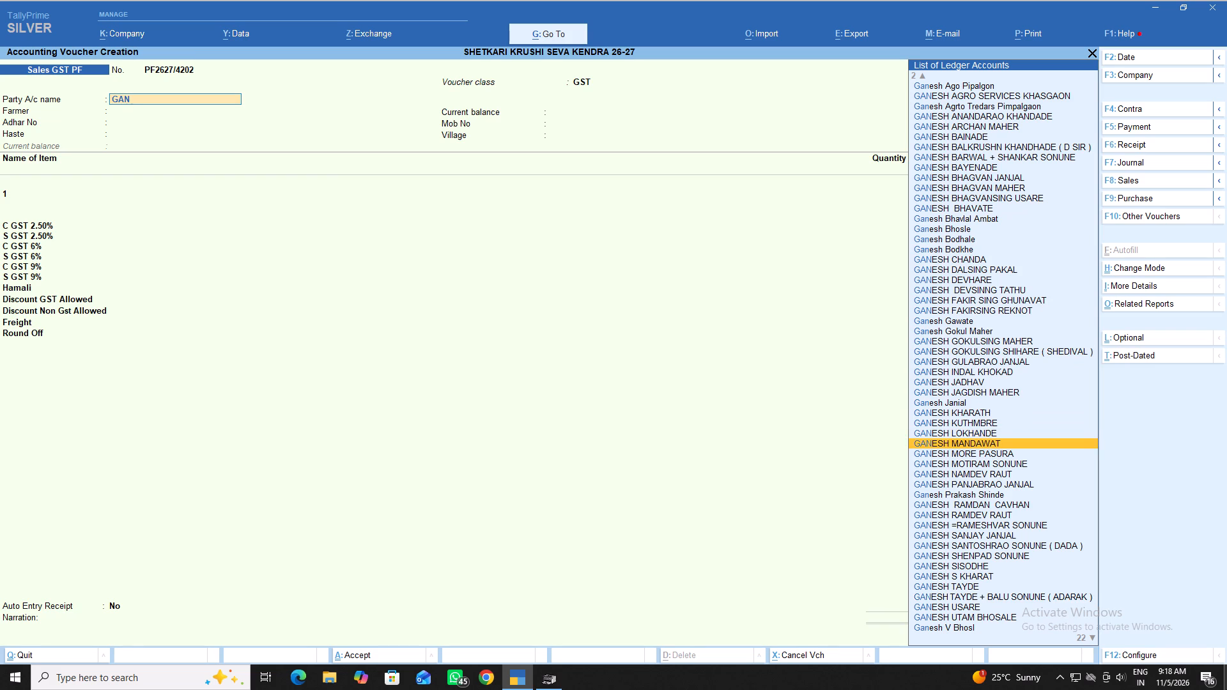
Widen the party search to accounts beginning with GA, and recheck the GAN accounts for the customer.
key("BackSpace")
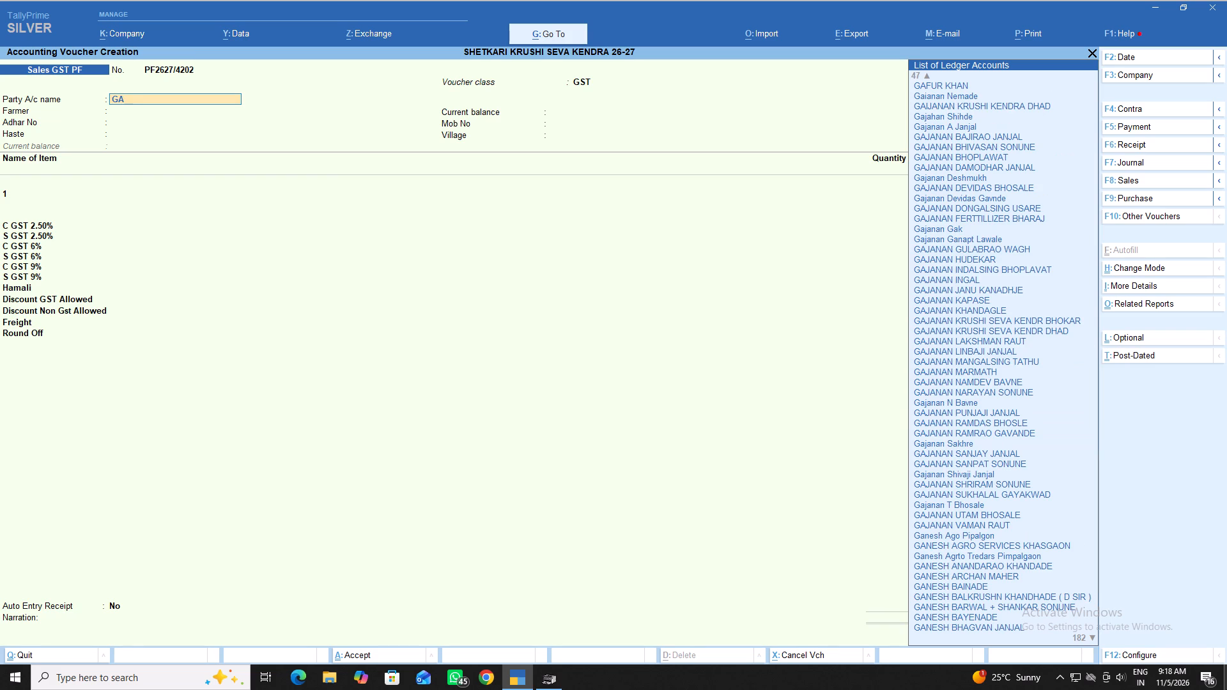
key("Down")
key("Down")
key("Down")
key("Down")
key("Down")
key("Down")
key("Down")
key("Down")
key("Down")
key("Down")
key("Down")
key("Down")
key("Down")
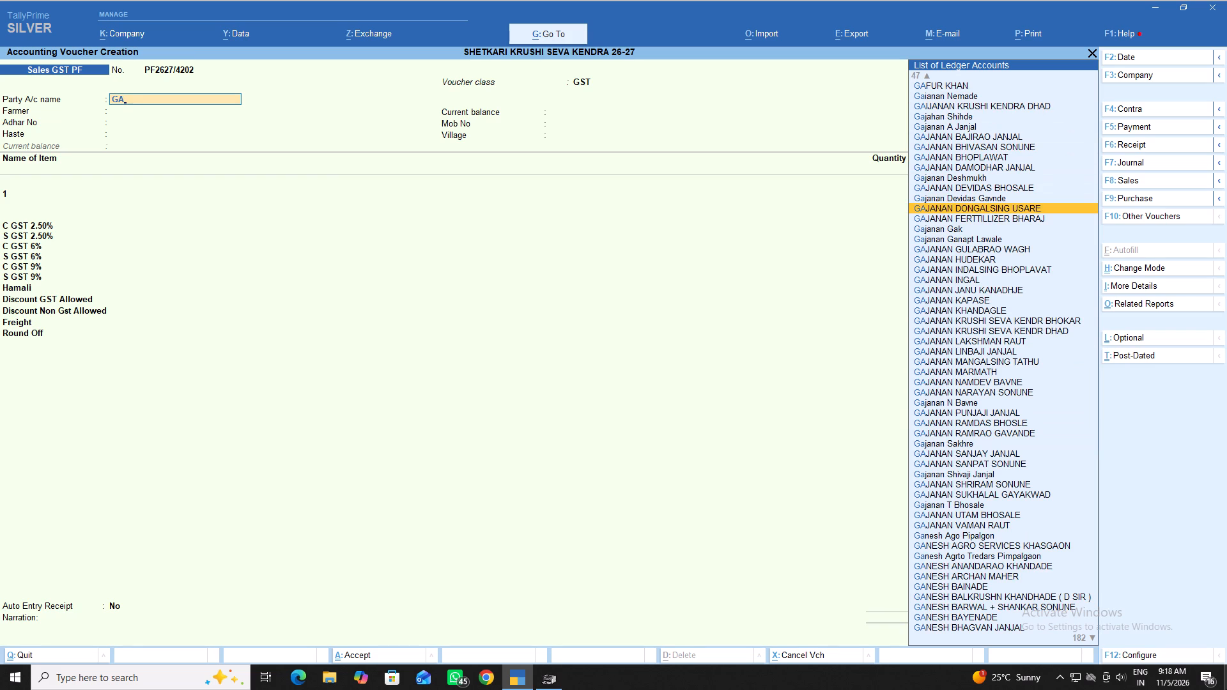
key("n")
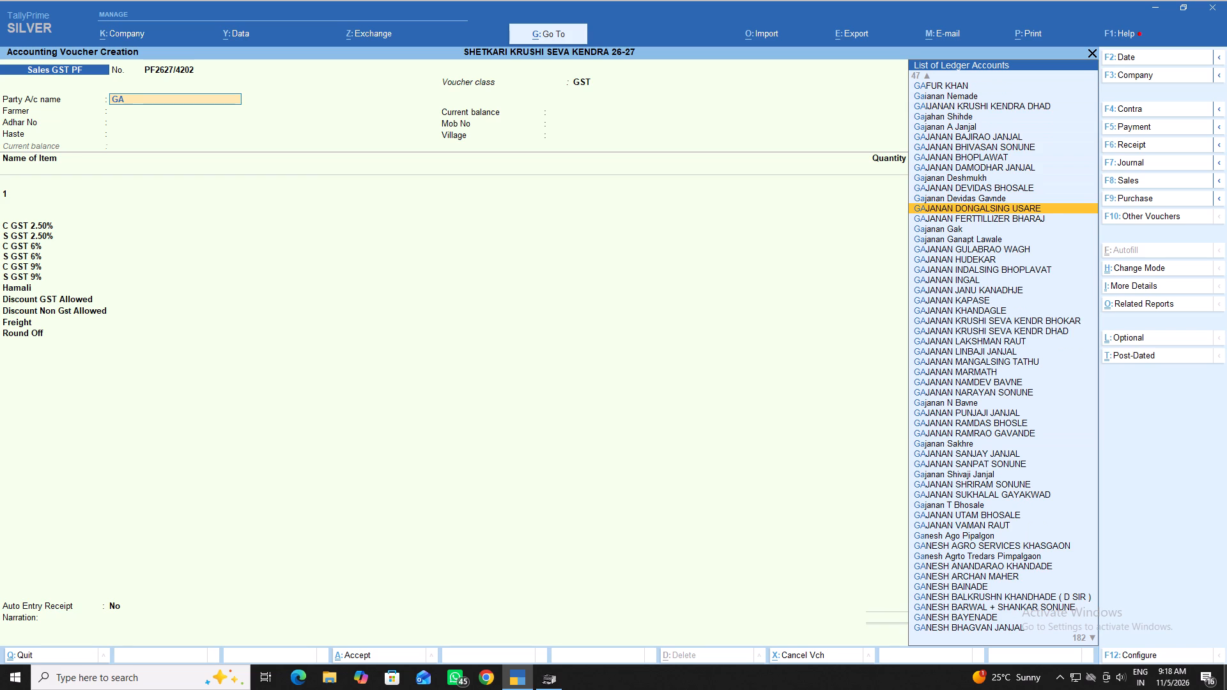
key("Down")
key("Down")
key("Down")
key("Down")
key("Down")
key("Down")
key("Down")
key("Down")
key("Down")
key("Down")
key("Down")
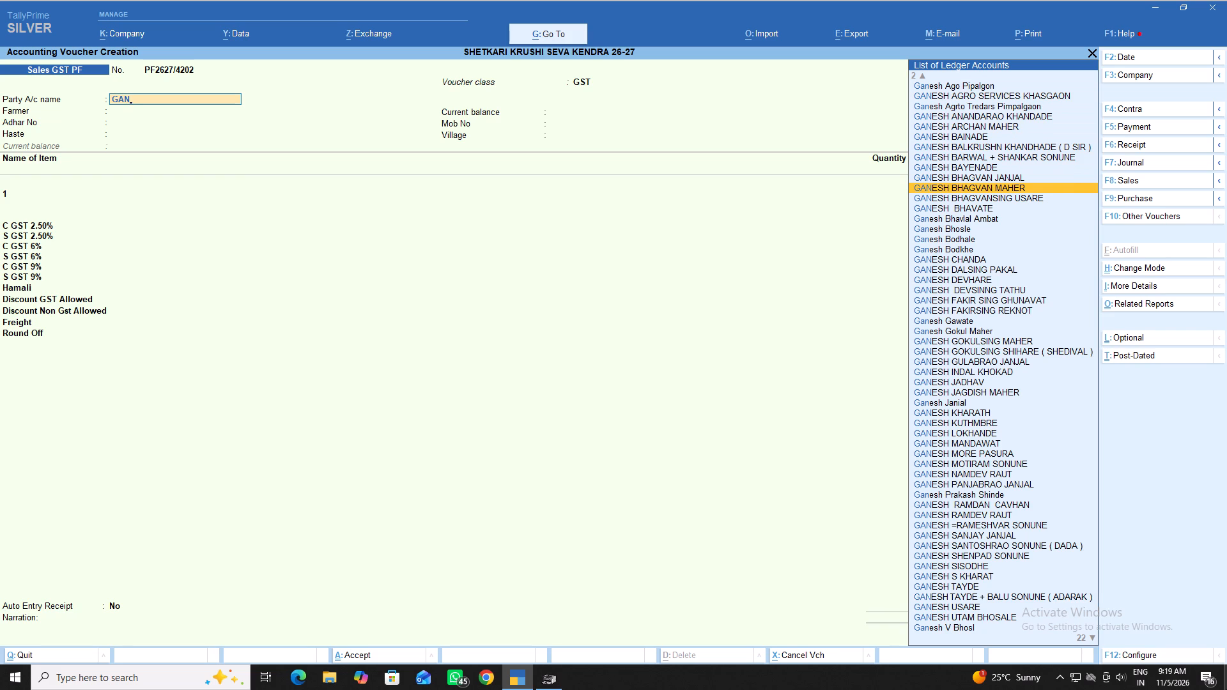
key("Down")
key("Down")
key("Down")
key("Down")
key("Down")
key("Down")
key("Down")
key("Down")
key("Down")
key("Down")
key("Down")
key("Down")
key("Down")
key("Down")
key("Down")
key("Down")
key("Down")
key("Down")
key("Down")
key("Down")
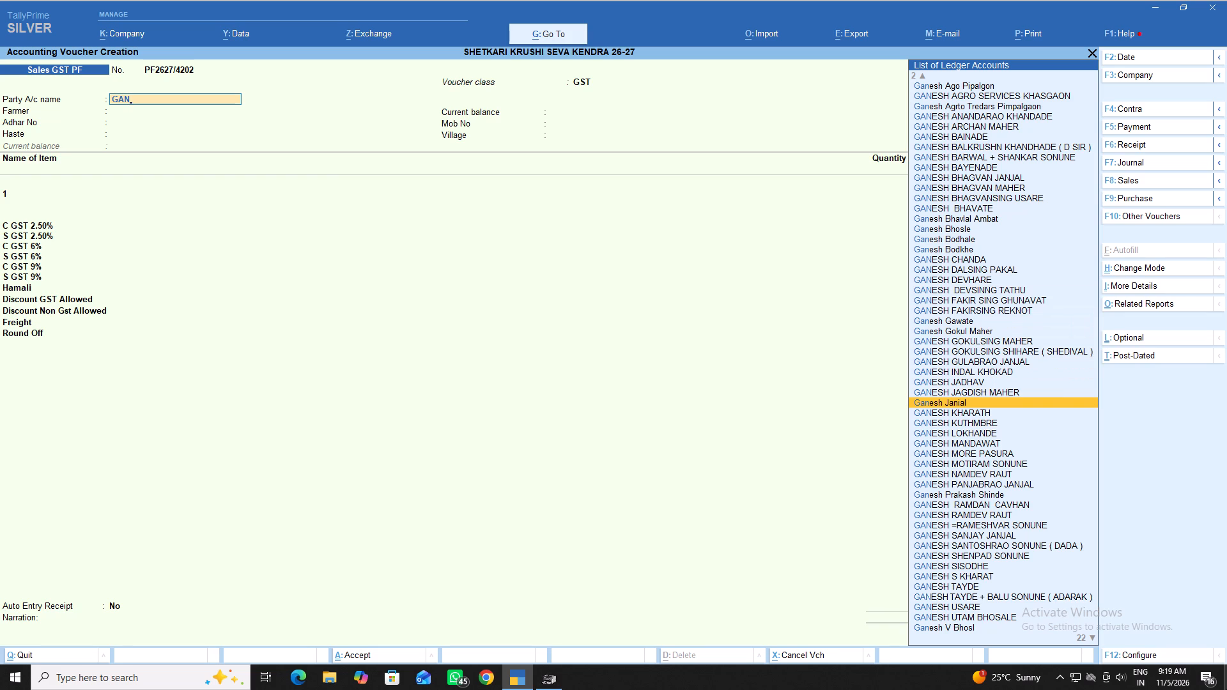
key("Up")
key("Up")
key("Up")
key("Up")
key("Up")
key("Up")
key("Up")
key("Up")
key("Up")
key("Up")
key("Up")
key("Up")
key("Up")
key("Up")
key("Up")
key("Up")
key("Up")
key("Up")
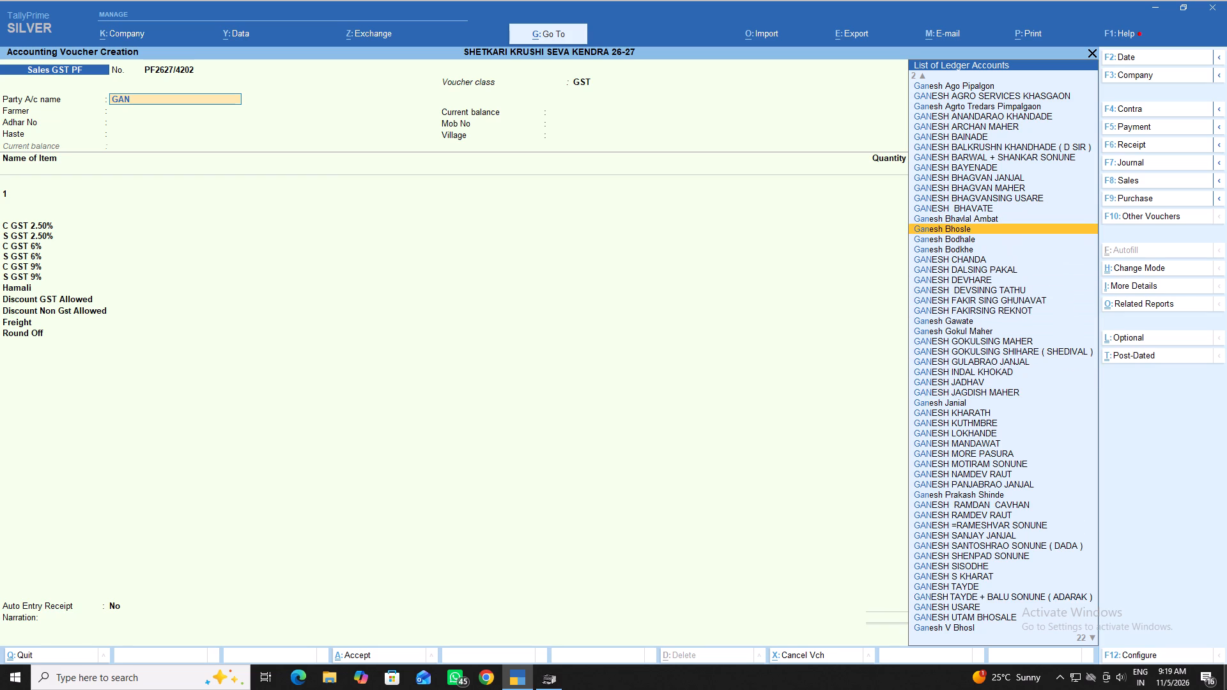
key("Down")
key("Down")
key("Down")
key("Down")
key("Down")
key("Down")
key("Down")
key("Down")
key("Down")
key("Down")
key("Down")
key("Down")
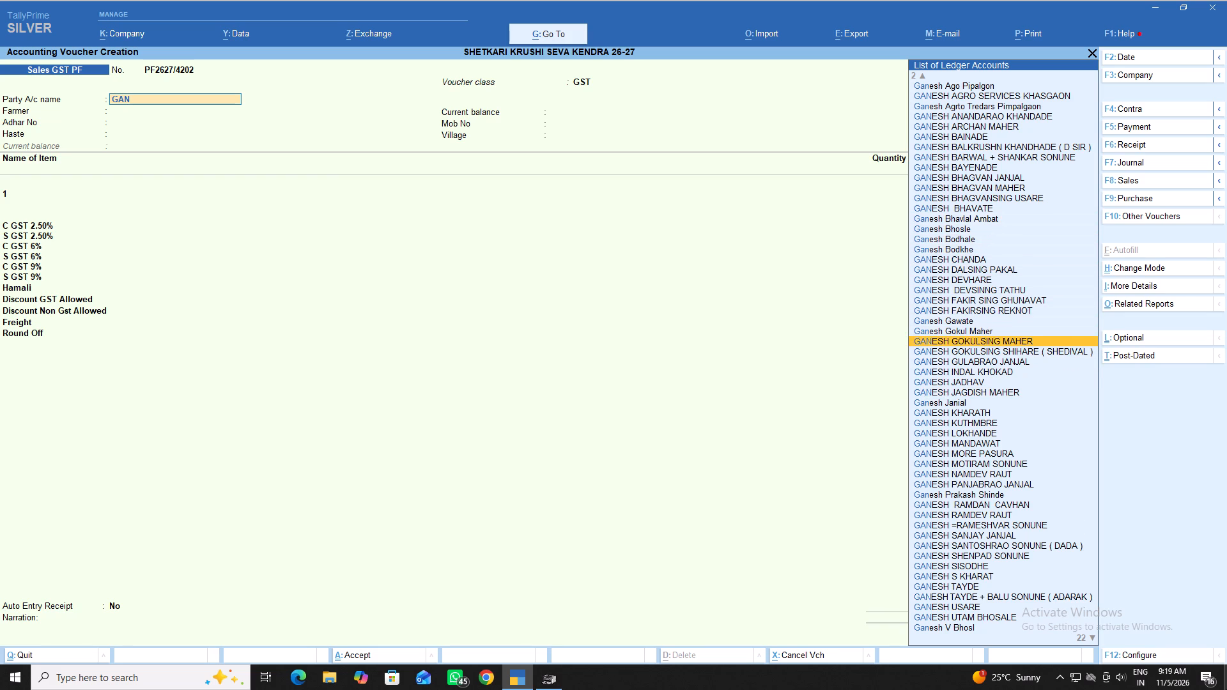
key("Down")
key("Down")
key("Down")
key("Down")
key("Down")
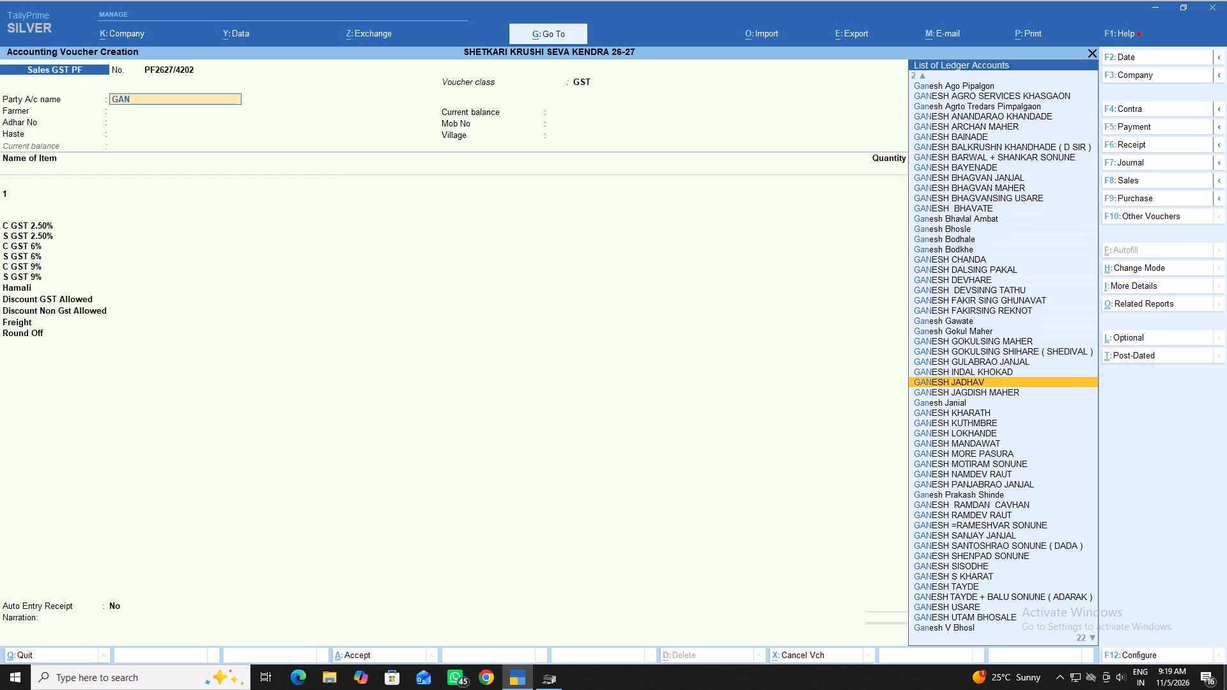
key("Return")
key("Return")
key("Return")
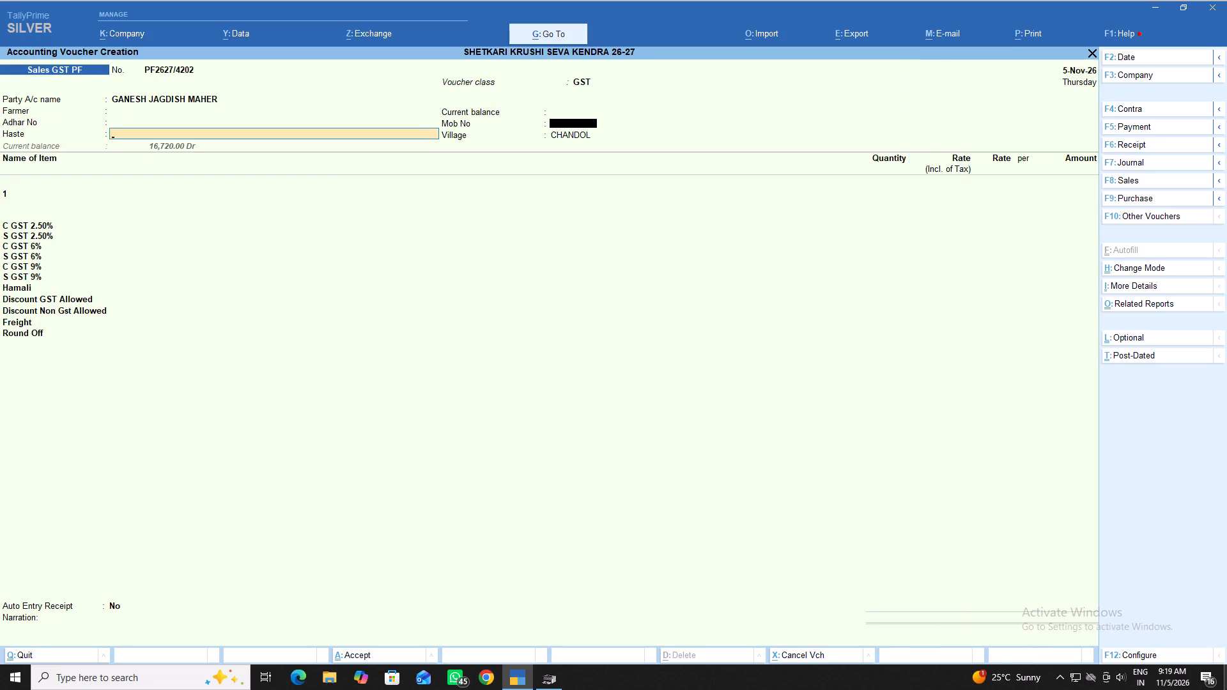
key("Return")
key("Return")
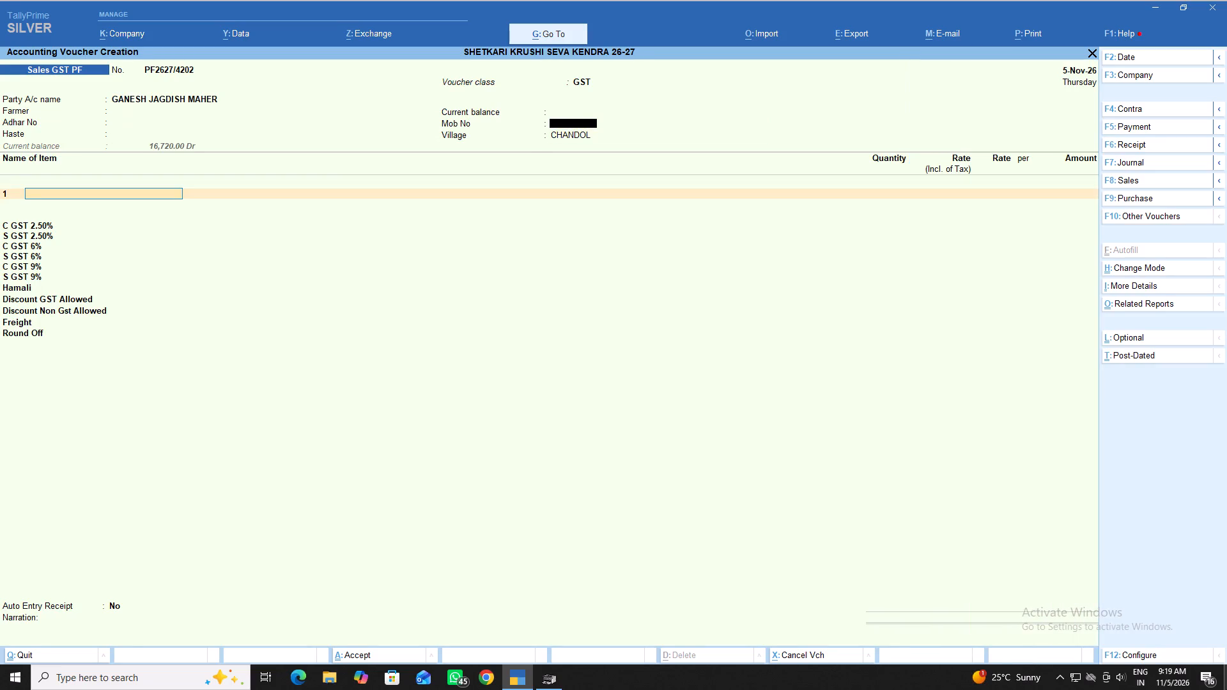
Choose SANVARDHAN KIT 5 LTR as the first stock item on the Sales GST PF voucher.
type("SAN")
key("Down")
key("Down")
key("Down")
key("Down")
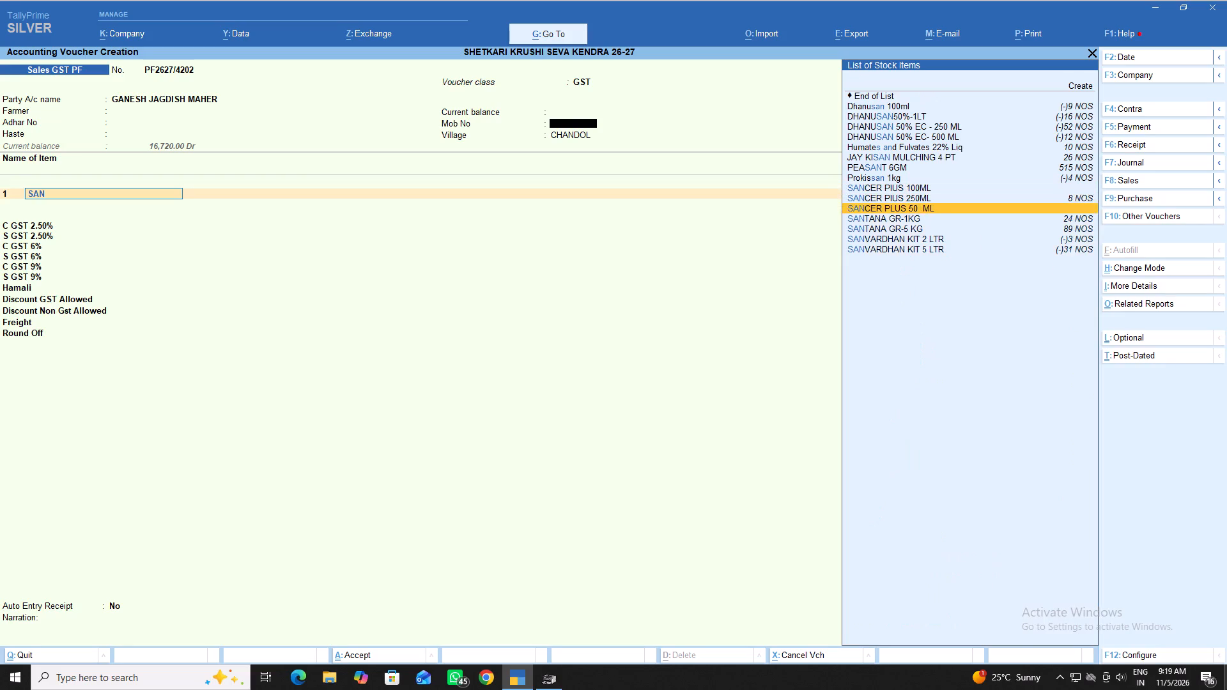
key("Down")
key("Down")
key("Down")
key("Return")
Allocate 1 NOS of SANVARDHAN KIT 5 LTR from batch 11 at a tax-inclusive rate of 1,500, with expiry date 1.2.2029.
key("Return")
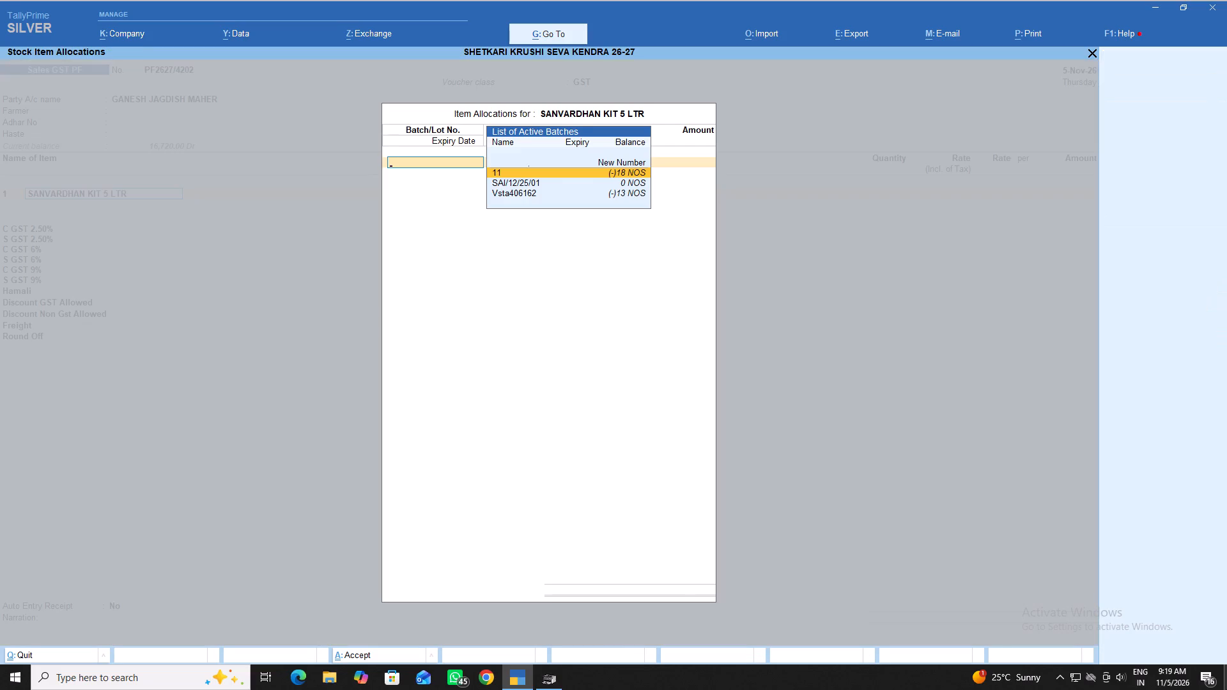
key("1")
key("Return")
type("11500")
key("Return")
key("Return")
key("Return")
key("Return")
type("1.2.2029")
key("Return")
key("Return")
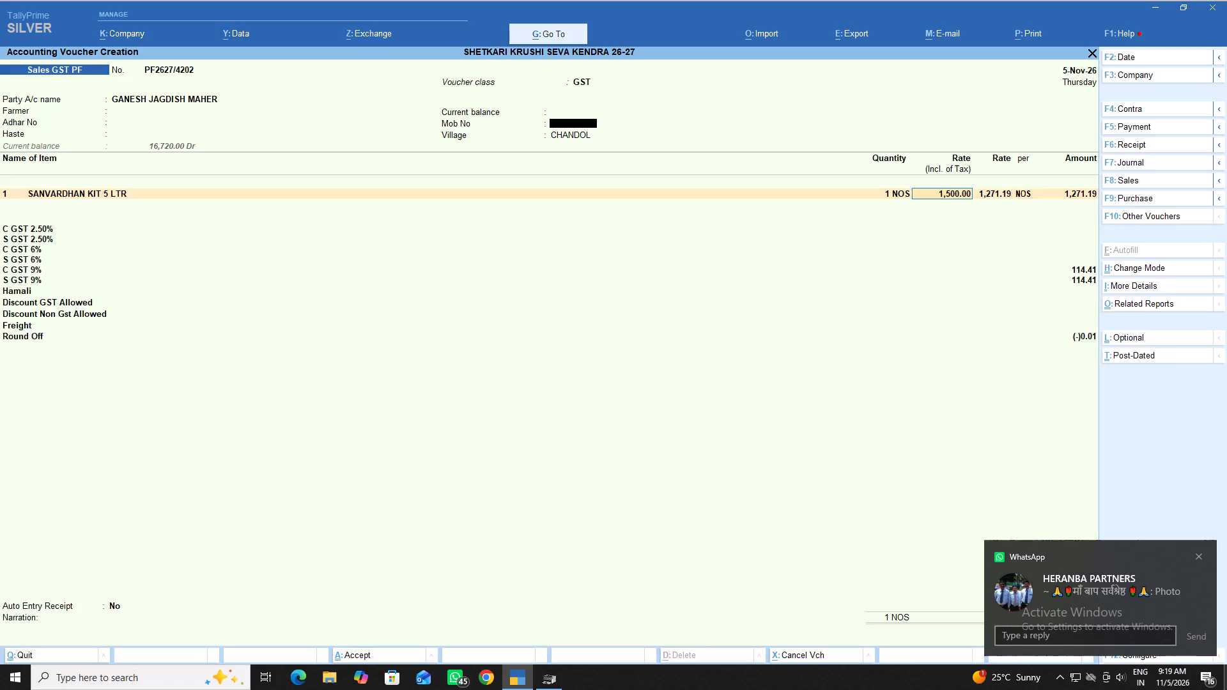
key("Return")
key("Return")
key("Return")
key("BackSpace")
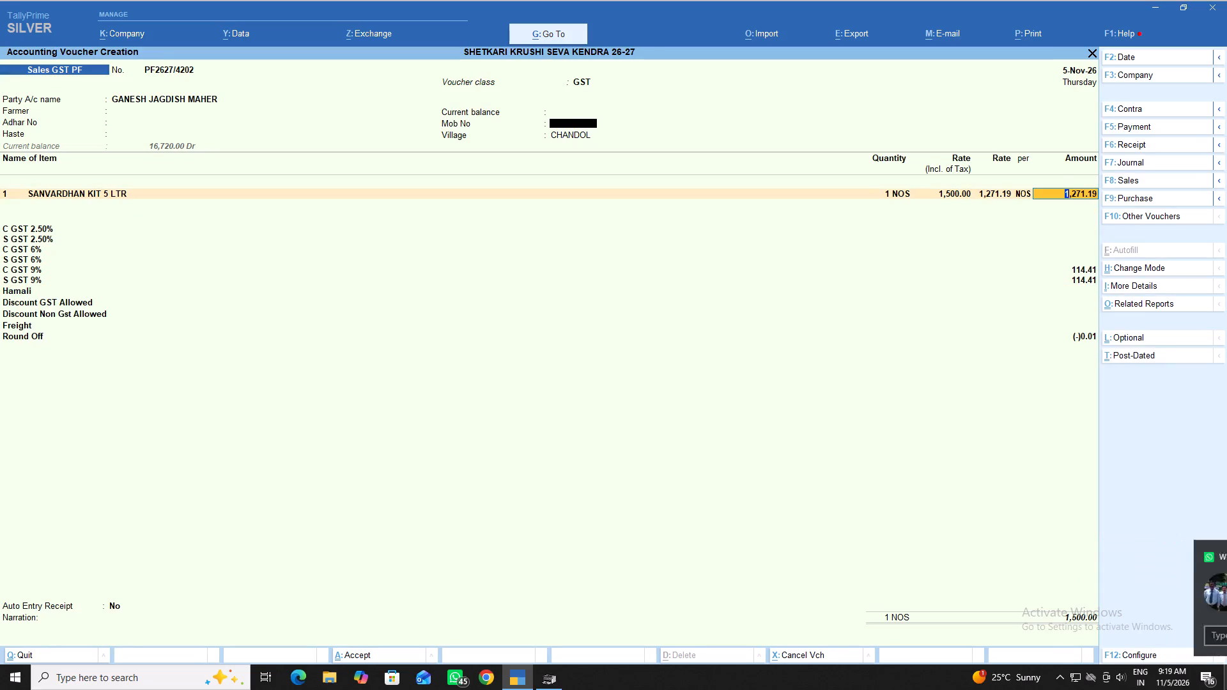
key("Return")
Find Chemdoot -250gm among the CH stock items and choose it as the second voucher item.
type("CH")
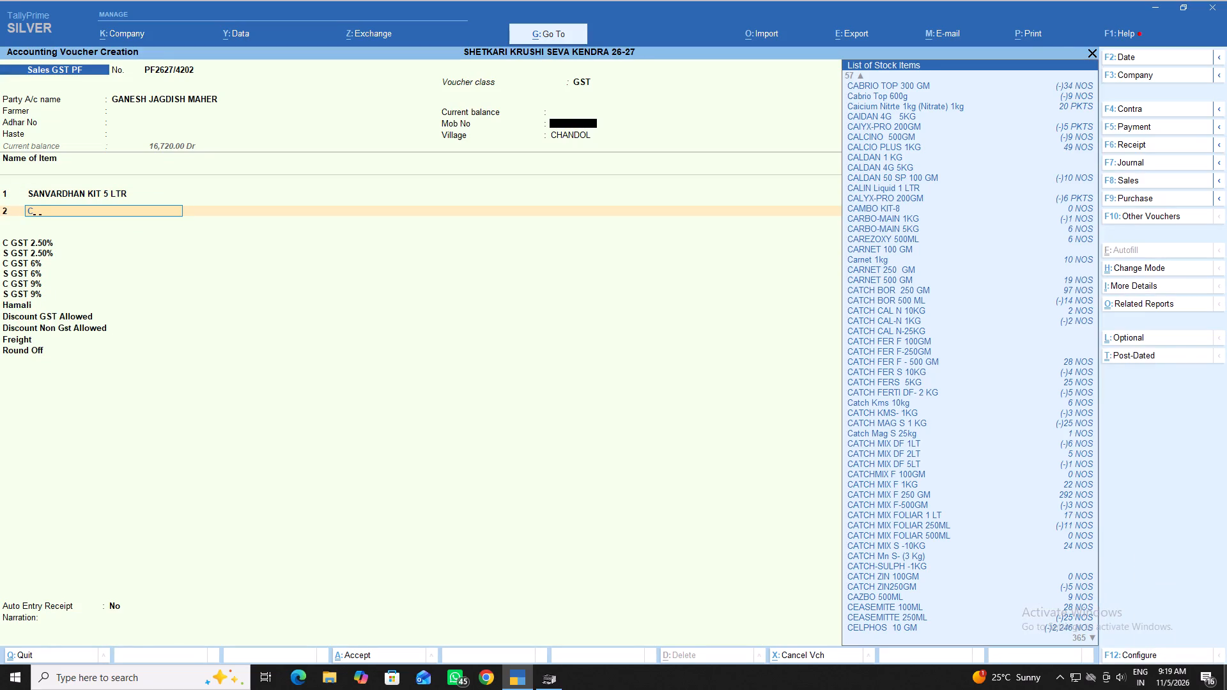
key("Down")
key("Down")
key("Down")
key("Down")
key("Down")
key("Down")
key("Down")
key("Down")
key("Down")
key("Down")
key("Down")
key("Down")
key("Down")
key("Down")
key("Down")
key("Down")
key("Down")
key("Down")
key("Down")
key("Down")
key("Down")
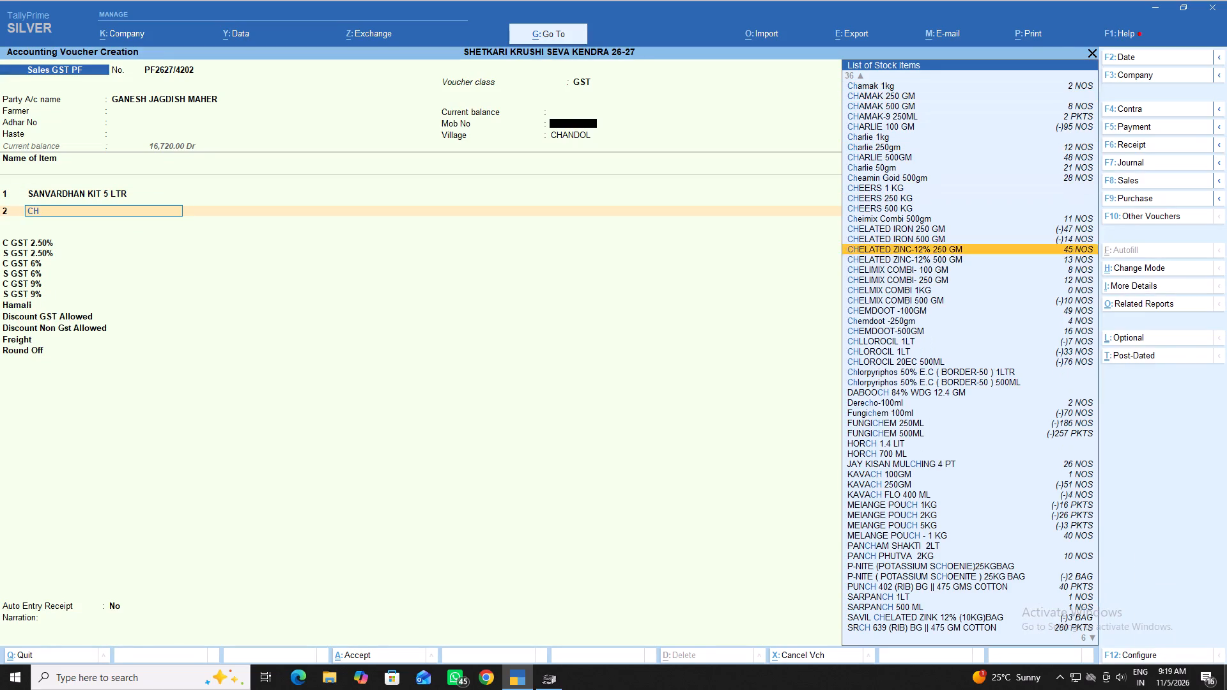
key("Down")
key("Return")
Allocate 1 NOS of Chemdoot -250gm from batch PEBIF24136 at a tax-inclusive rate of 520.
key("Return")
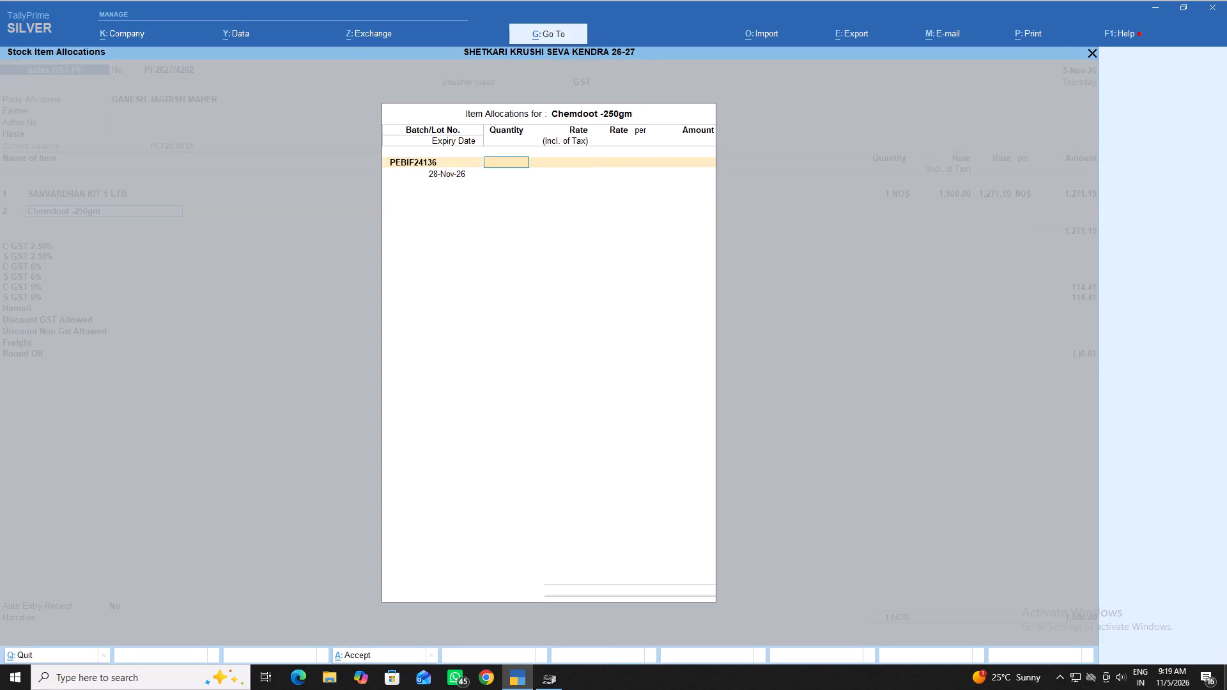
key("1")
key("Return")
type("520")
key("Return")
key("Return")
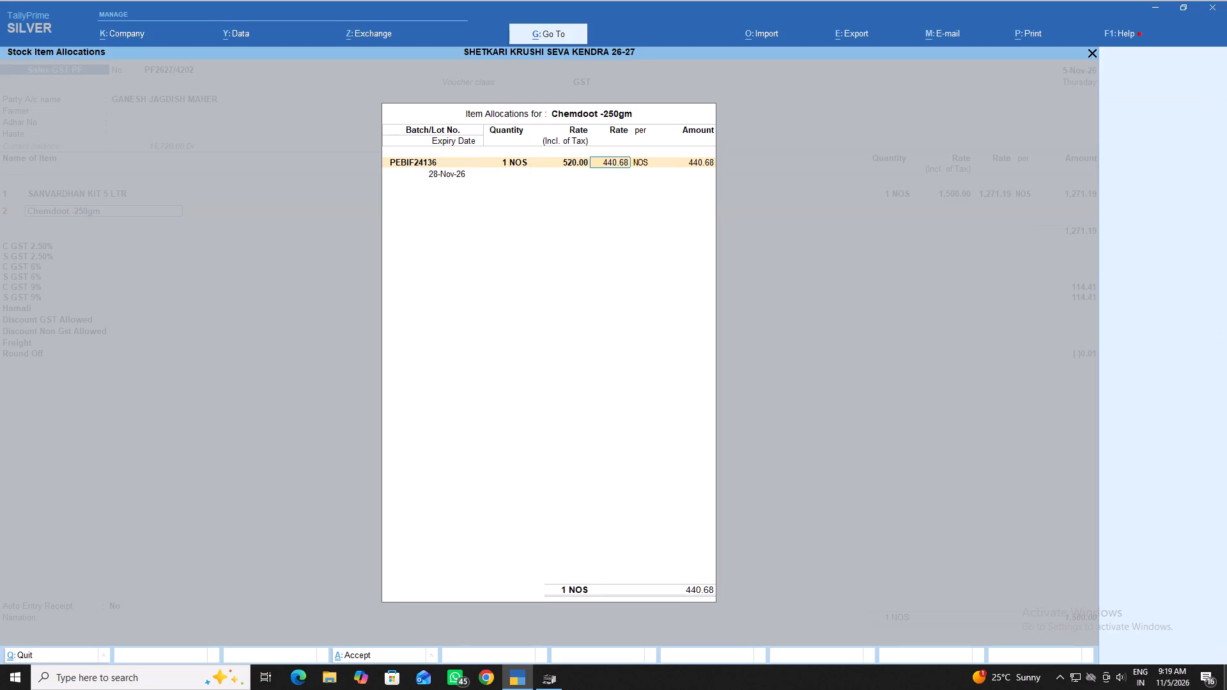
key("Return")
key("Return")
key("Return")
key("Return")
key("Return")
key("Return")
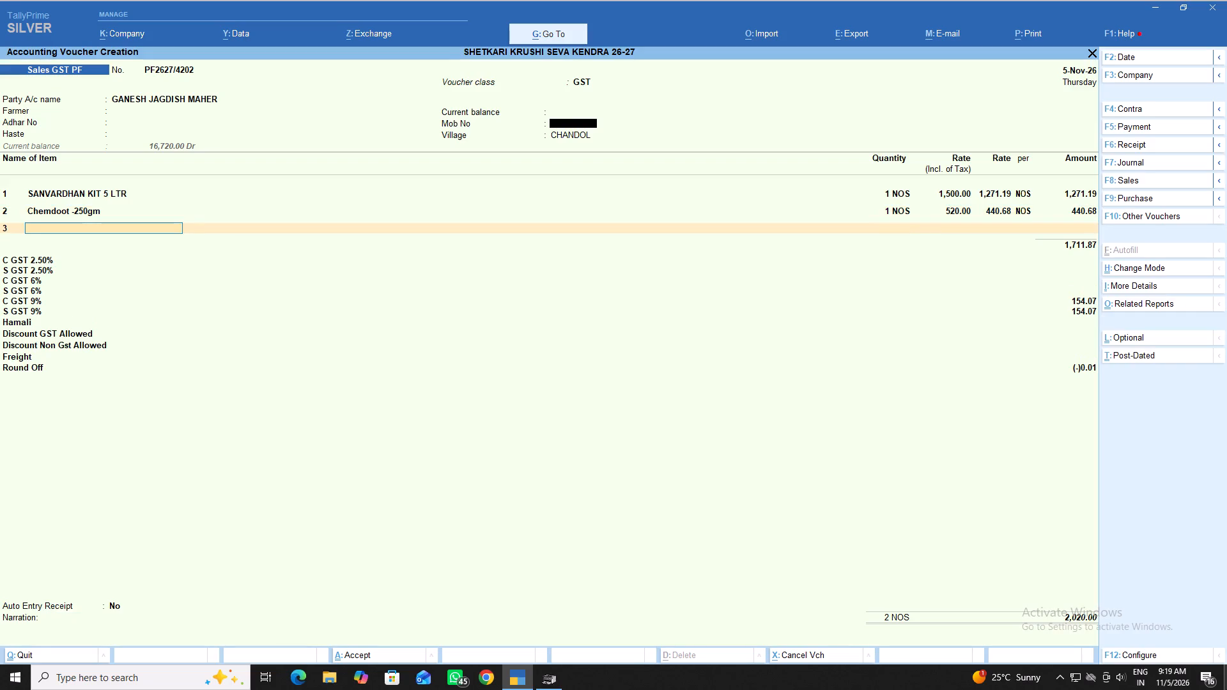
Find CATCH MIX F 250 GM among the CAT stock items and choose it as the third voucher item.
type("CA")
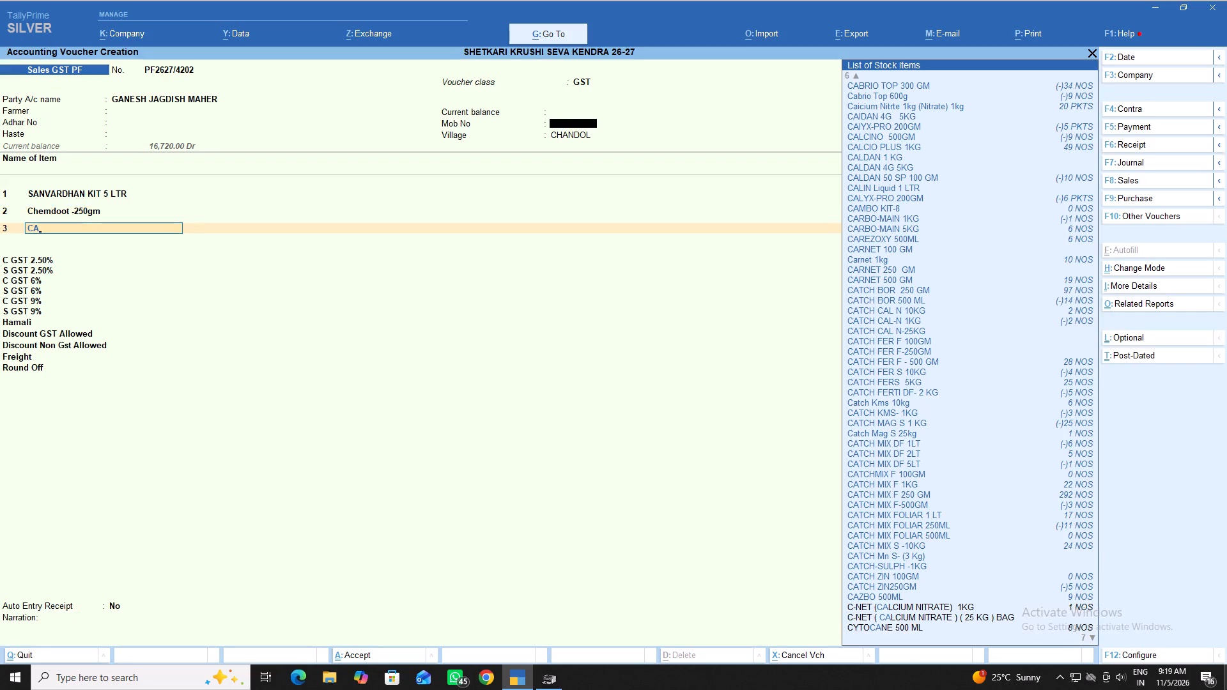
key("t")
key("Down")
key("Down")
key("Down")
key("Down")
key("Down")
key("Down")
key("Down")
key("Down")
key("Down")
key("Down")
key("Down")
key("Down")
key("Down")
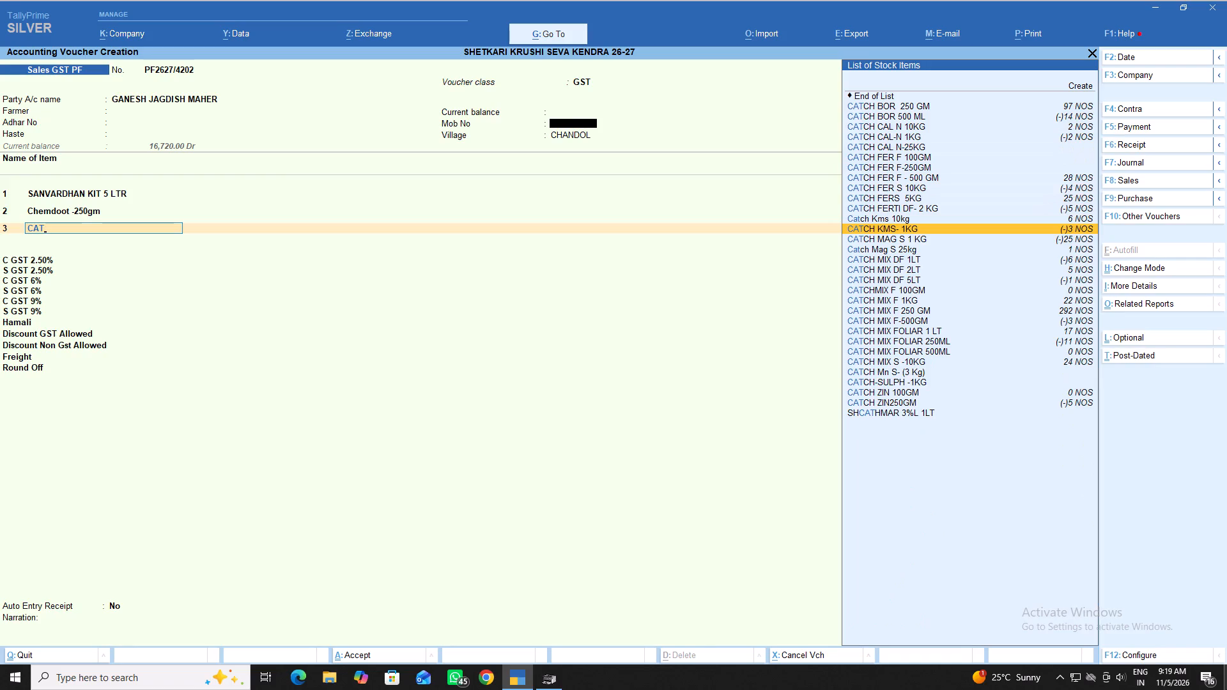
key("Down")
key("Down")
key("Down")
key("Down")
key("Down")
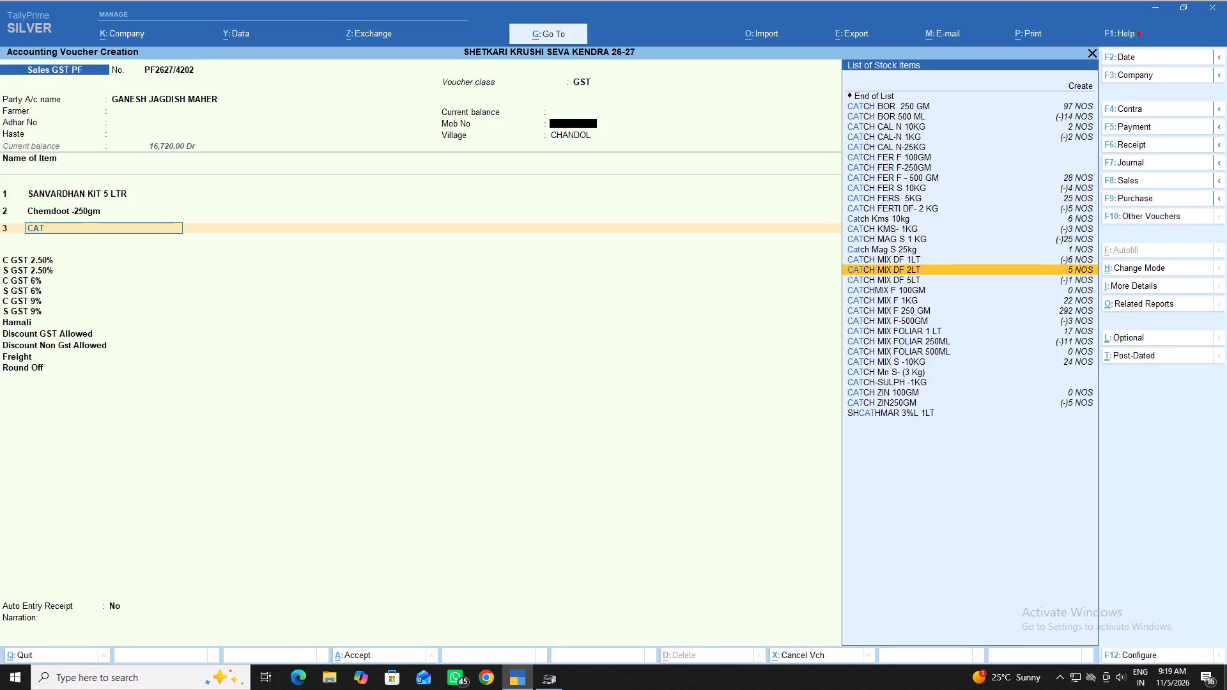
key("Down")
key("Down")
key("Down")
key("Return")
Allocate 1 NOS of CATCH MIX F 250 GM from batch IPL/140/A at a tax-inclusive rate of 360.
key("Down")
key("Down")
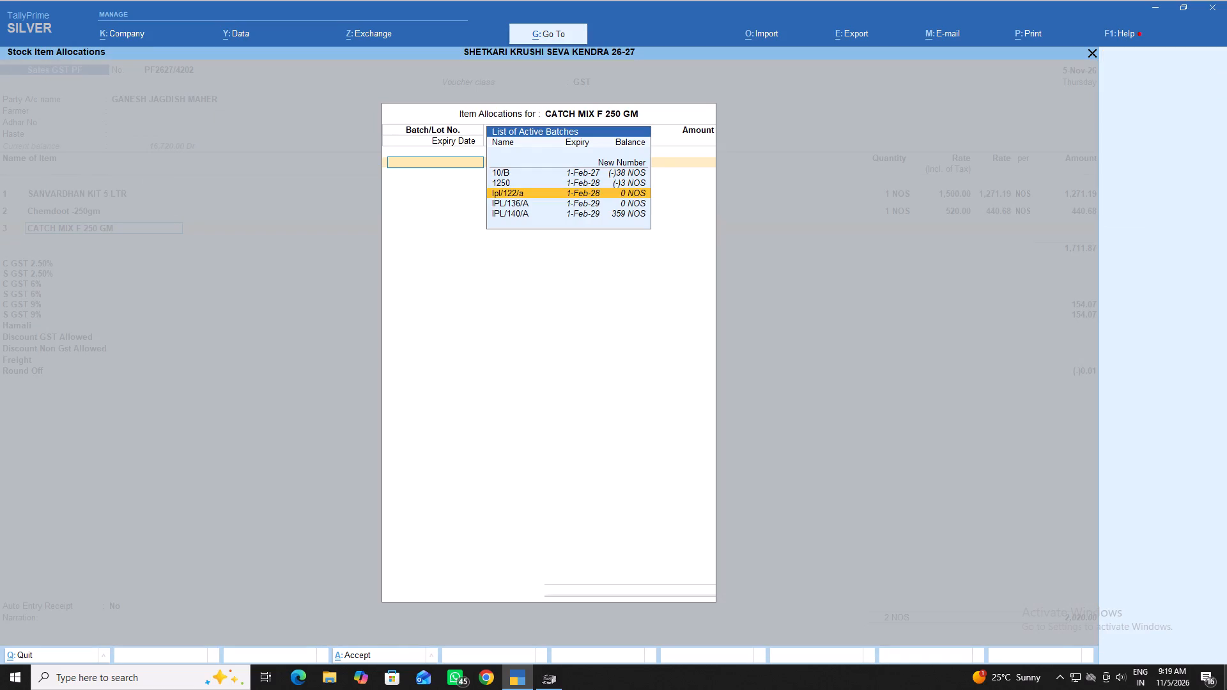
key("Down")
key("Down")
key("Return")
key("1")
key("Return")
type("36")
key("0")
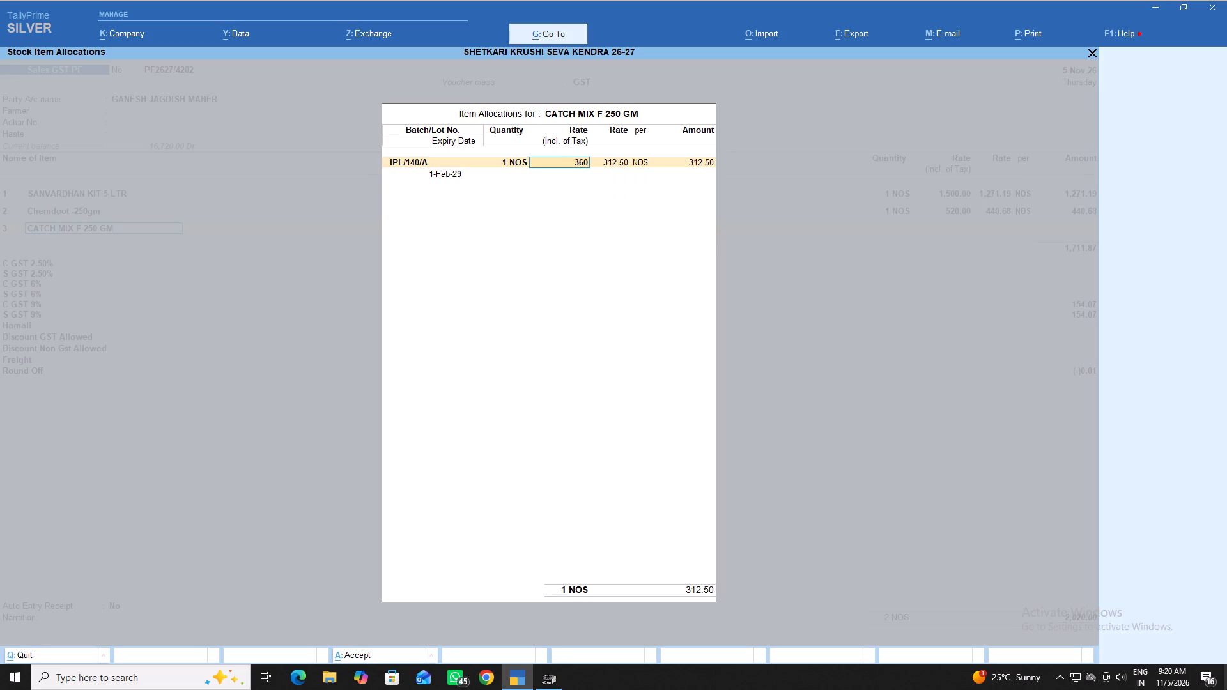
key("Return")
key("Return")
key("Return")
key("Return")
key("Return")
key("Return")
key("Return")
key("Return")
End the item list after the third item and continue through the voucher's charge lines without entering hamali.
key("Return")
key("Return")
key("Return")
key("Return")
key("Return")
key("Return")
key("Return")
key("Return")
key("Return")
key("Return")
key("Return")
key("Return")
key("Return")
key("Return")
key("Return")
key("Return")
key("Return")
key("Return")
key("Return")
key("Return")
key("Return")
key("Return")
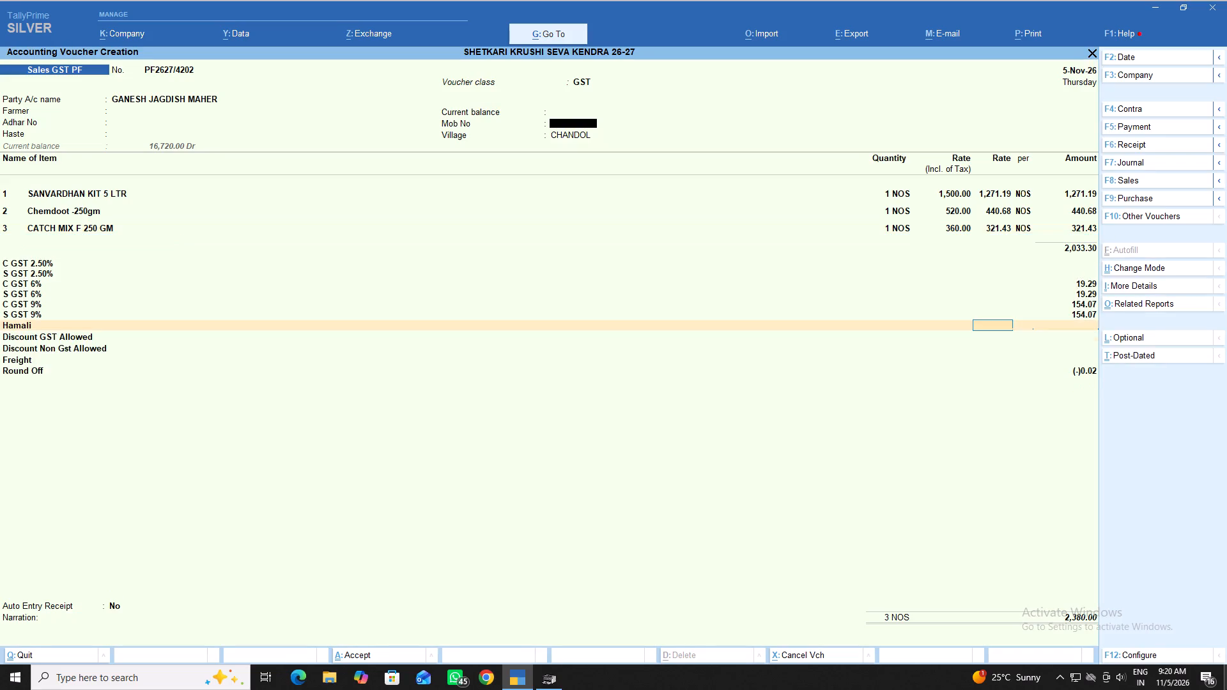
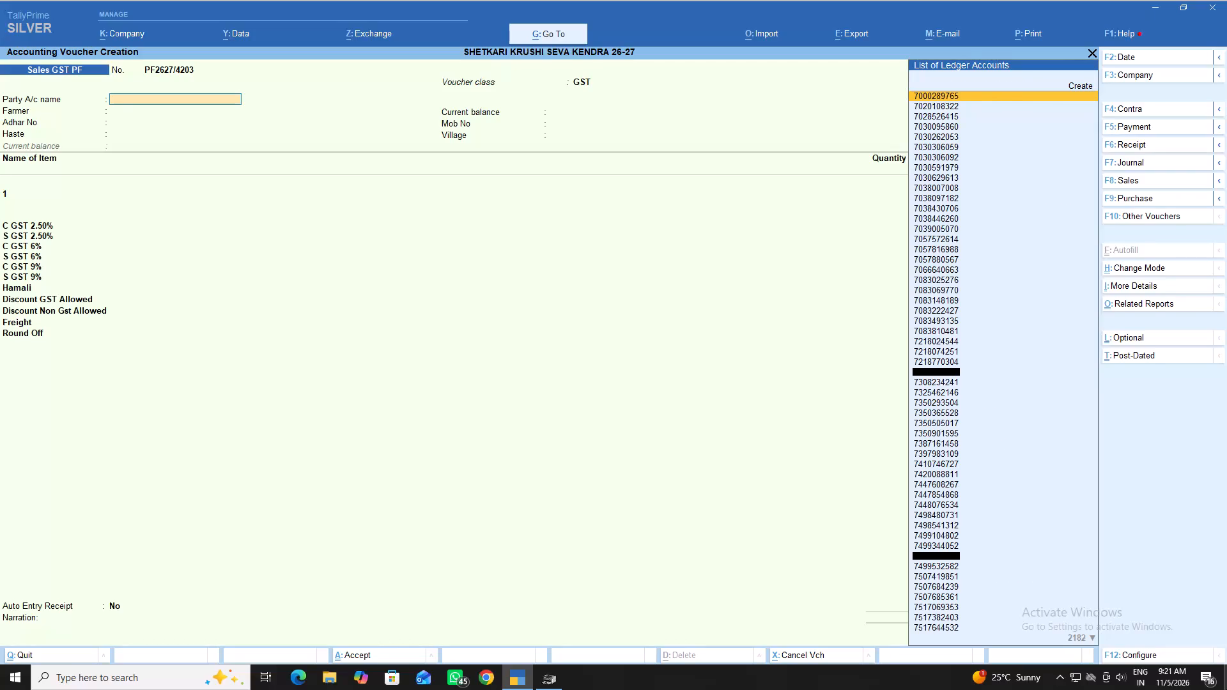
Find the customer's ledger among the accounts starting with VI for the party of the new Sales GST PF voucher.
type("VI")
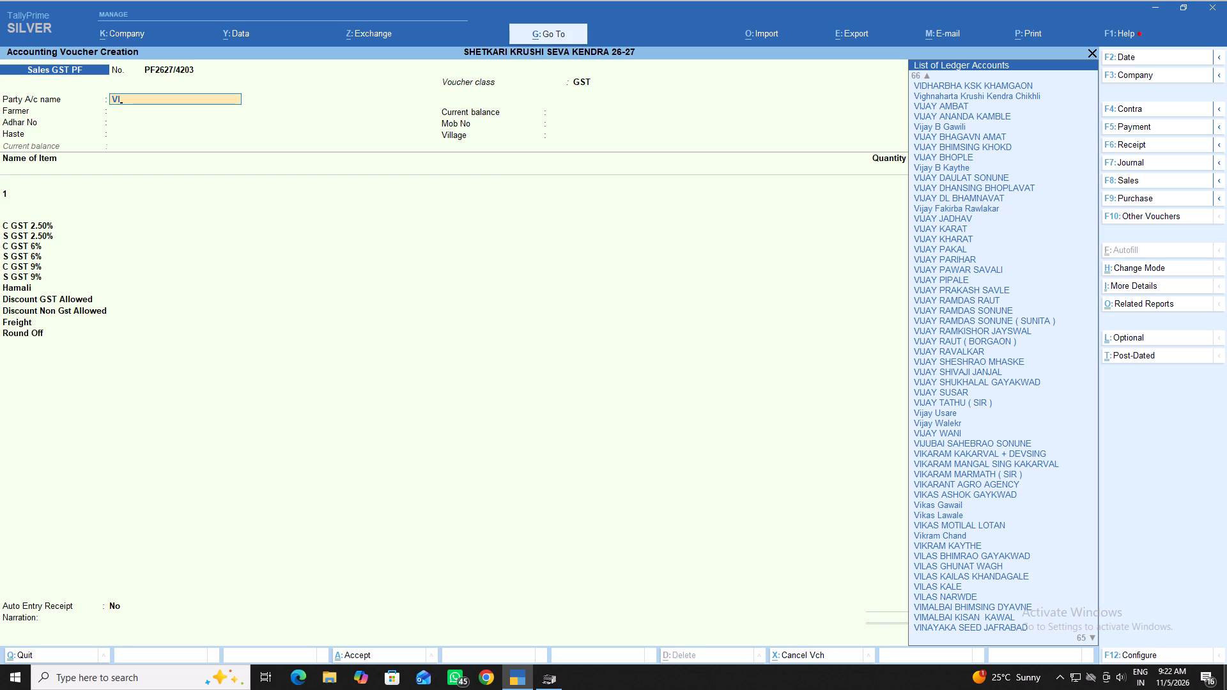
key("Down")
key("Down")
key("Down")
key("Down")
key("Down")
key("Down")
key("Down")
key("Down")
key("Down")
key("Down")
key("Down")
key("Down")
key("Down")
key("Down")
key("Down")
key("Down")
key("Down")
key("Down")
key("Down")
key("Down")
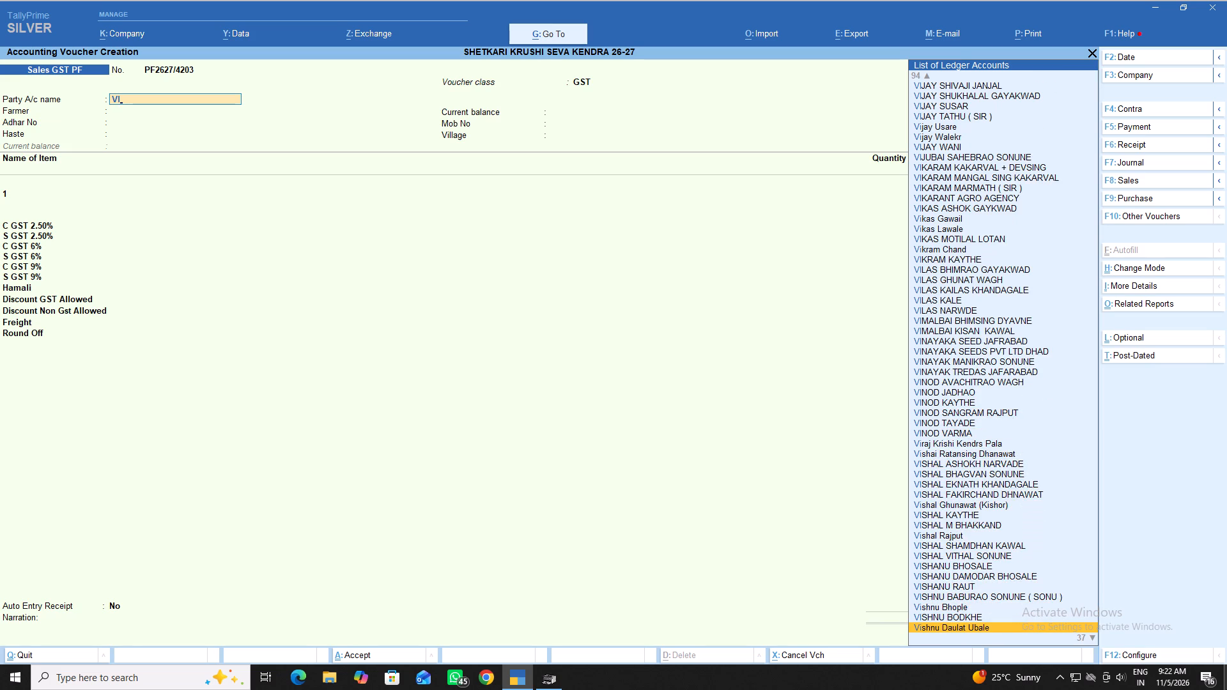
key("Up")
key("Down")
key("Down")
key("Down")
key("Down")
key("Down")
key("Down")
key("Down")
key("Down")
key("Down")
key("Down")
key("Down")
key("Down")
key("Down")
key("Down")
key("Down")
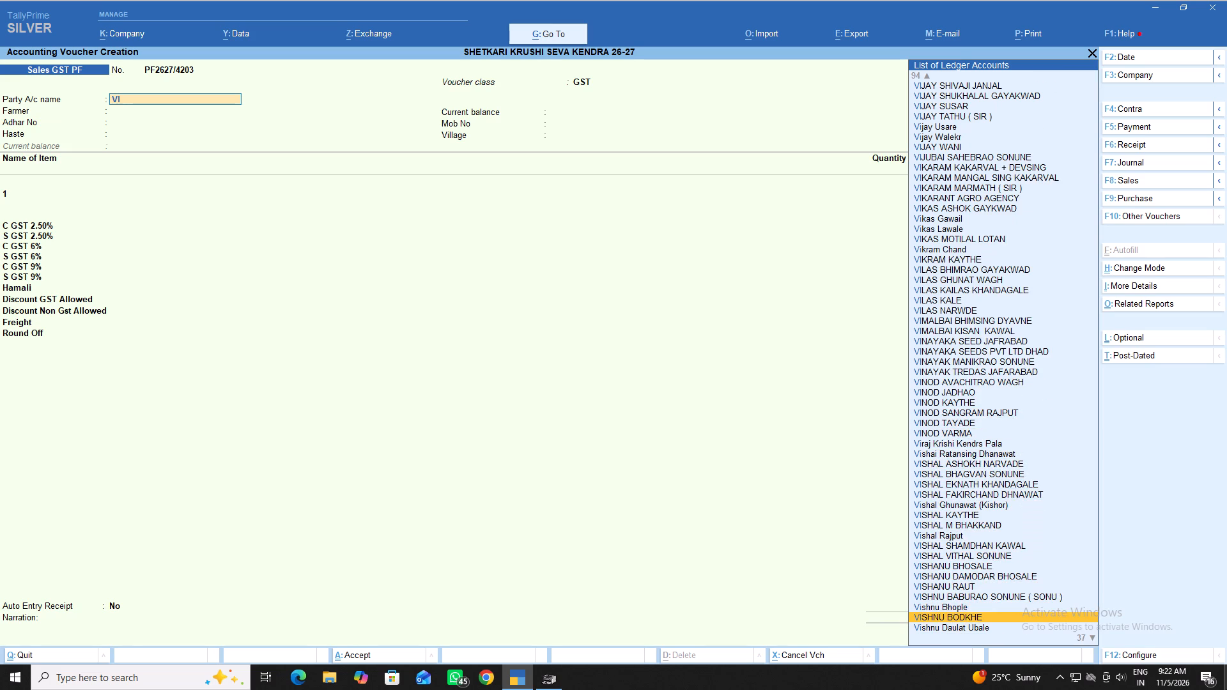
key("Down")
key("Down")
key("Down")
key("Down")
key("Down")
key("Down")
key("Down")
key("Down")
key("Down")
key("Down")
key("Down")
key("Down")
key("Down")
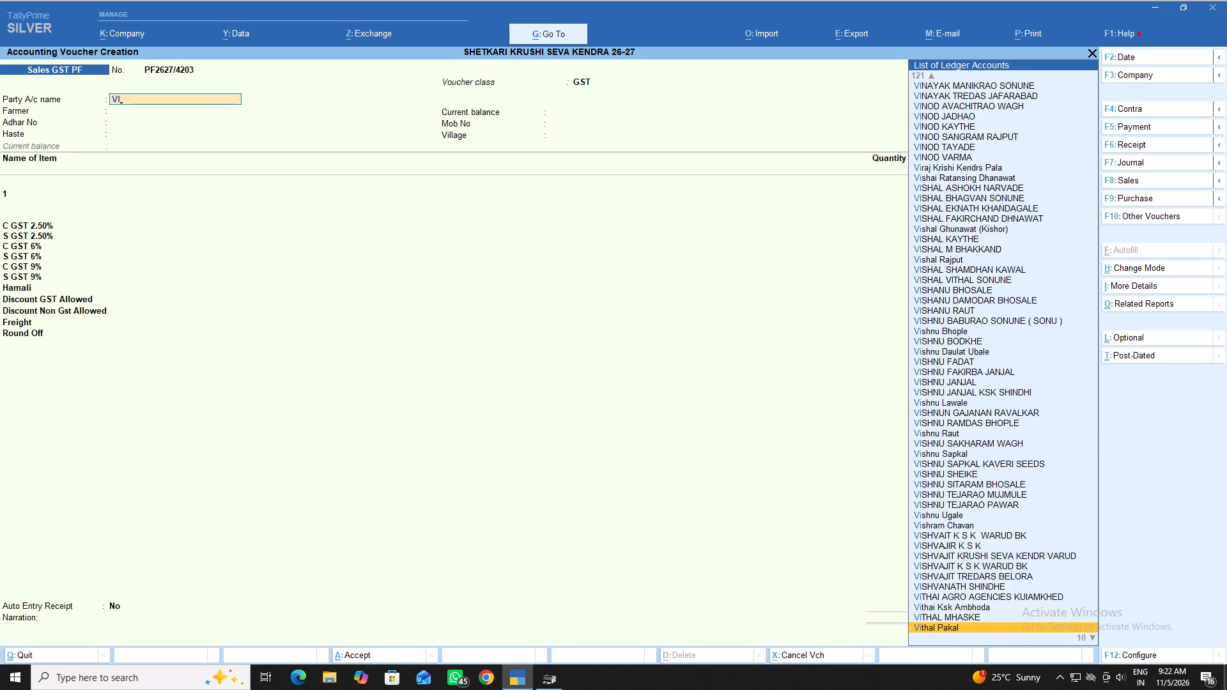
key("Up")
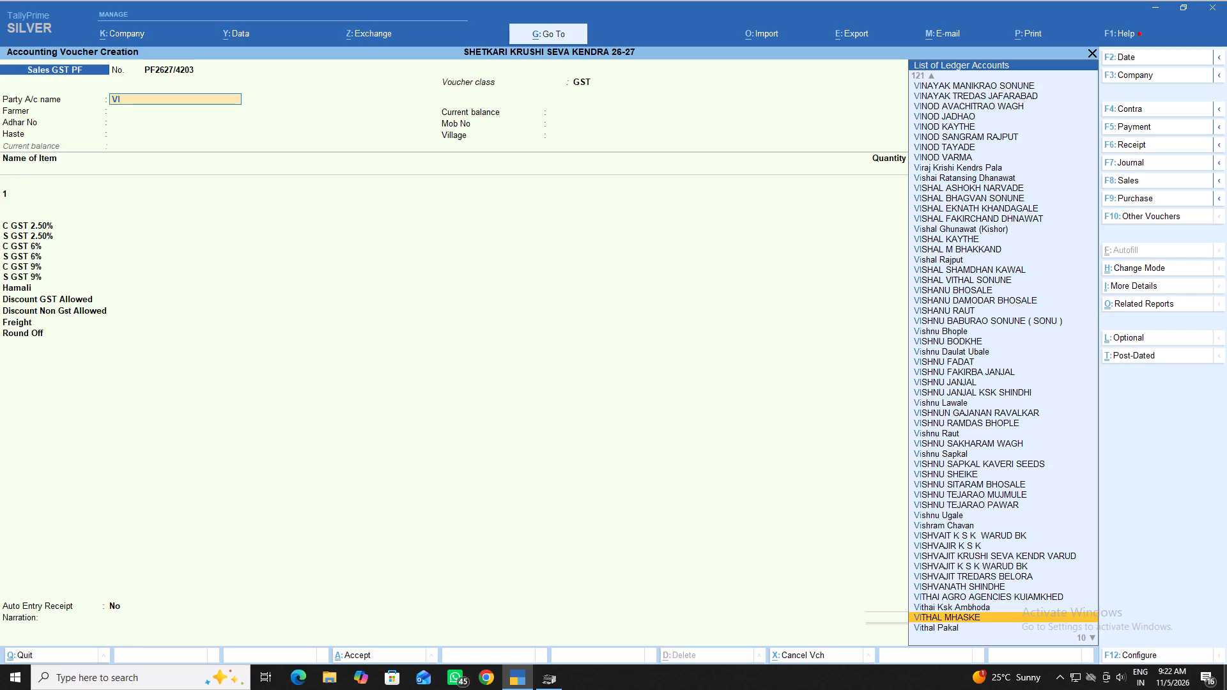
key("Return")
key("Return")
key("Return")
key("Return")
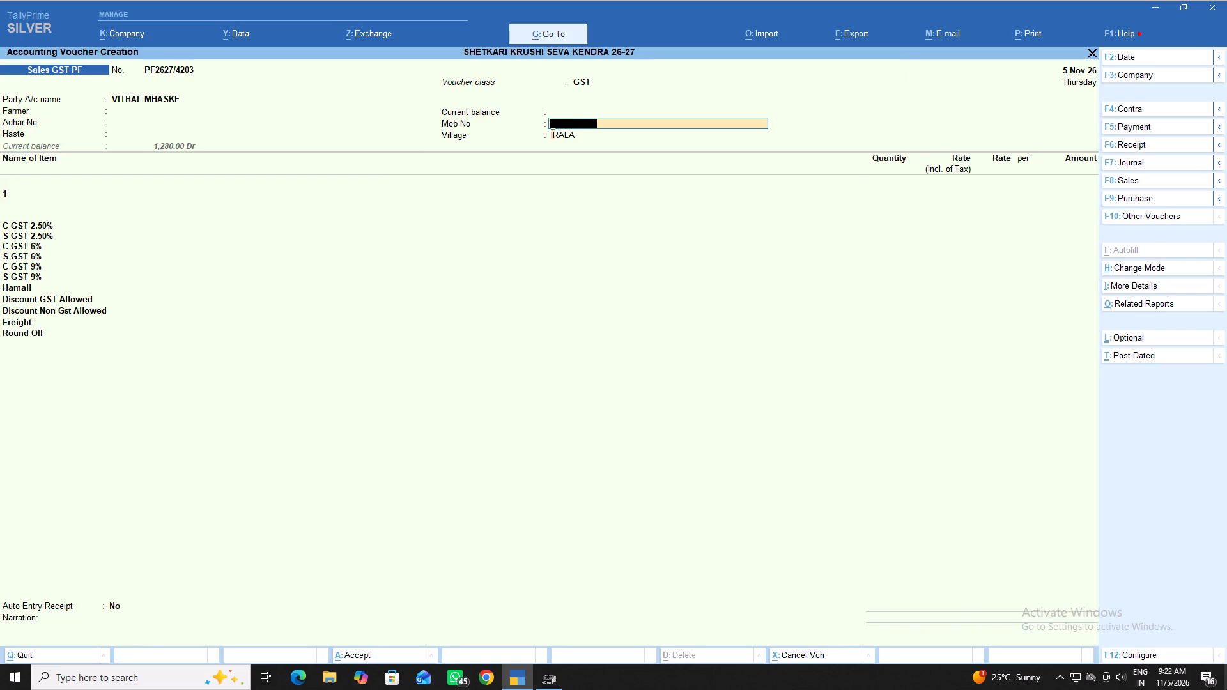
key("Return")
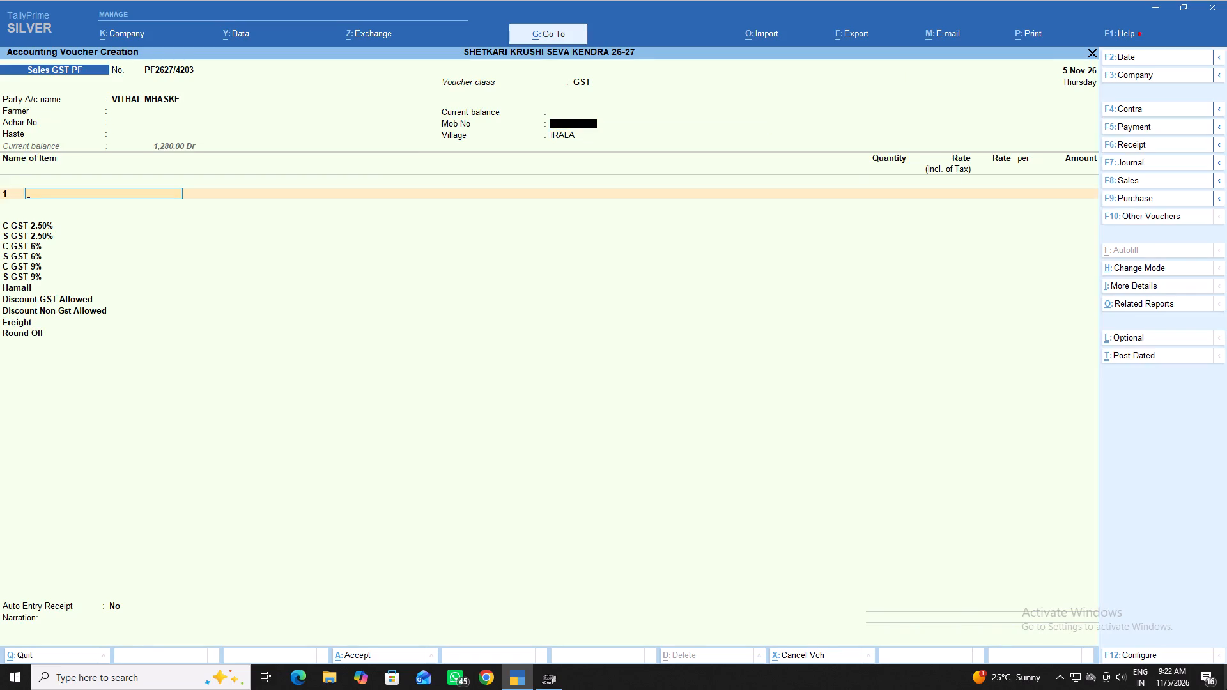
Find MATCO MAXX 250GM among the MAT stock items and choose it as the first voucher item.
type("MAT")
key("Down")
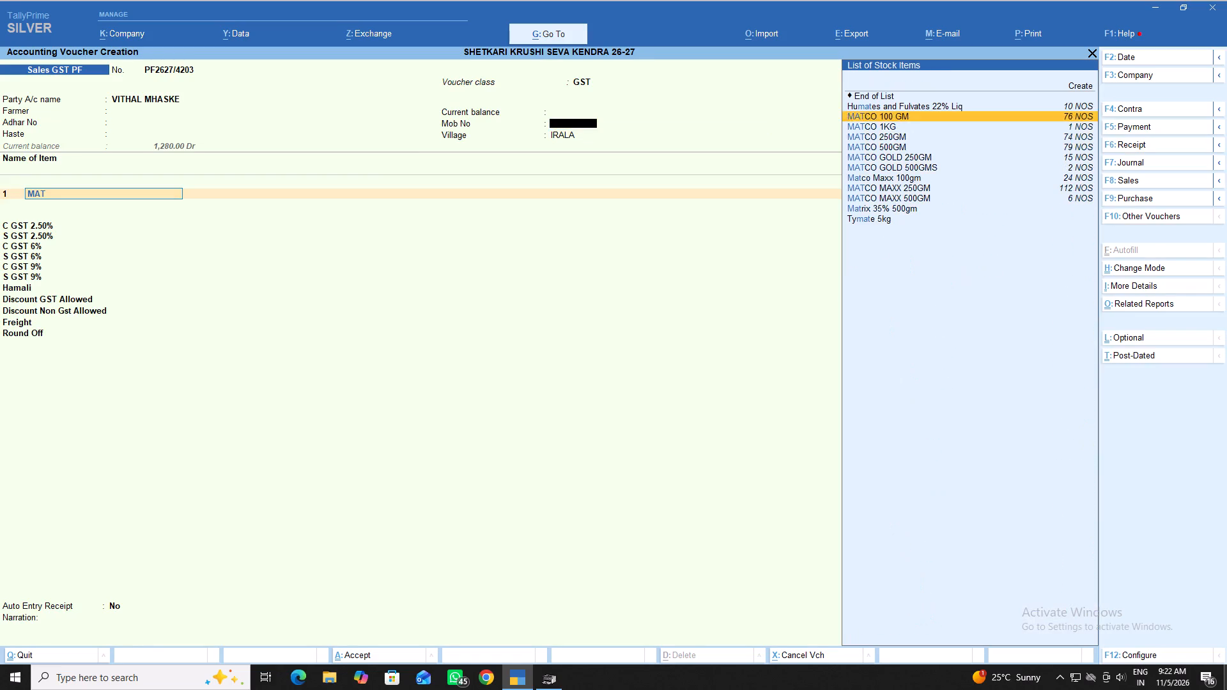
key("Down")
key("Down")
key("Down")
key("Down")
key("Down")
key("Down")
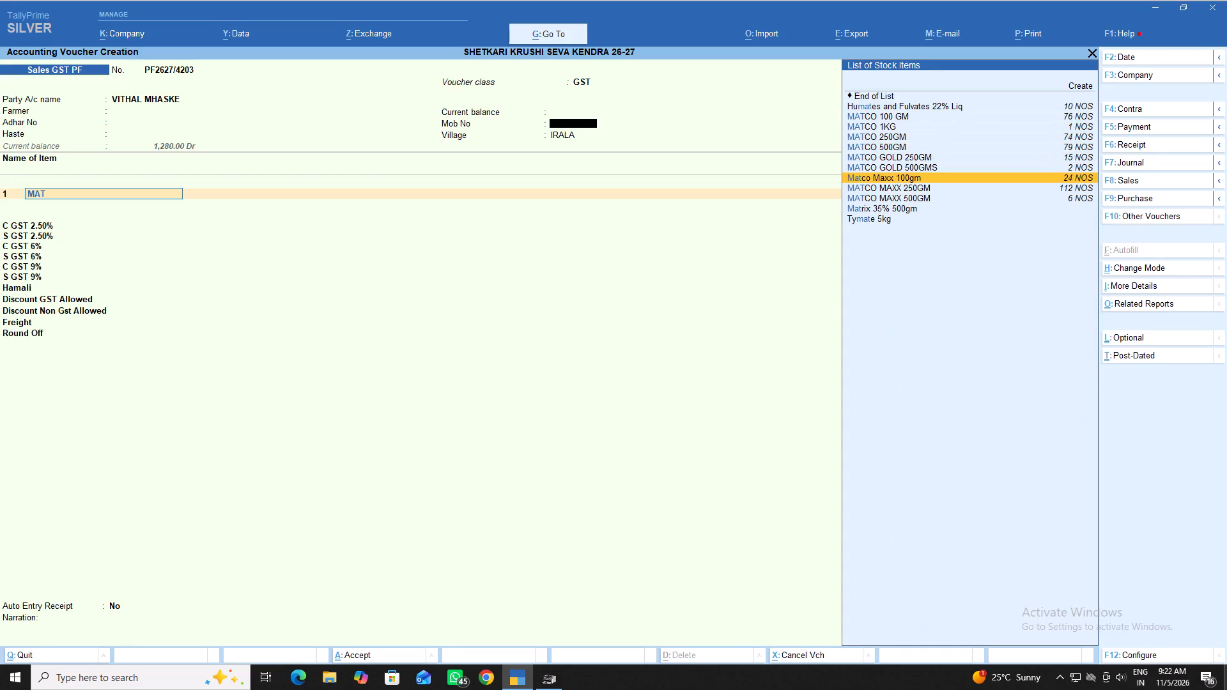
key("Down")
key("Return")
Allocate 1 NOS of MATCO MAXX 250GM from batch SSMM-238 at a tax-inclusive rate of 390.
key("Down")
key("Down")
key("Return")
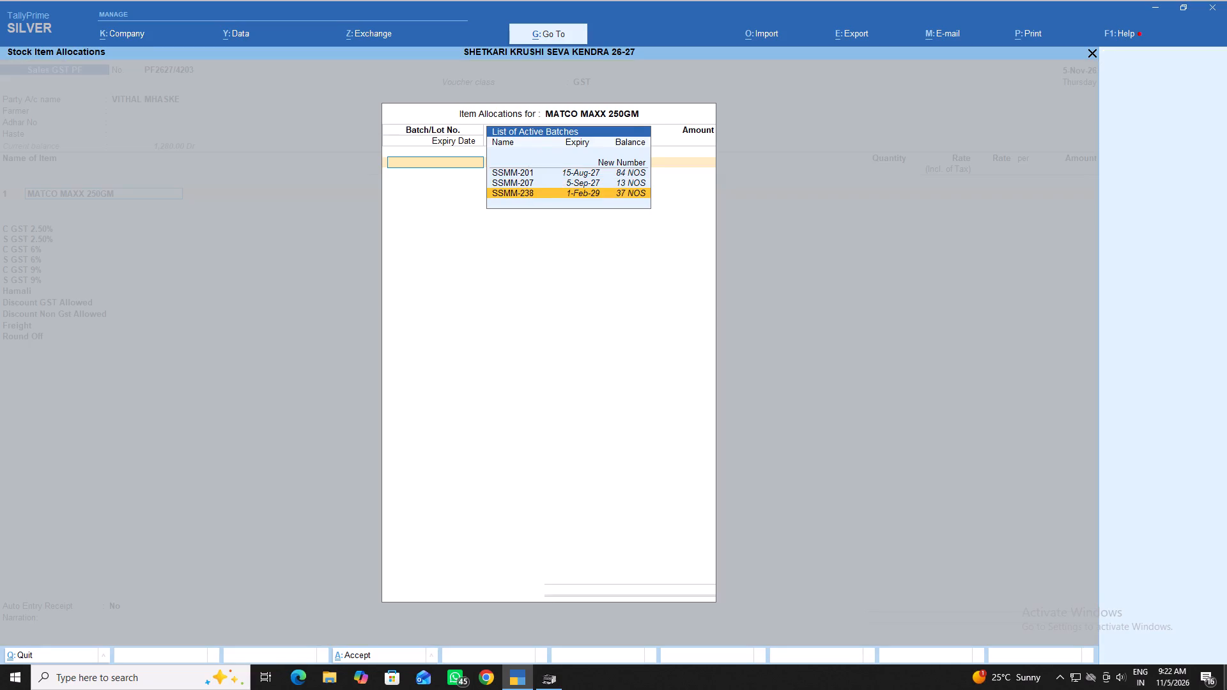
key("1")
key("Return")
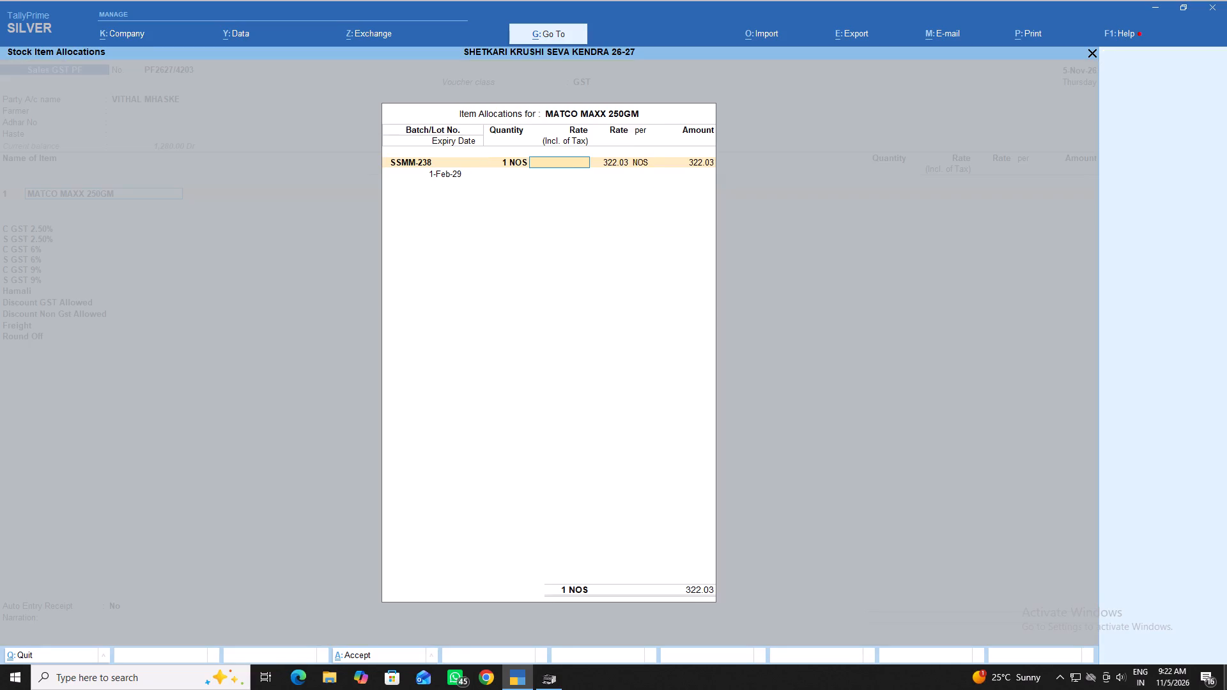
type("390")
key("Return")
key("Return")
key("Return")
key("Return")
key("Return")
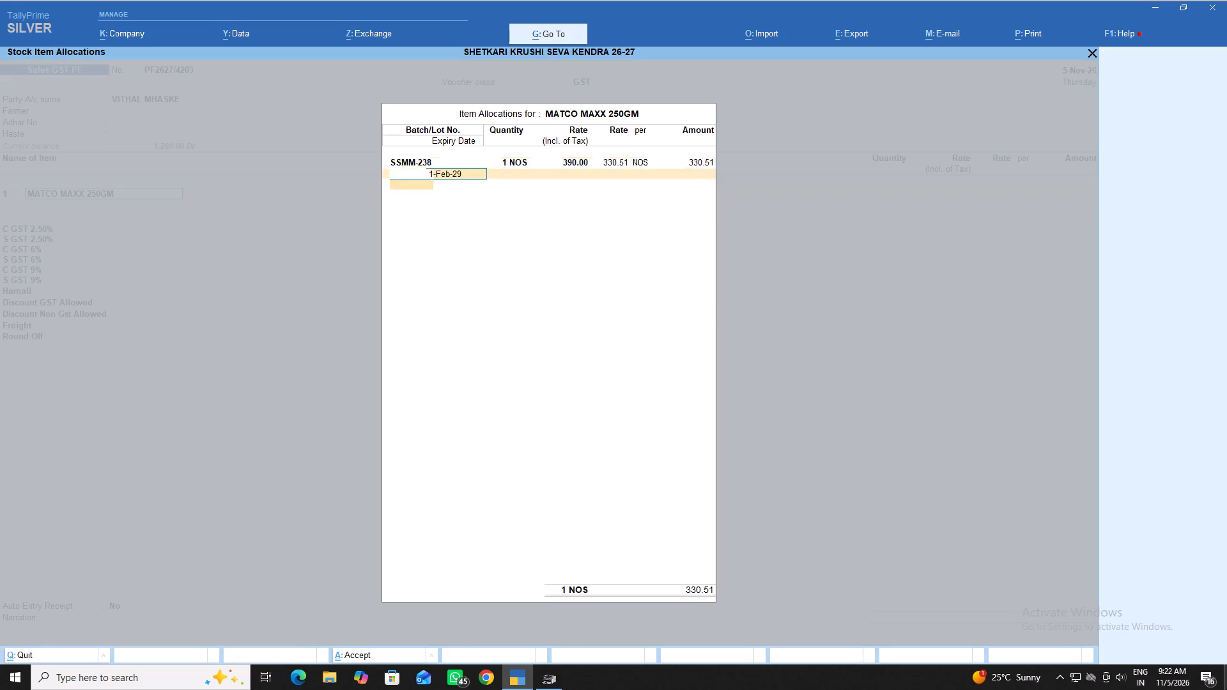
key("Return")
key("Return")
key("Return")
Find Blightwar 250ml among the BLI stock items and choose it as the second voucher item.
key("b")
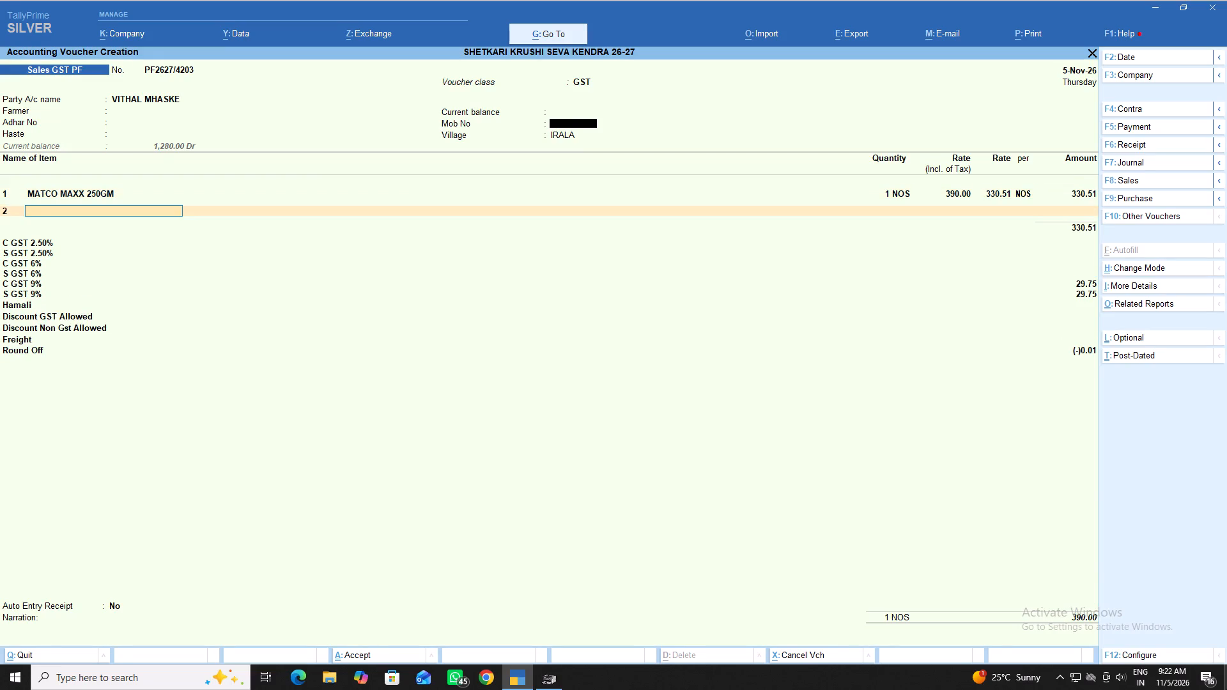
type("LI")
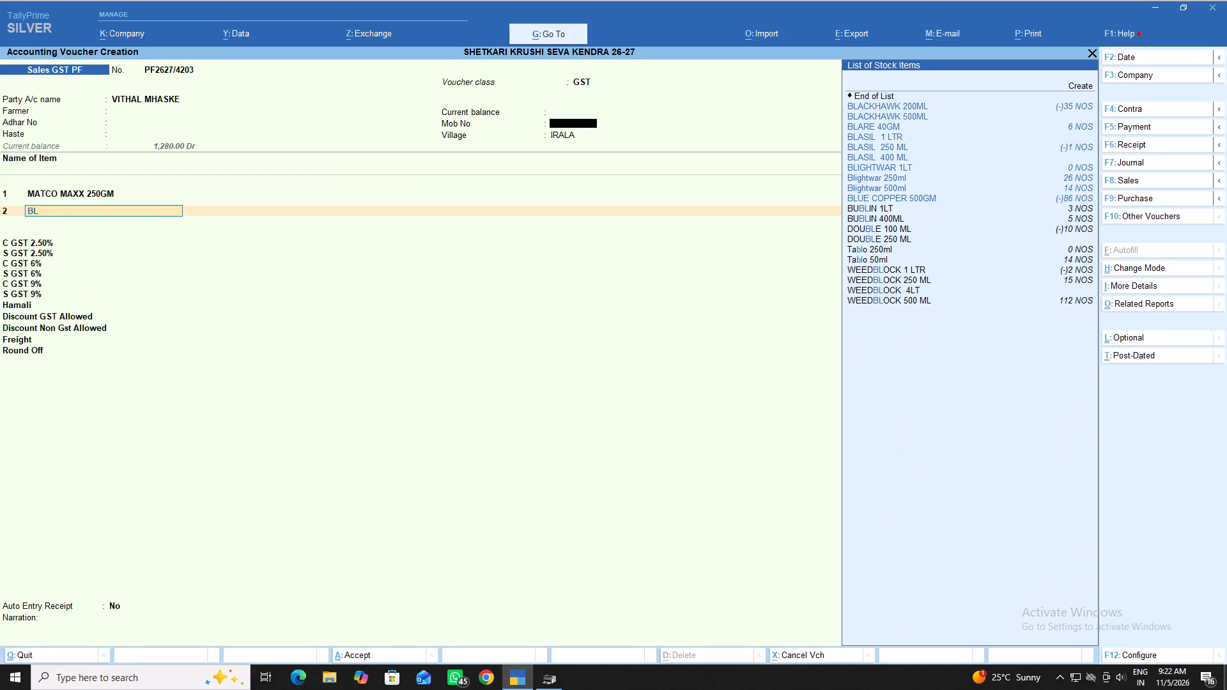
key("Down")
key("Down")
key("Return")
Allocate 1 NOS of Blightwar 250ml from batch B26vab1007 at a tax-inclusive rate of 200.
key("Return")
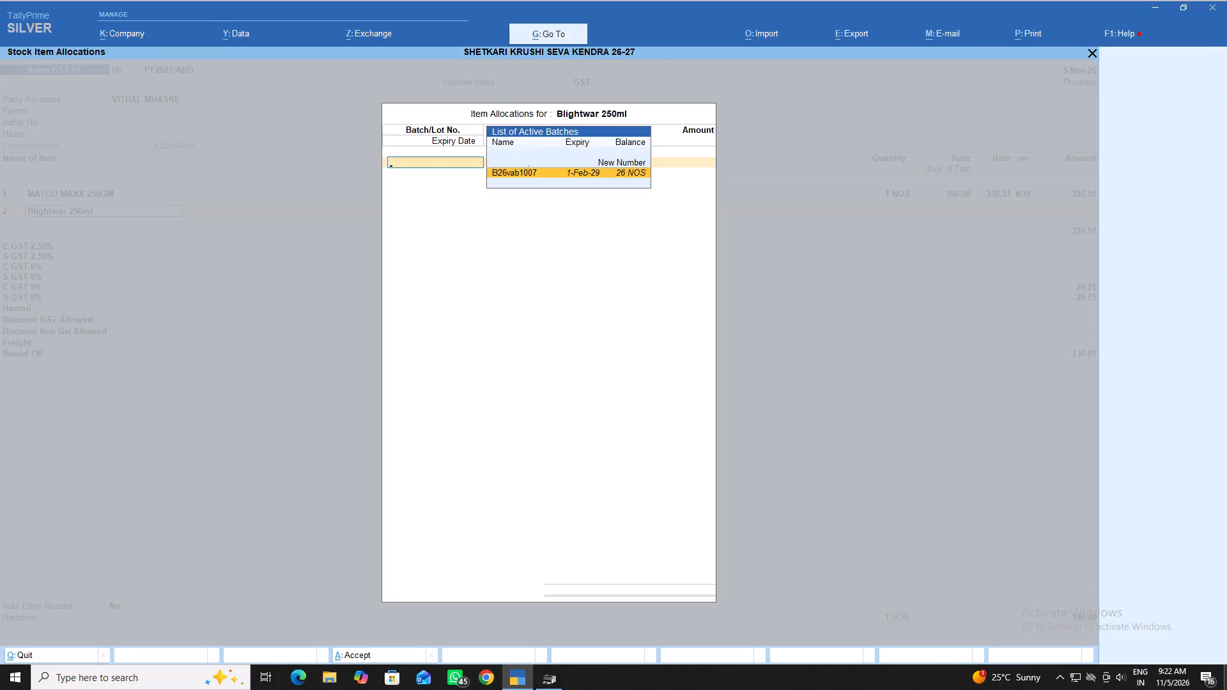
key("1")
key("Return")
type("200")
key("Return")
key("Return")
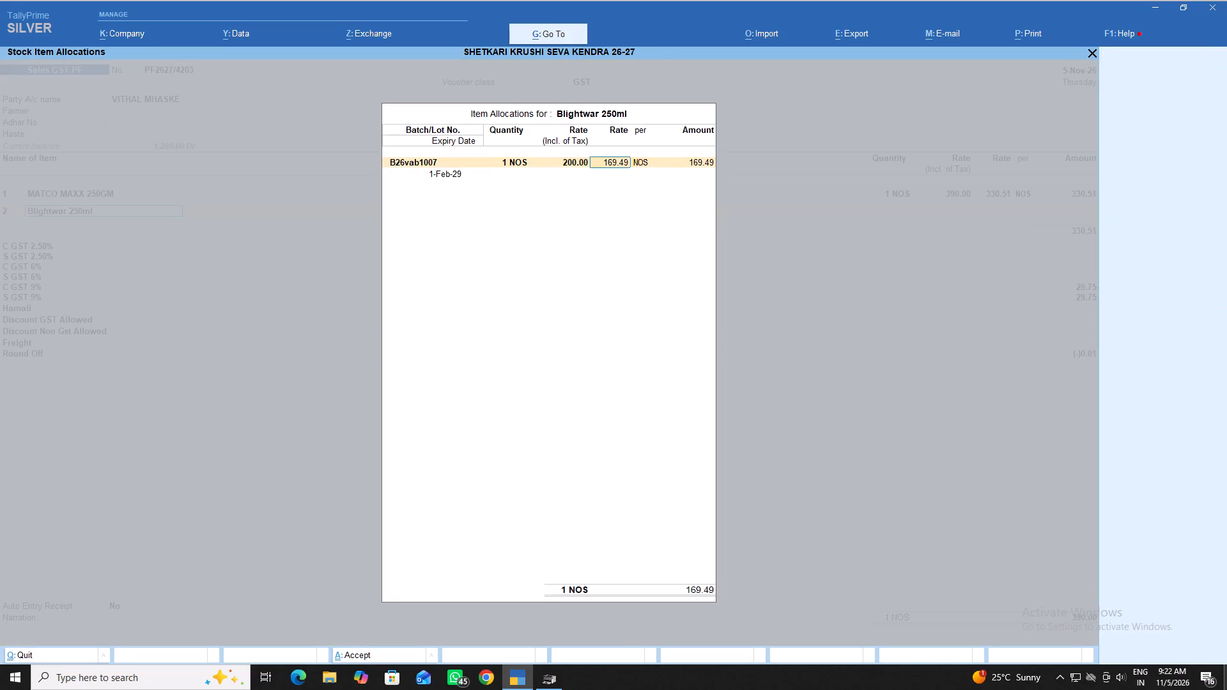
key("Return")
key("Return")
key("Return")
key("Return")
key("Return")
key("Return")
Find CHEMDOOT -100GM among the CH stock items and choose it as the third voucher item.
type("CH")
key("Down")
key("Down")
key("Down")
key("Down")
key("Down")
key("Down")
key("Down")
key("Down")
key("Down")
key("Down")
key("Down")
key("Down")
key("Down")
key("Down")
key("Down")
key("Down")
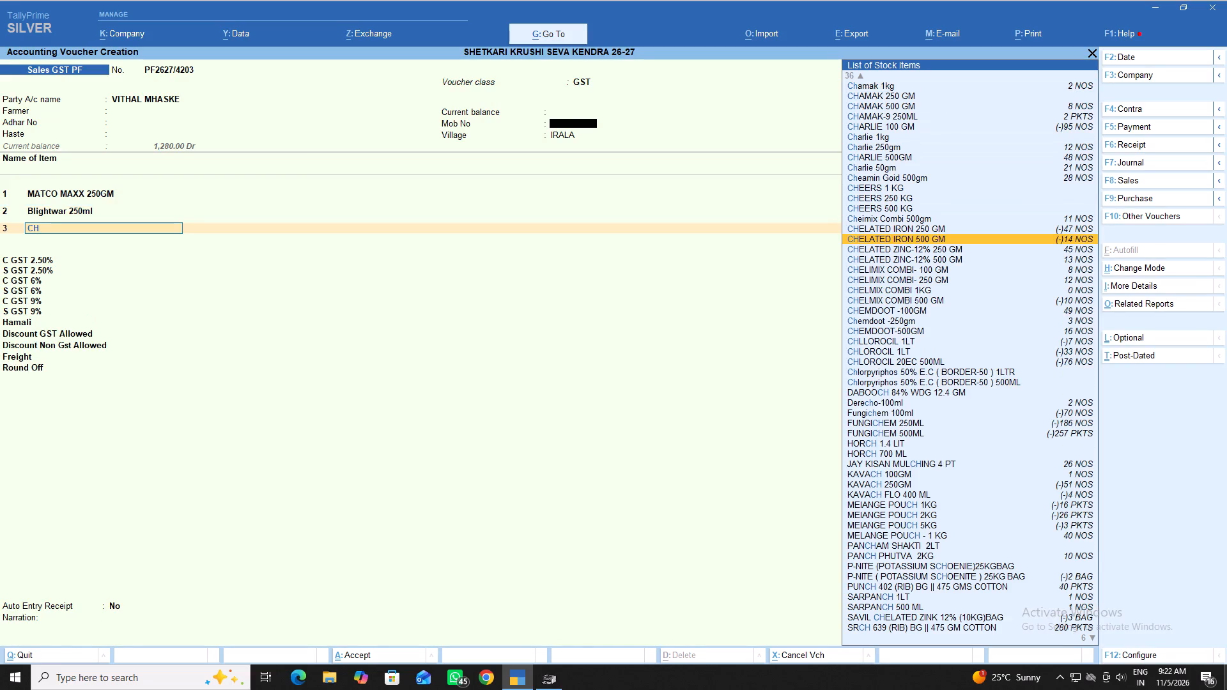
key("Down")
key("Down")
key("Down")
key("Down")
key("Down")
key("Down")
key("Down")
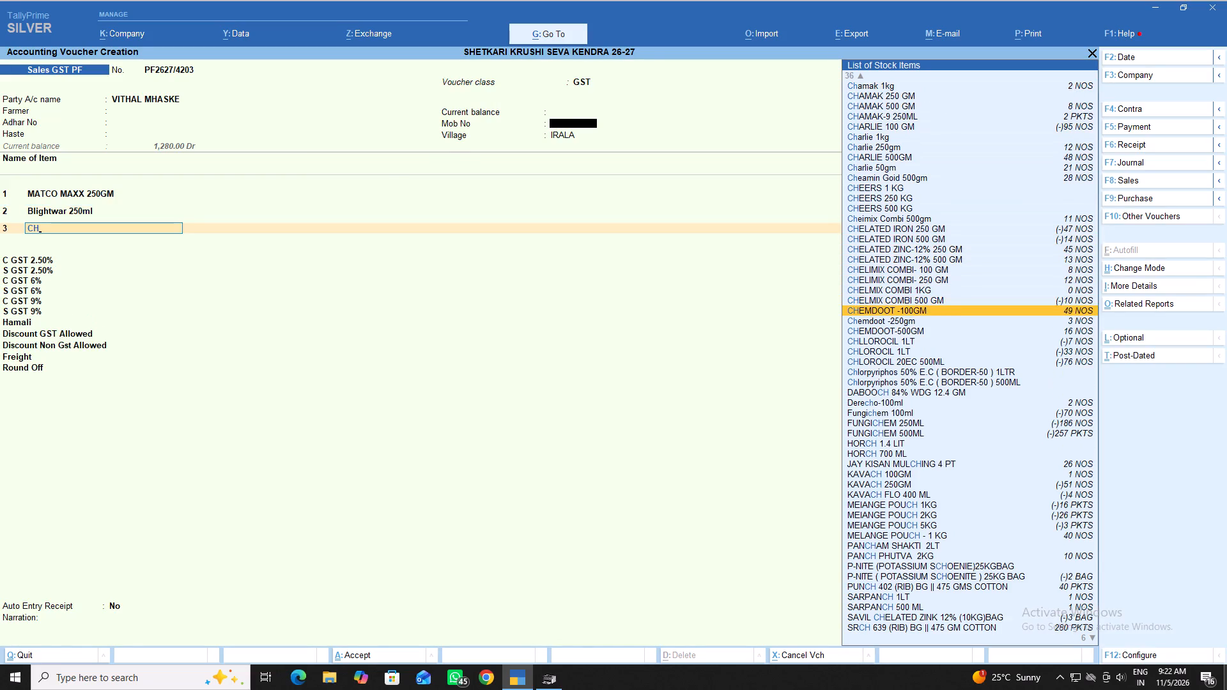
key("Return")
Allocate 1 NOS of CHEMDOOT -100GM from its batch at a tax-inclusive rate of 280.
key("Return")
key("1")
key("Return")
type("280")
key("Return")
key("Return")
key("Return")
key("Return")
key("Return")
key("Return")
key("Return")
key("Return")
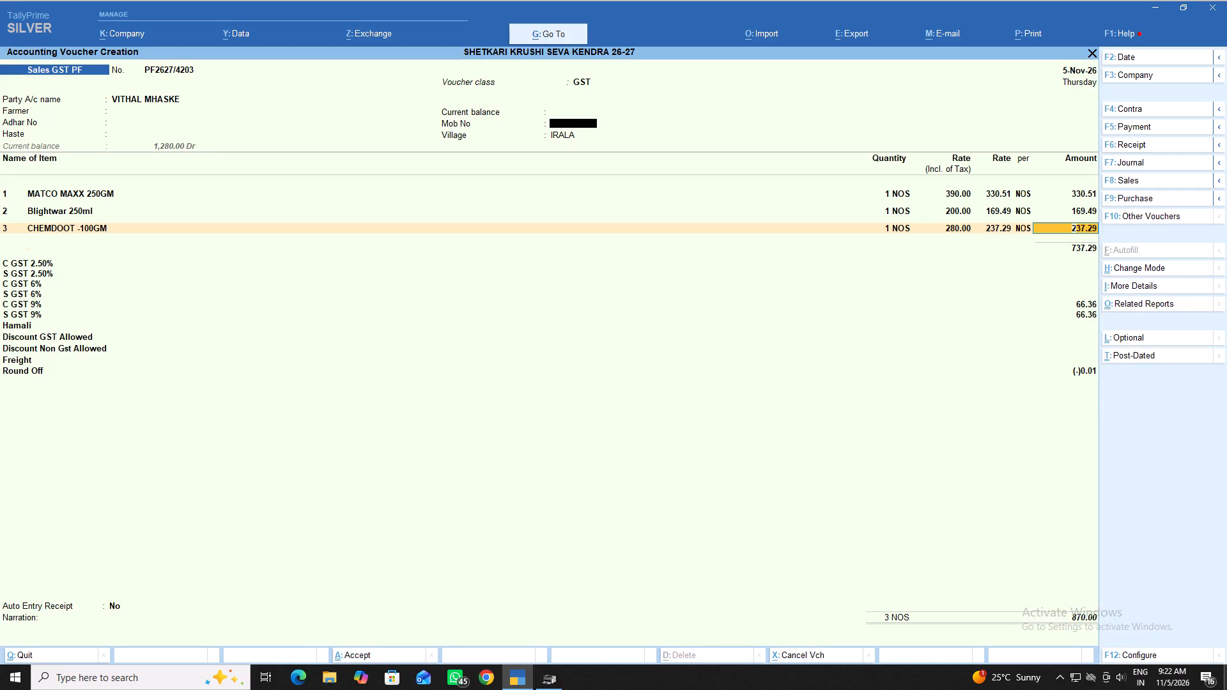
Find Tablo 50ml among the TAB stock items and choose it as the fourth voucher item.
key("t")
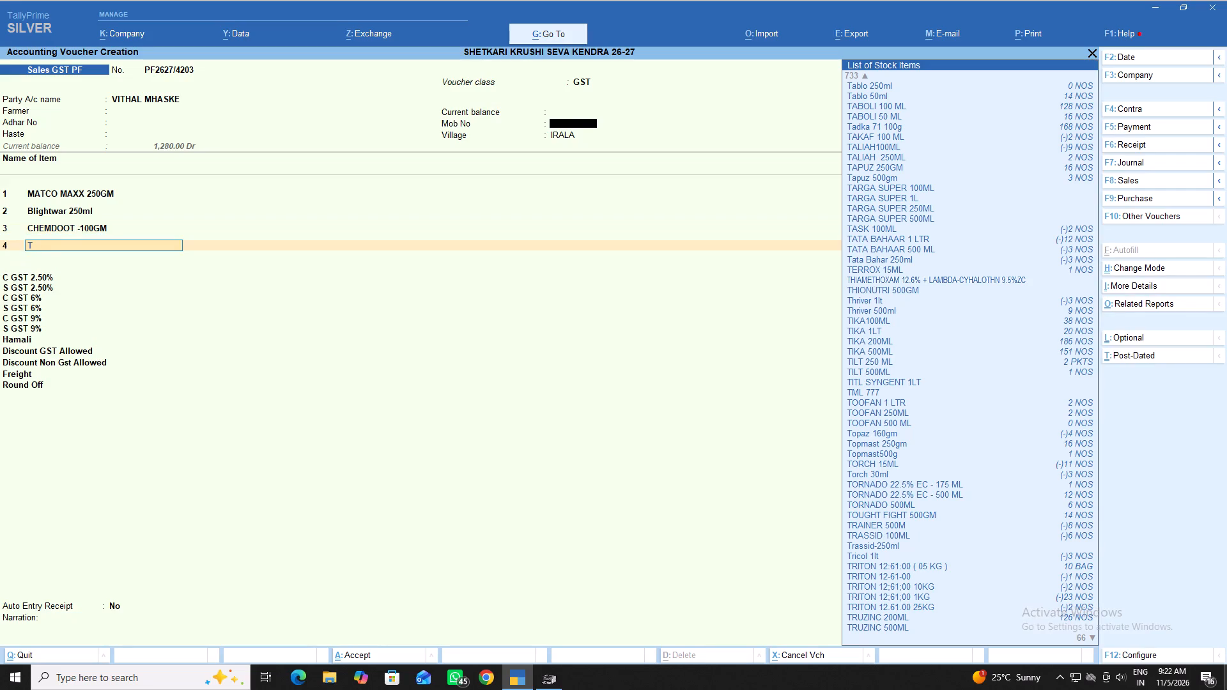
type("AB")
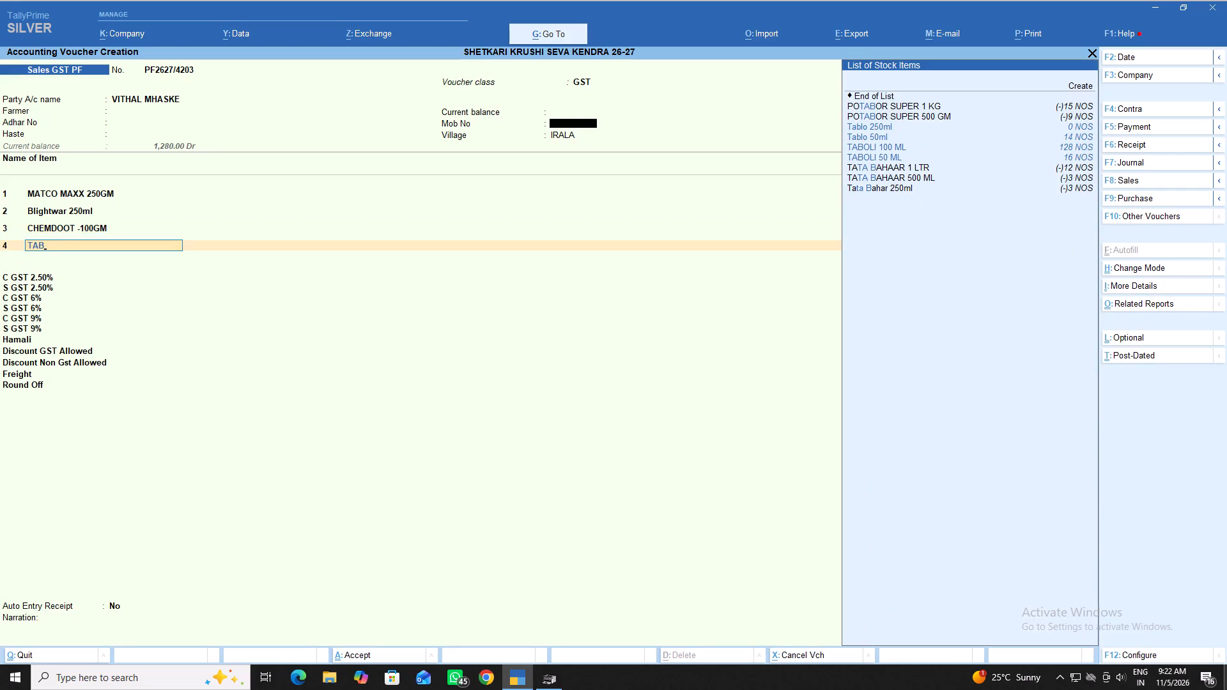
key("Down")
key("Down")
key("Return")
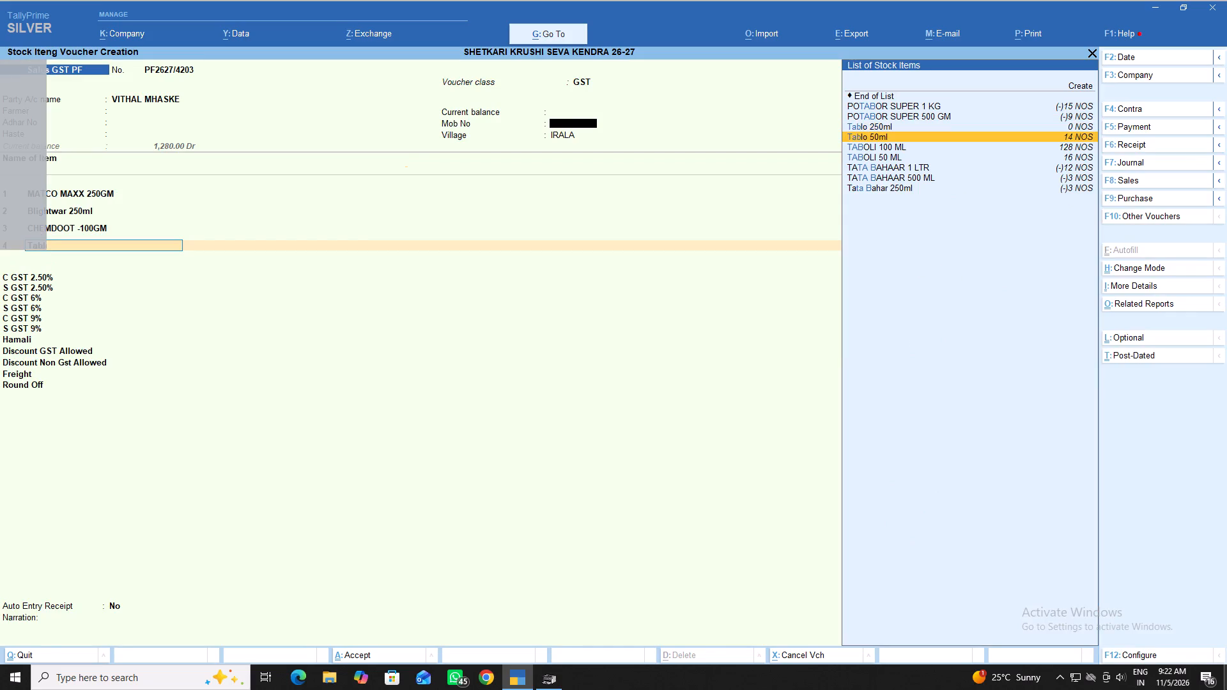
Allocate 1 NOS of Tablo 50ml from batch L2I/tablc40/01 at a tax-inclusive rate of 390.
key("Return")
key("1")
key("Return")
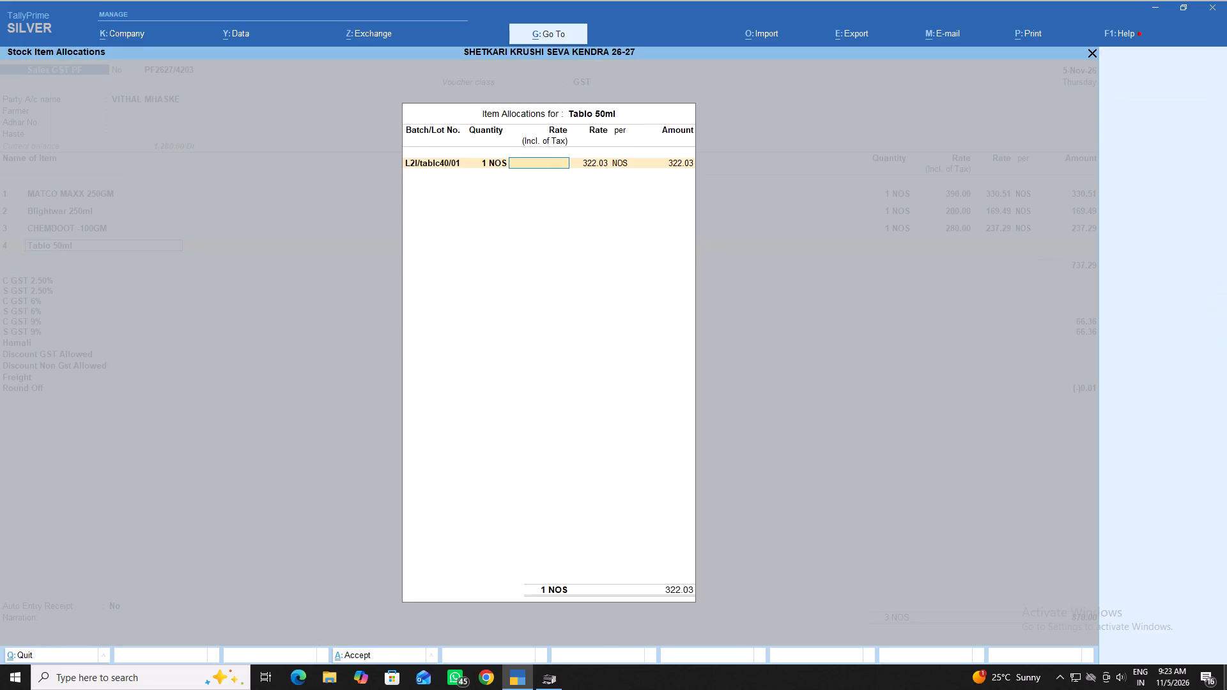
type("390")
key("Return")
key("Return")
key("Return")
key("Return")
key("Return")
key("Return")
key("Return")
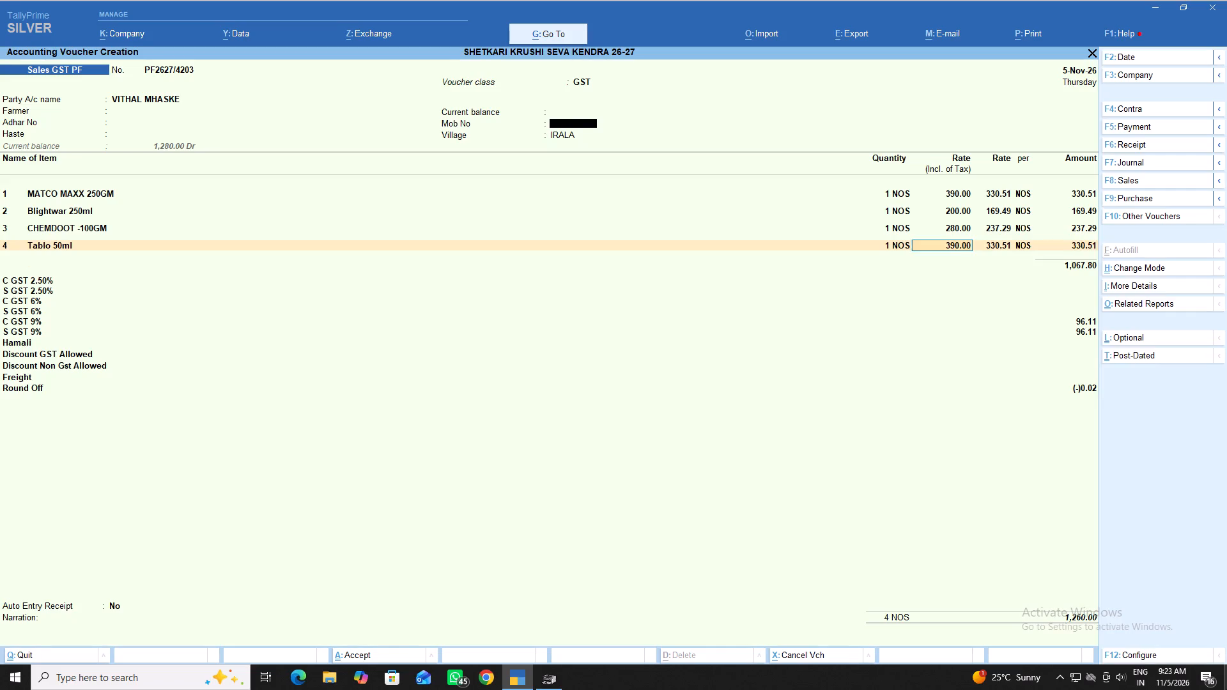
End the item list after the fourth item and save the Sales GST PF voucher without hamali, discount or freight amounts.
key("Return")
key("Return")
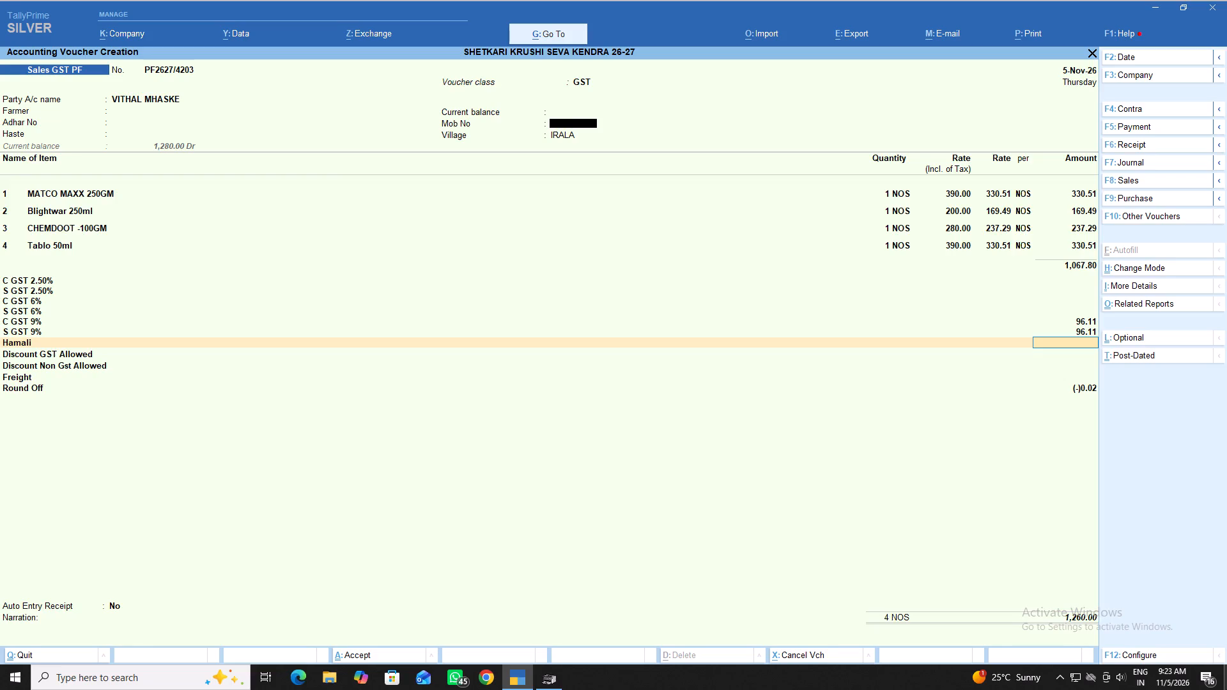
key("Return")
key("Return")
key("Return")
key("Return")
key("Return")
key("Return")
key("Return")
key("Return")
key("Return")
key("Return")
key("Return")
key("Return")
key("Return")
key("Return")
key("Return")
key("Return")
key("Return")
key("Return")
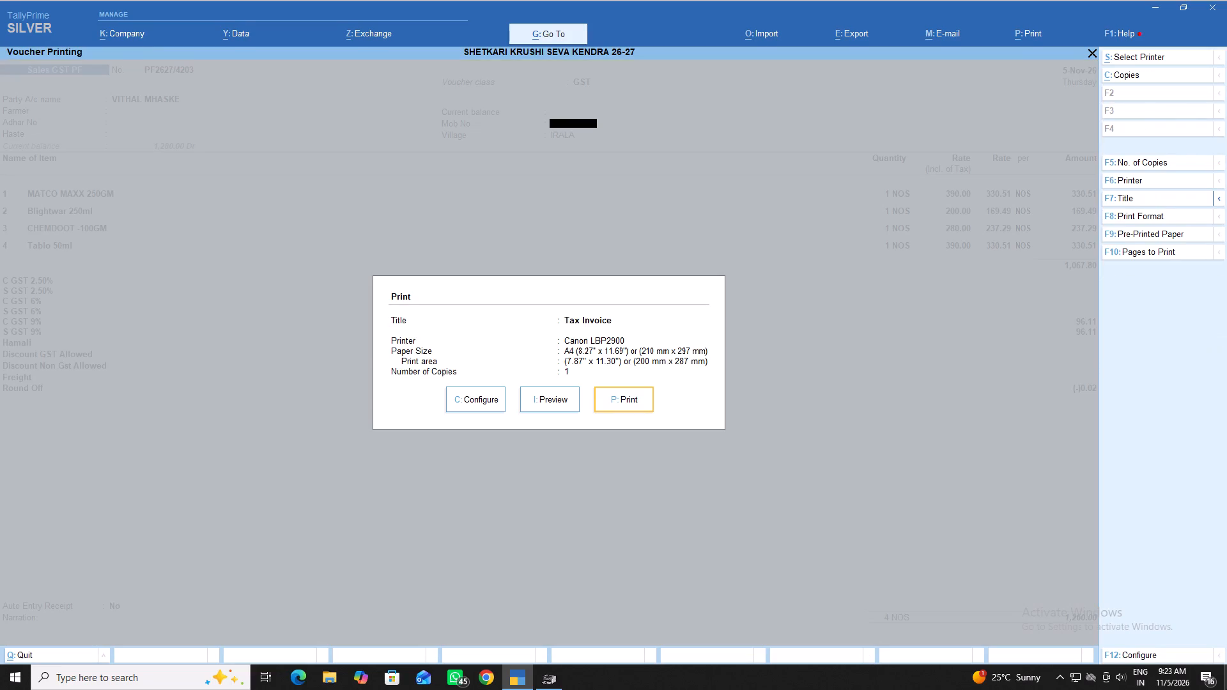
Print one A4 copy of the voucher's Tax Invoice on the Canon LBP2900.
key("Return")
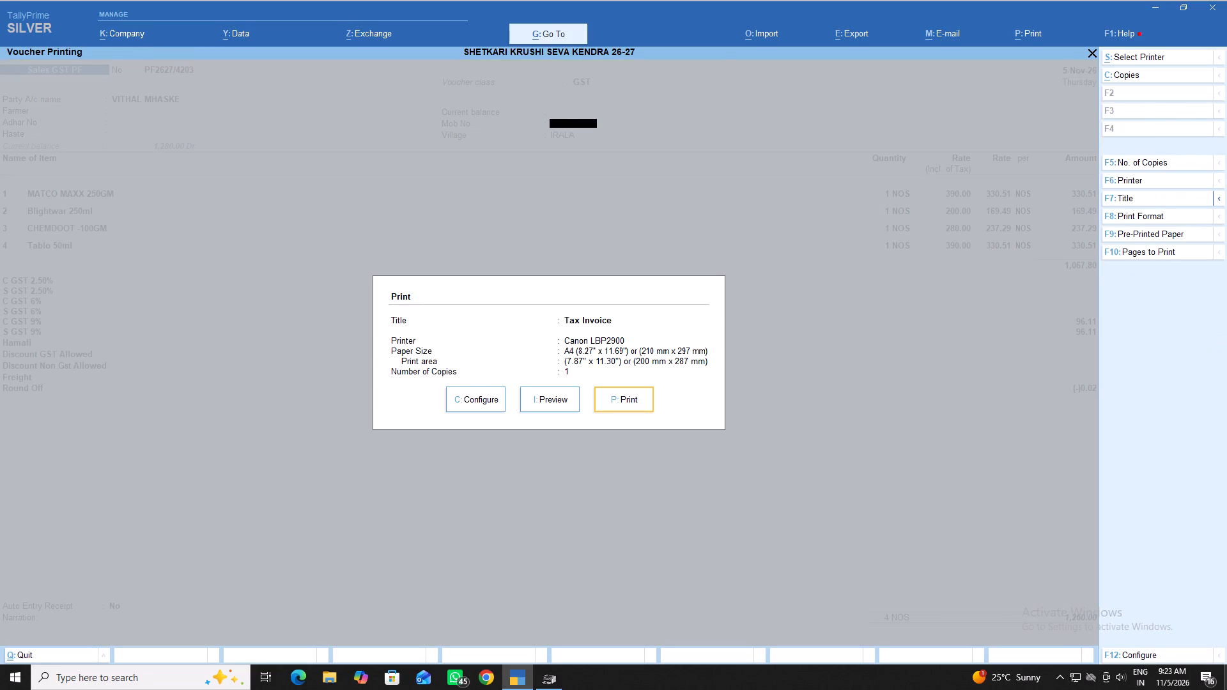
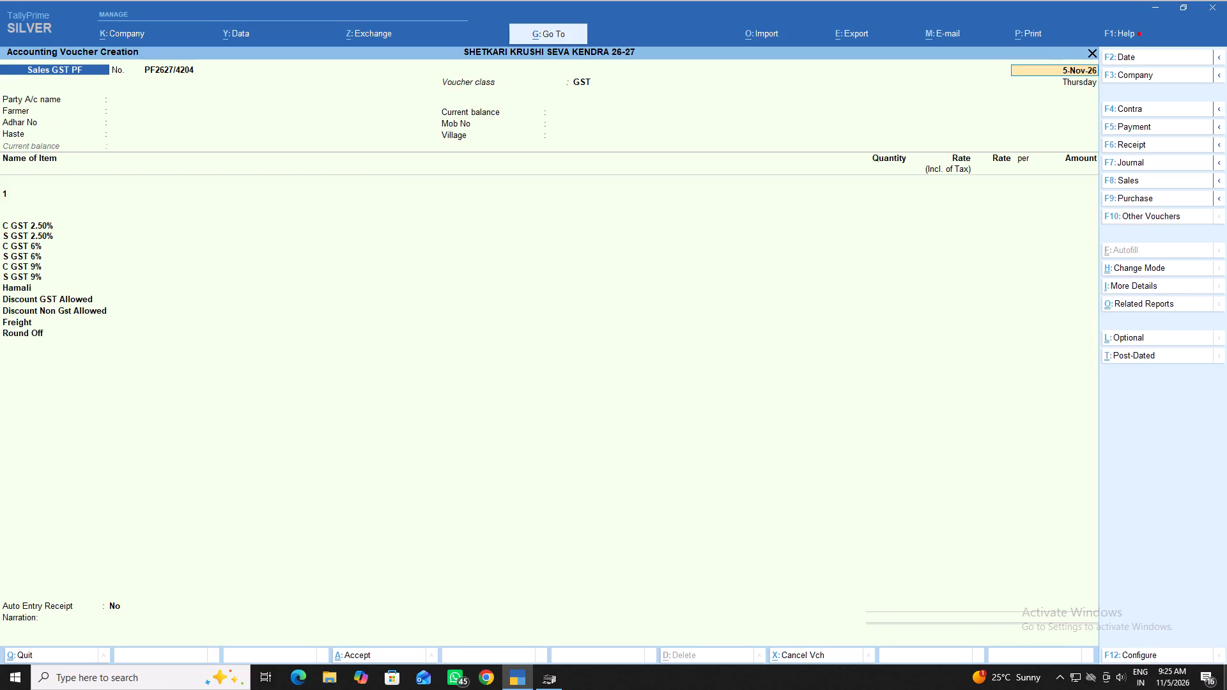
Leave the blank Sales GST PF voucher and start a Cash Receipt voucher with Cash as the account.
key("Return")
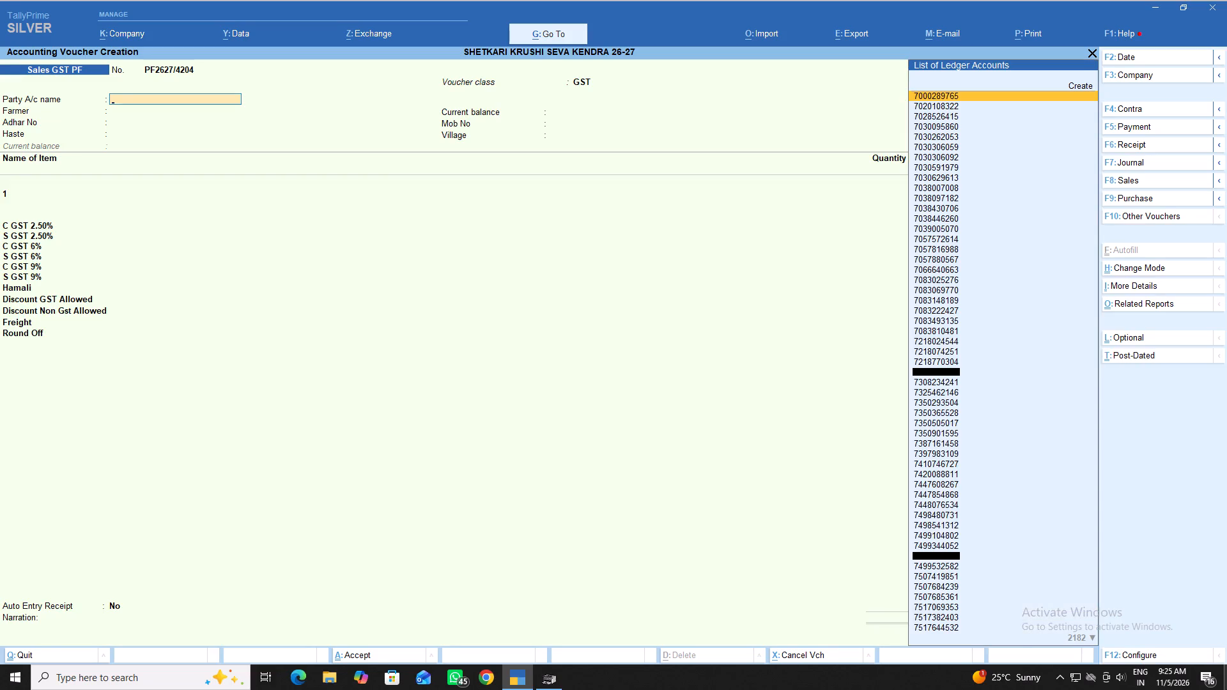
key("Escape")
key("Escape")
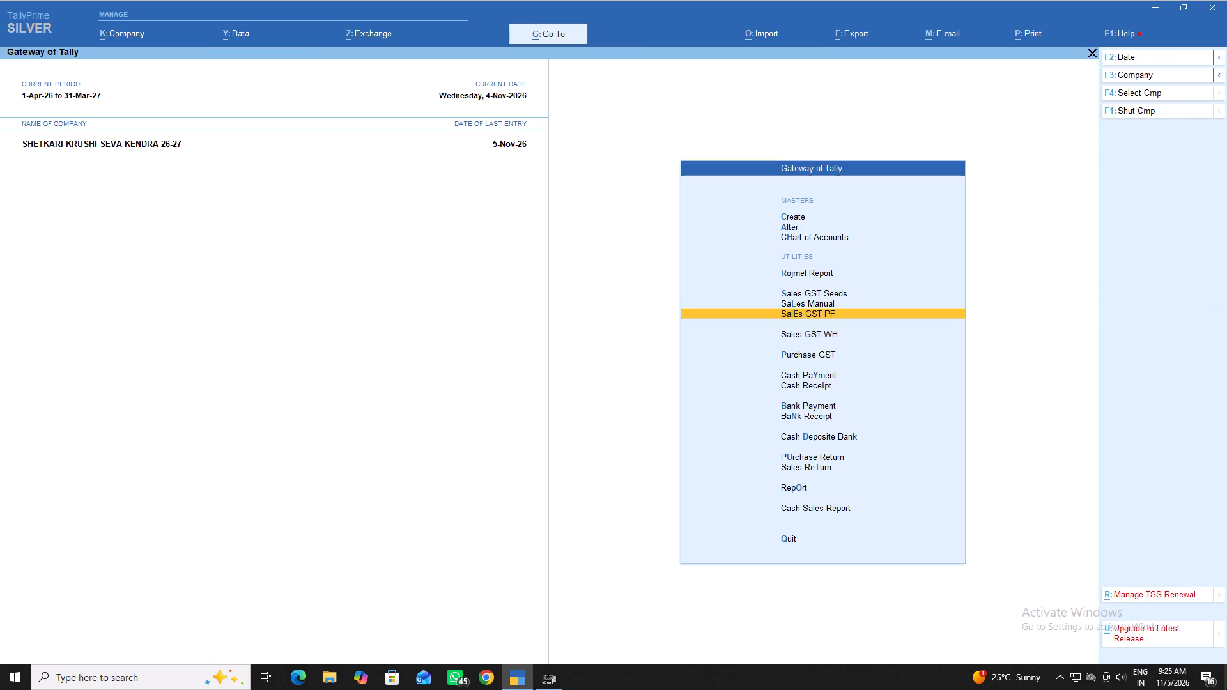
key("Down")
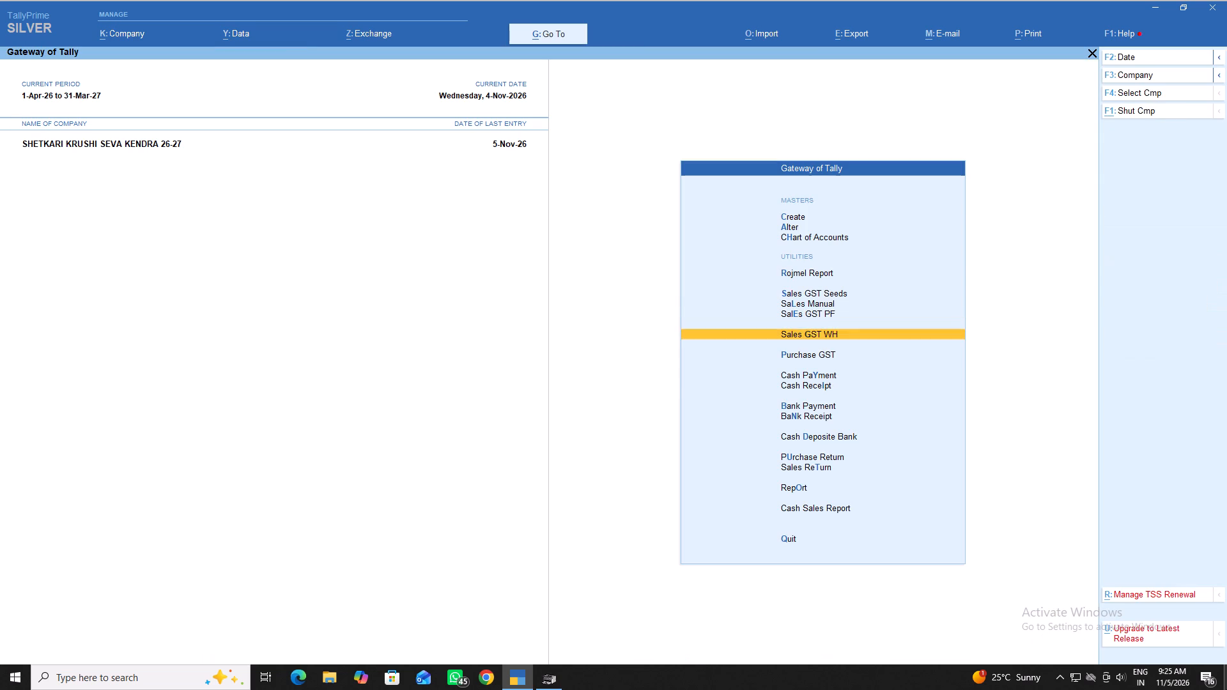
key("Down")
key("Down")
key("Down")
key("Return")
key("Return")
type("CA")
key("Return")
Find the Irala customer's VITHAL ledger among the VI accounts and choose it as the receipt's particulars.
type("VI")
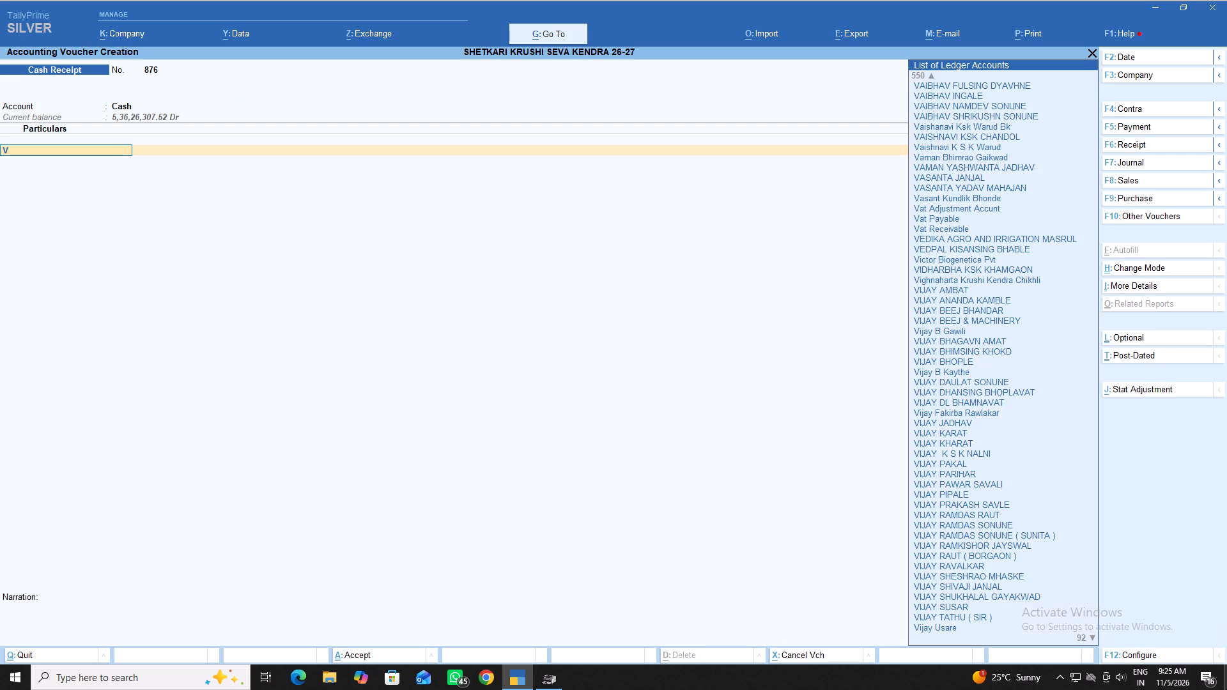
key("Down")
key("Down")
key("Down")
key("Down")
key("Down")
key("Down")
key("Down")
key("Down")
key("Down")
key("Down")
key("Down")
key("Down")
key("Down")
key("Down")
key("Down")
key("Down")
key("Down")
key("Down")
key("Down")
key("Down")
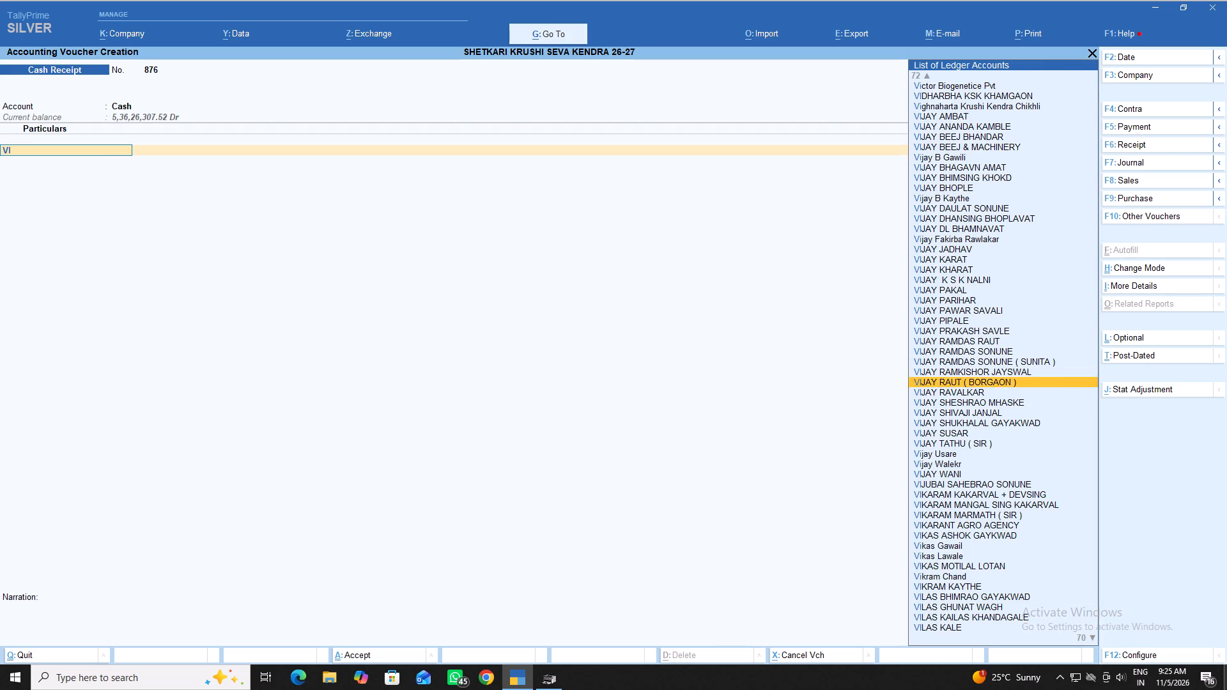
key("Down")
key("Down")
key("Down")
key("Down")
key("Down")
key("Down")
key("Down")
key("Down")
key("Down")
key("Down")
key("Down")
key("Down")
key("Down")
key("Down")
key("Down")
key("Down")
key("Down")
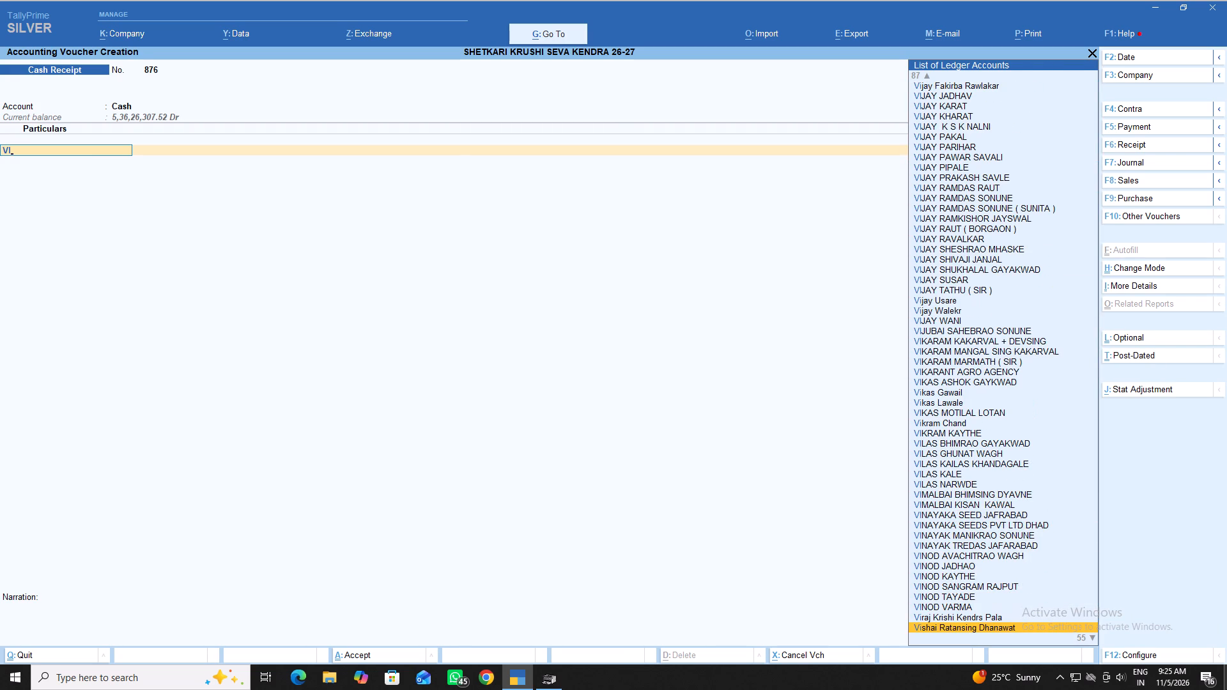
key("Down")
key("Down")
key("Down")
key("Down")
key("Down")
key("Down")
key("Down")
key("Down")
key("Down")
key("Down")
key("Down")
key("Down")
key("Down")
key("Down")
key("Down")
key("Down")
key("Down")
key("Down")
key("Down")
key("Down")
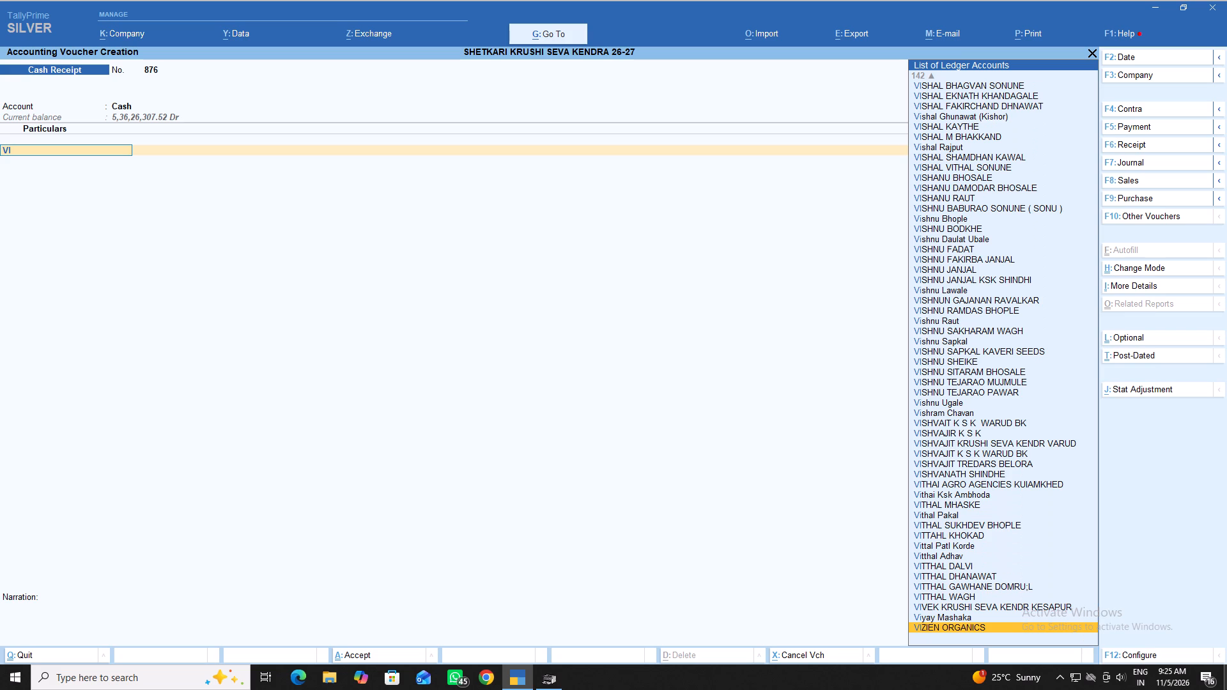
key("Up")
key("Down")
key("Down")
key("Down")
key("Down")
key("Down")
key("Down")
key("Down")
key("Down")
key("Down")
key("Down")
key("Down")
key("Down")
key("Up")
key("Up")
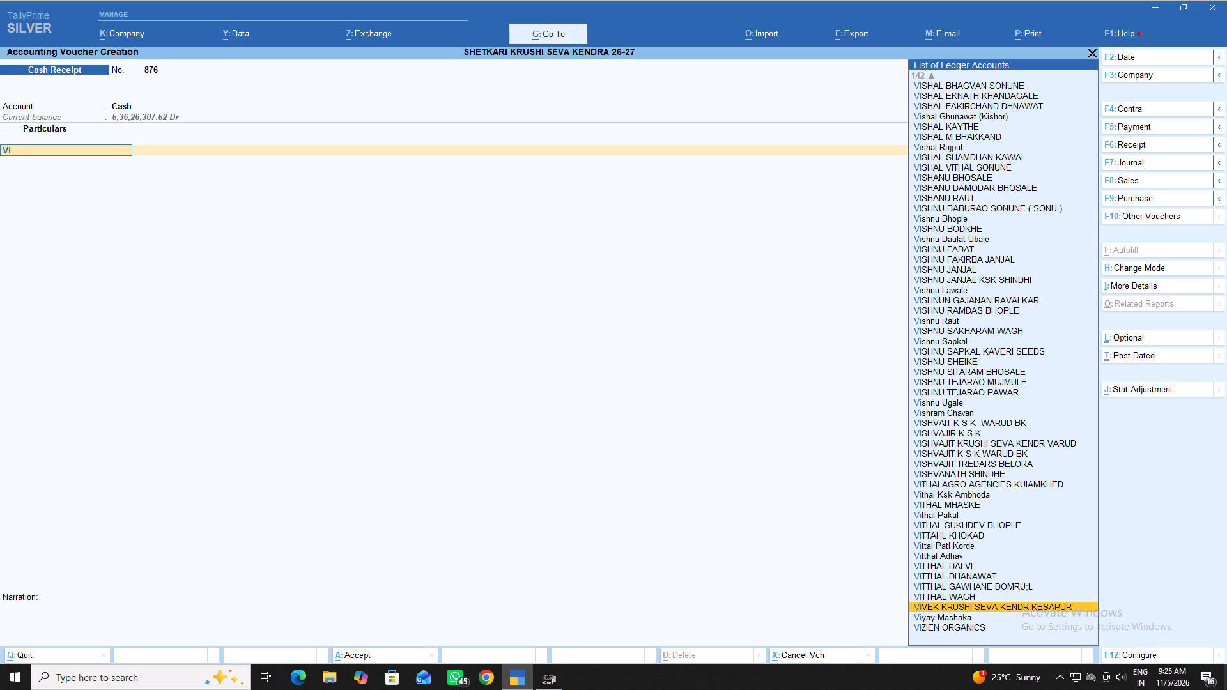
key("Up")
key("Up")
key("Up")
key("Up")
key("Up")
key("Up")
key("Up")
key("Up")
key("Up")
key("Up")
key("Return")
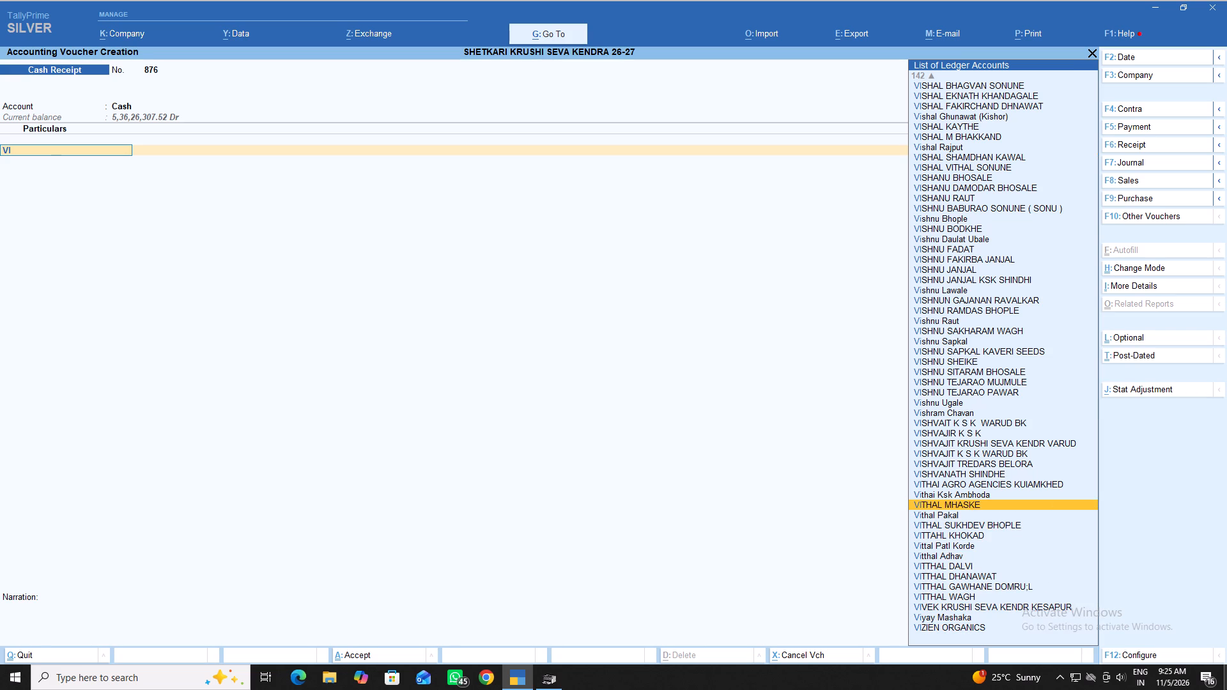
Enter a receipt amount of 2540 for the customer and save the Cash Receipt voucher without a narration.
type("2540")
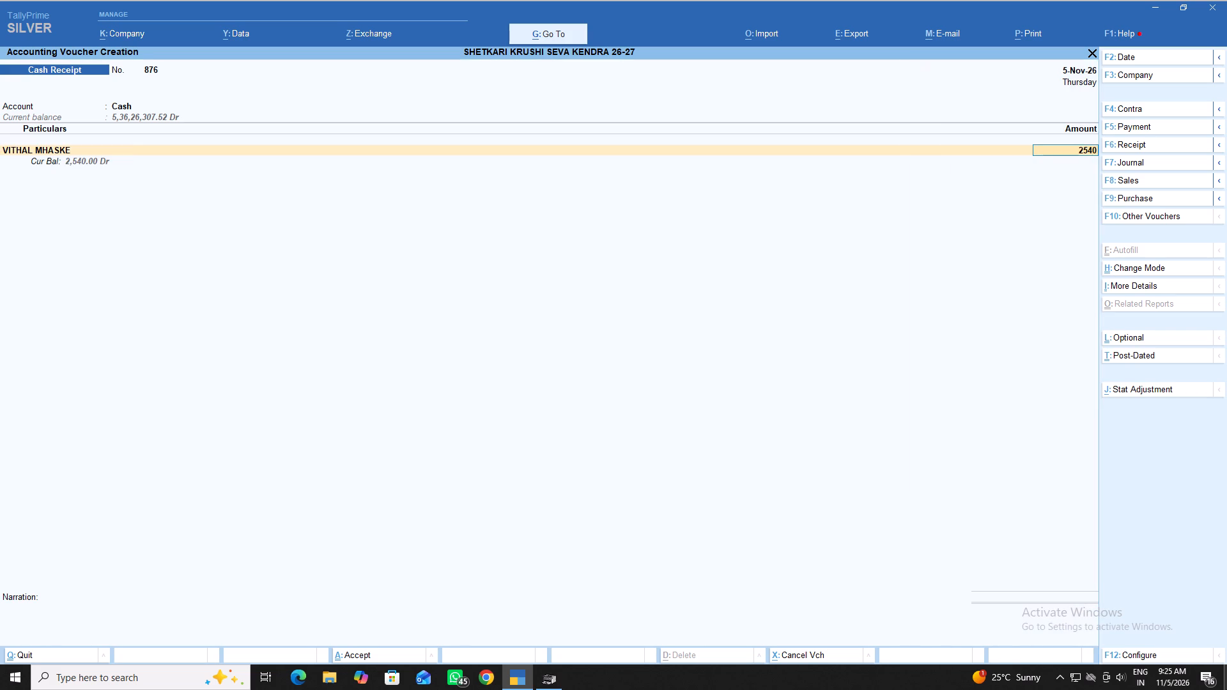
key("Return")
key("Return")
key("Return")
key("Return")
key("Return")
key("Return")
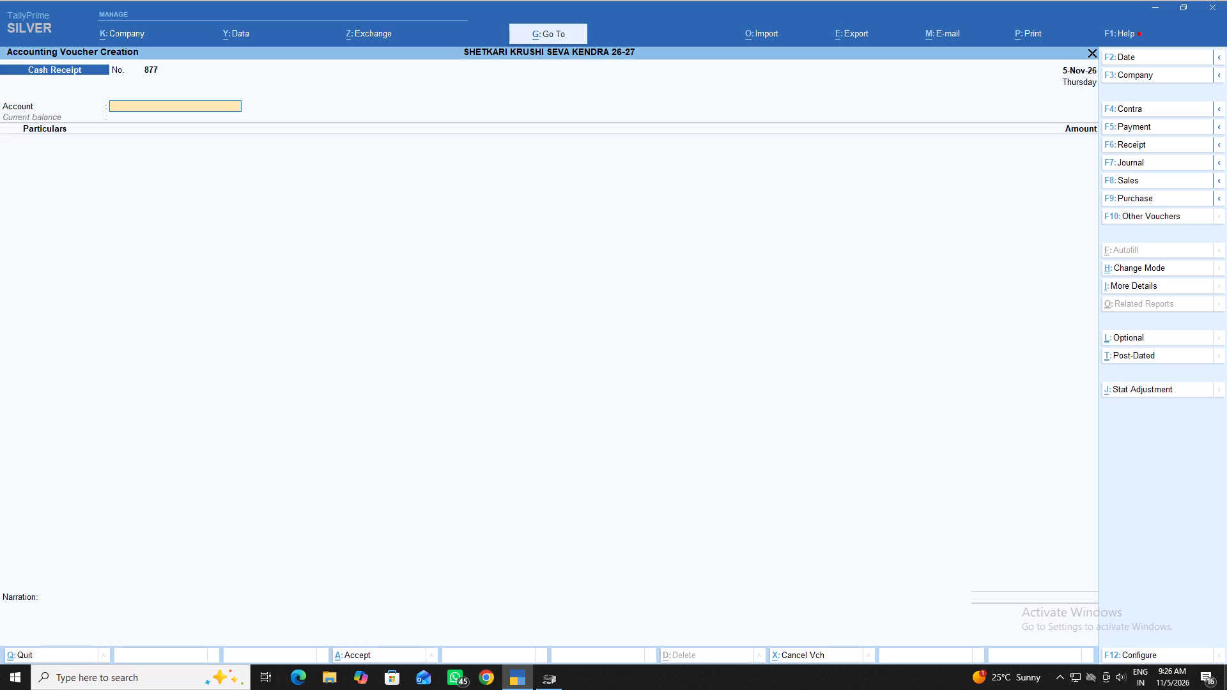
Leave cash receipt entry and start a Sales GST PF voucher dated 5-Nov-26 with Cash as the party account.
key("Escape")
key("Escape")
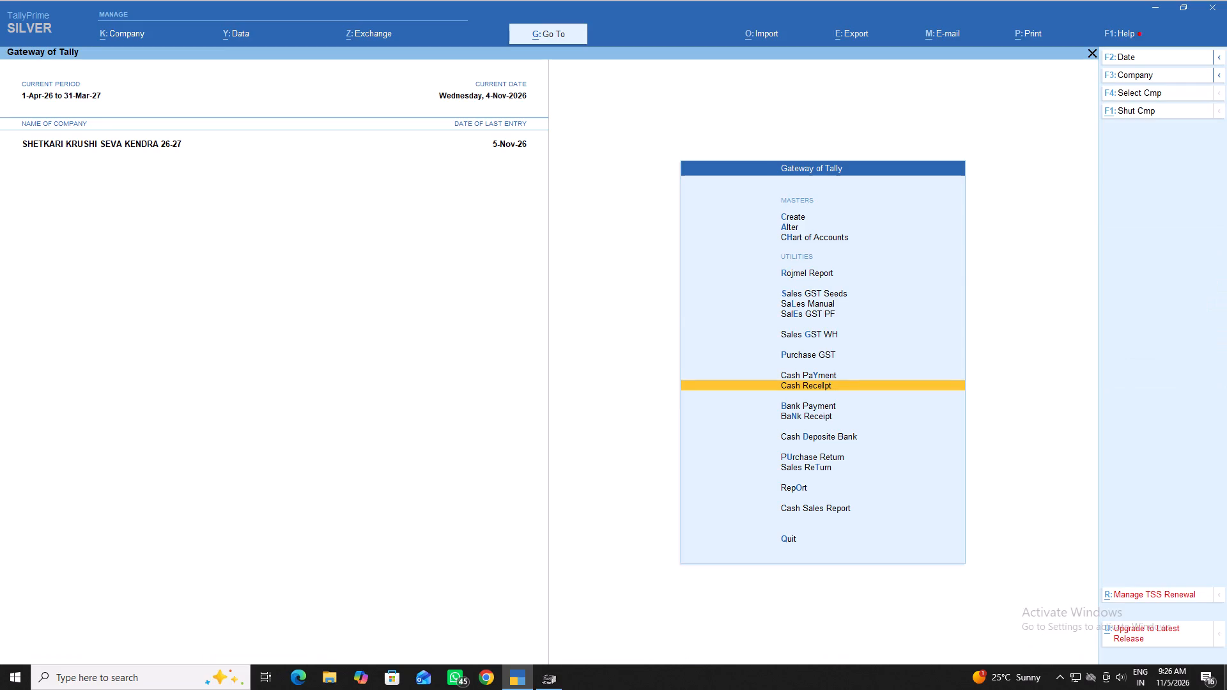
key("Up")
key("Up")
key("Up")
key("Up")
key("Up")
key("Down")
key("Return")
key("Return")
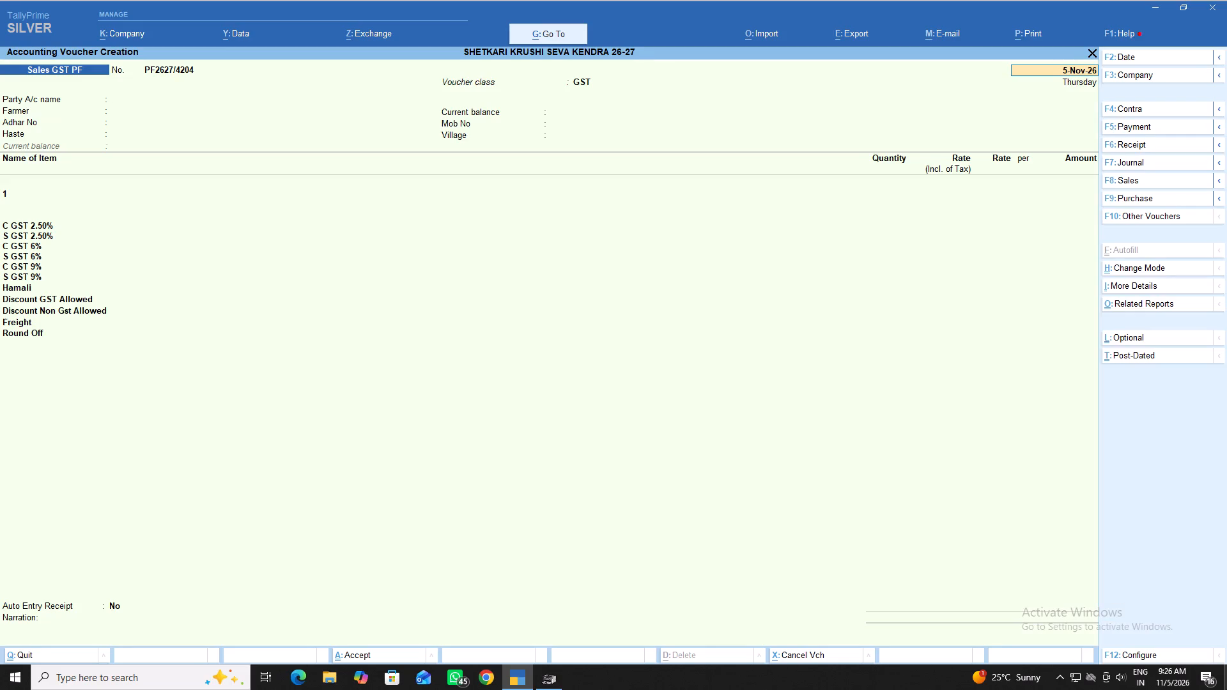
type("CA")
key("Return")
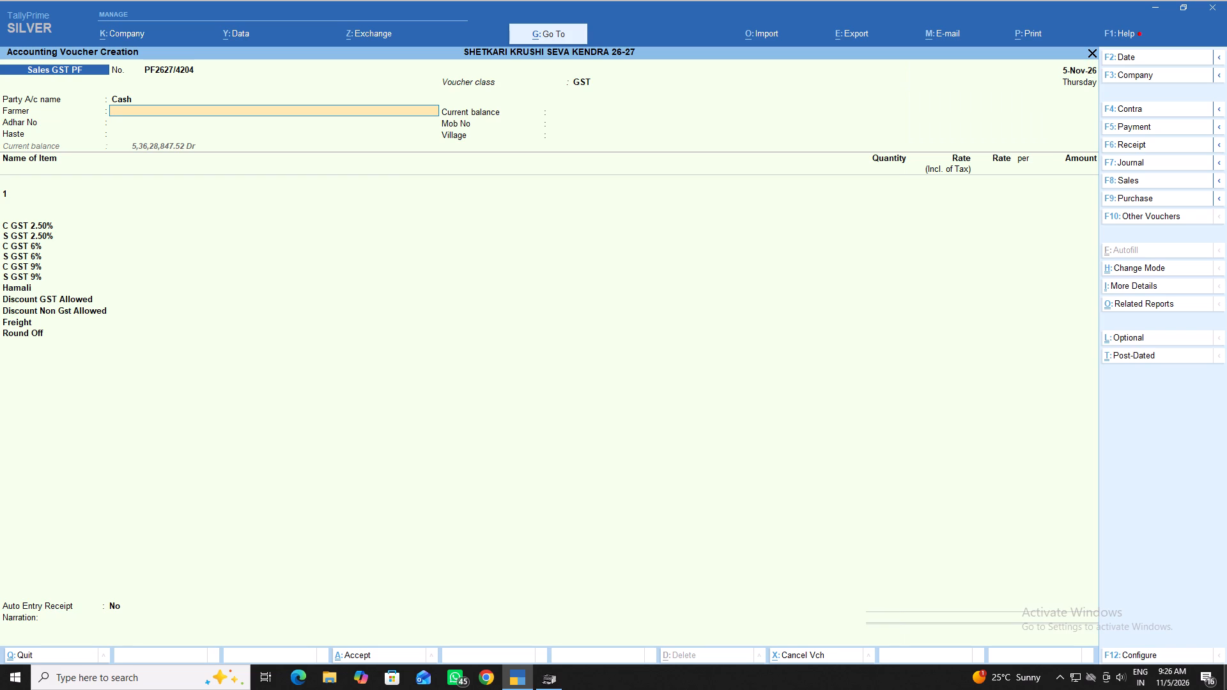
Choose the same Irala customer from the VIT ledgers as the farmer and accept the remaining party details.
type("VI")
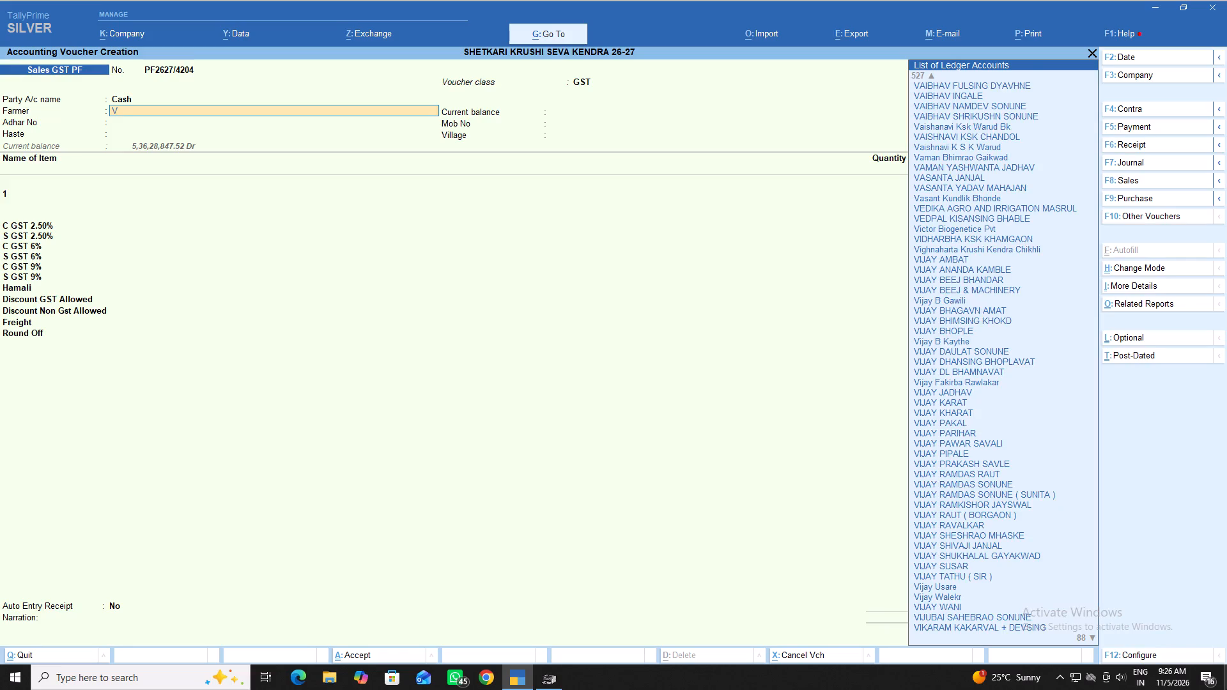
key("t")
key("Down")
key("Down")
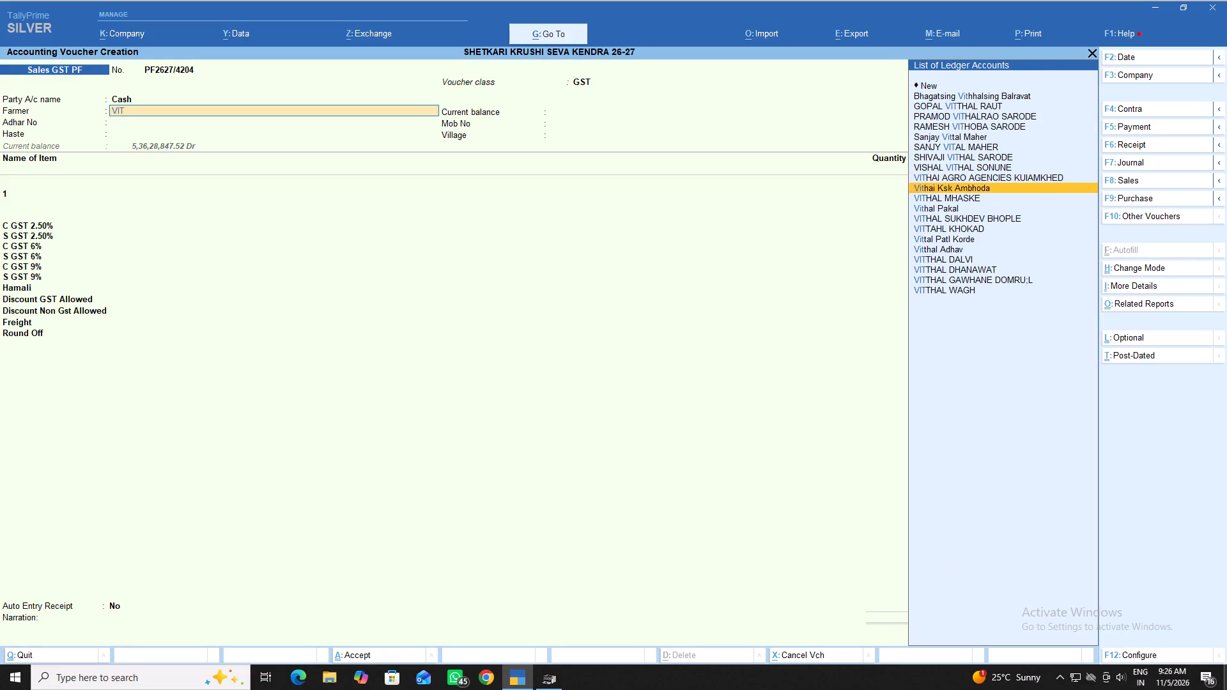
key("Down")
key("Down")
key("Up")
key("Return")
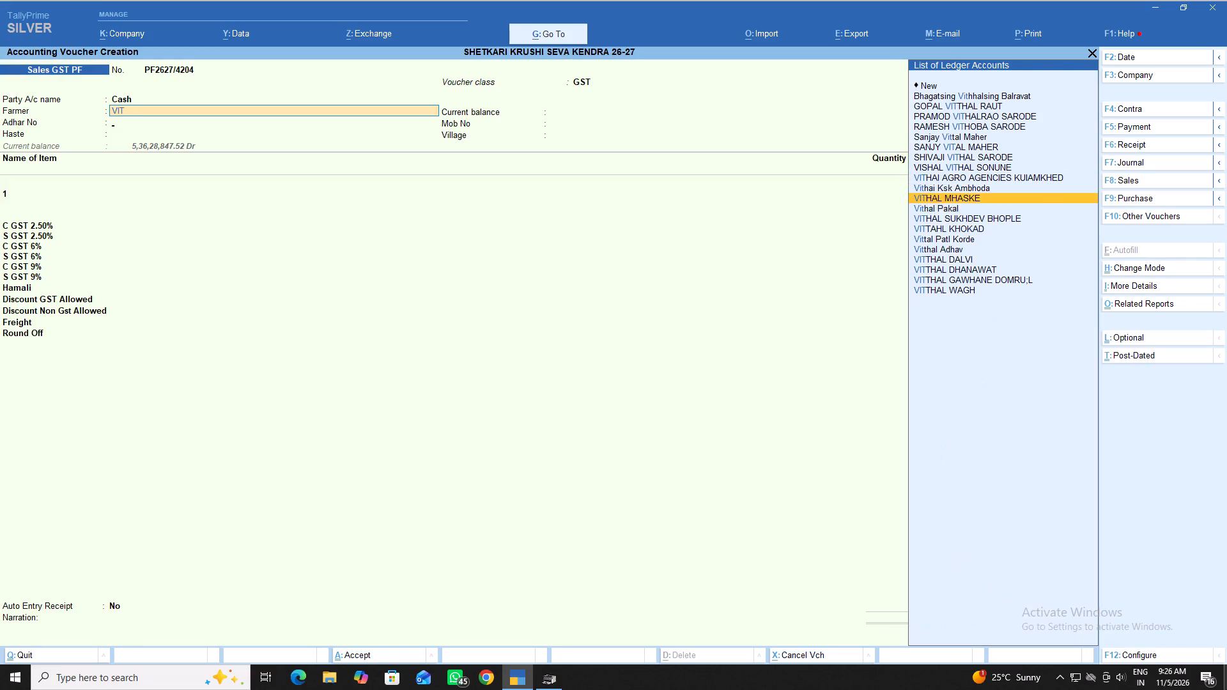
key("Return")
key("Return")
key("Return")
key("Return")
Add 1 NOS of CHEMDOOT -100GM to the Irala customer's cash sale at a tax-inclusive rate of 250.
type("CH")
key("Down")
key("Down")
key("Down")
key("Down")
key("Down")
key("Down")
key("Down")
key("Down")
key("Down")
key("Down")
key("Down")
key("Down")
key("Down")
key("Down")
key("Down")
key("Down")
key("Down")
key("Down")
key("Down")
key("Down")
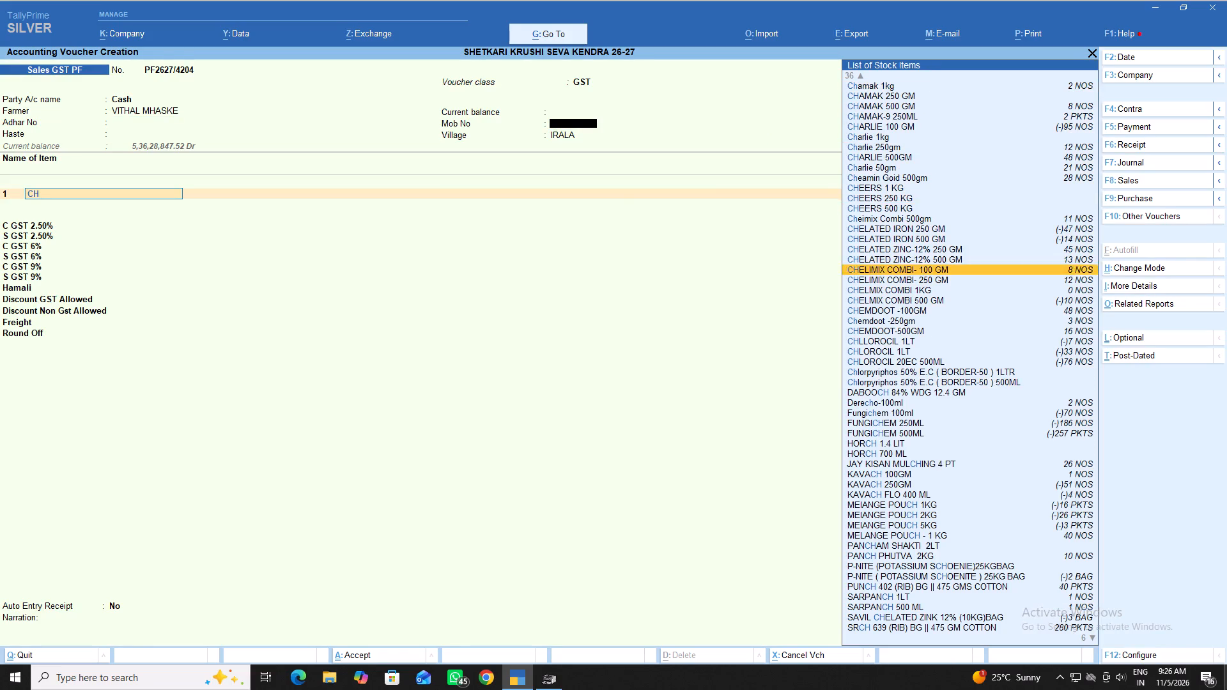
key("Down")
key("Down")
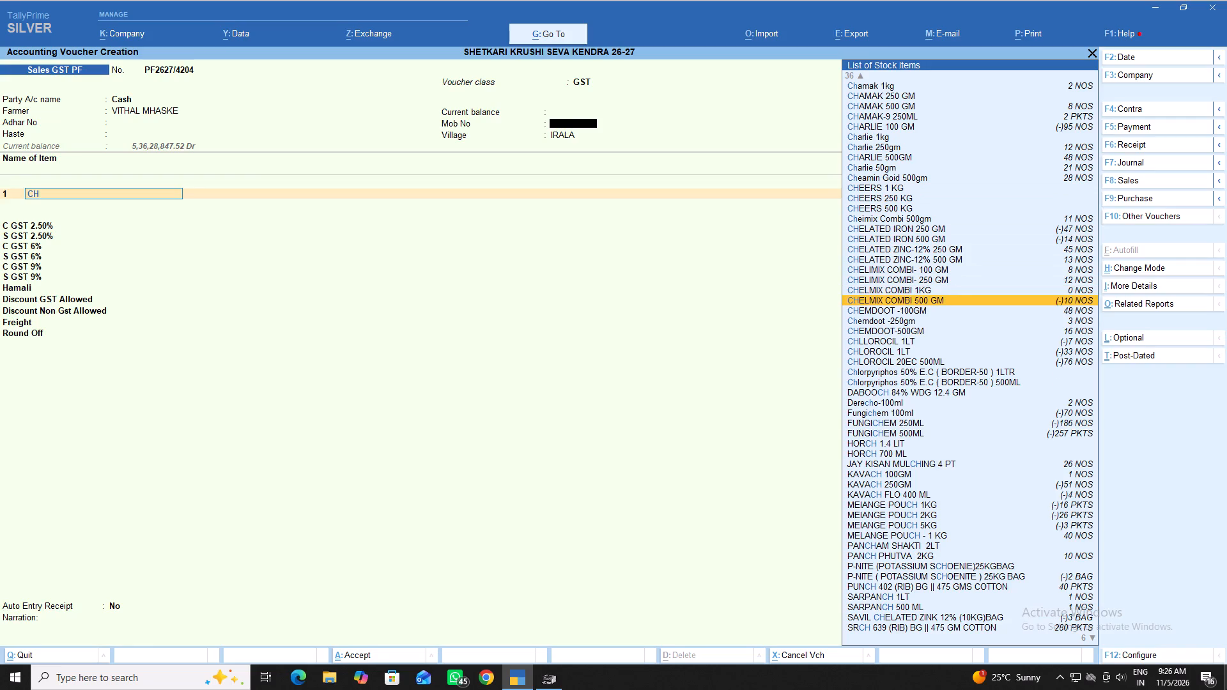
key("Return")
key("Return")
key("1")
key("Return")
type("250")
key("Return")
key("Return")
key("Return")
key("Return")
key("Return")
key("Return")
key("Return")
key("Return")
End the item list, save the cash sale voucher without extra charges or narration, and skip printing the invoice.
key("Return")
key("Return")
key("Return")
key("Return")
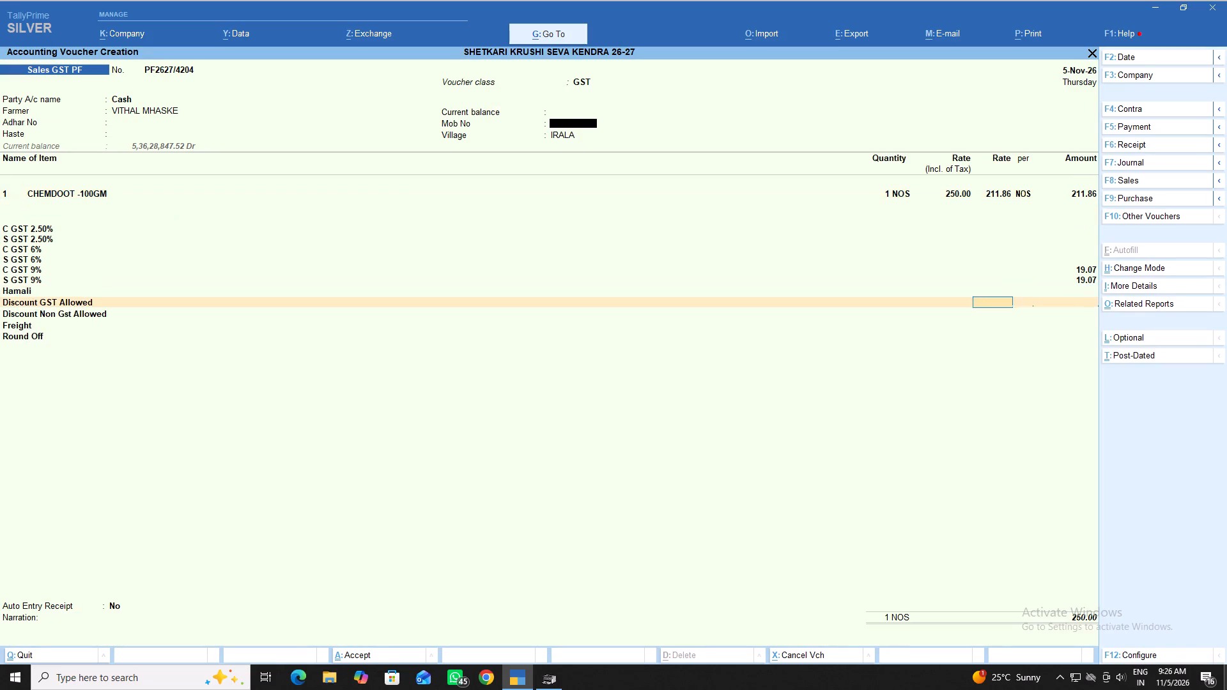
key("Return")
key("Return")
key("Return")
key("Return")
key("Return")
key("Return")
key("Return")
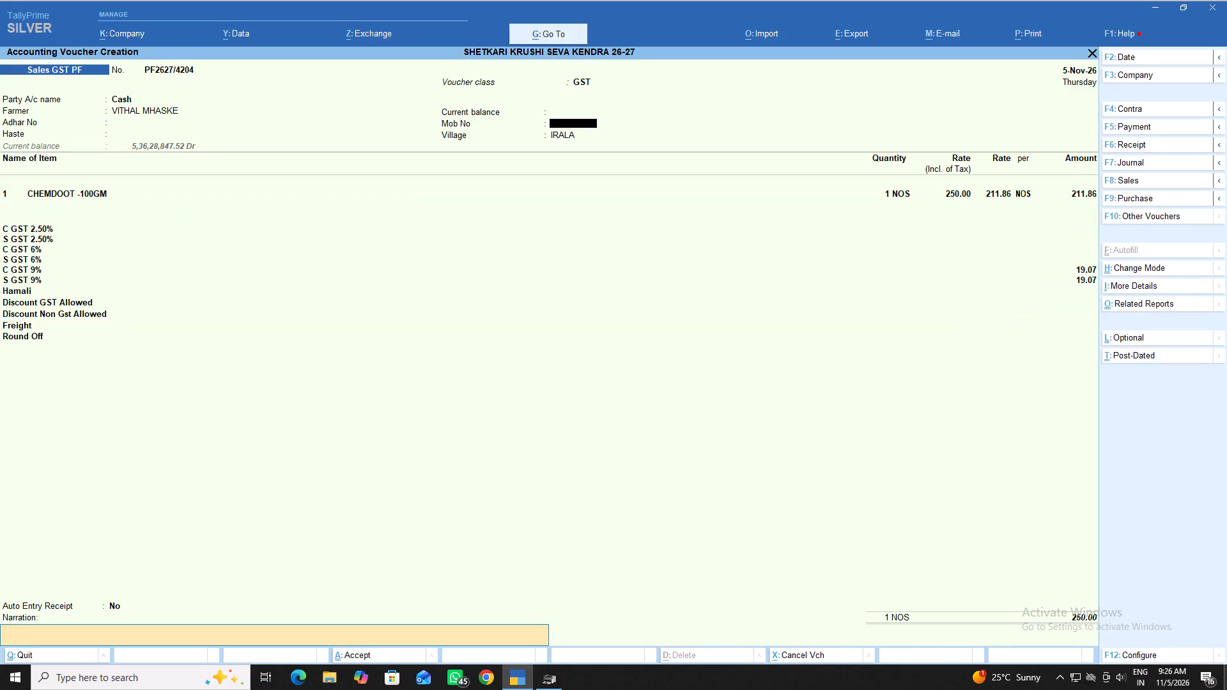
key("Return")
key("Return")
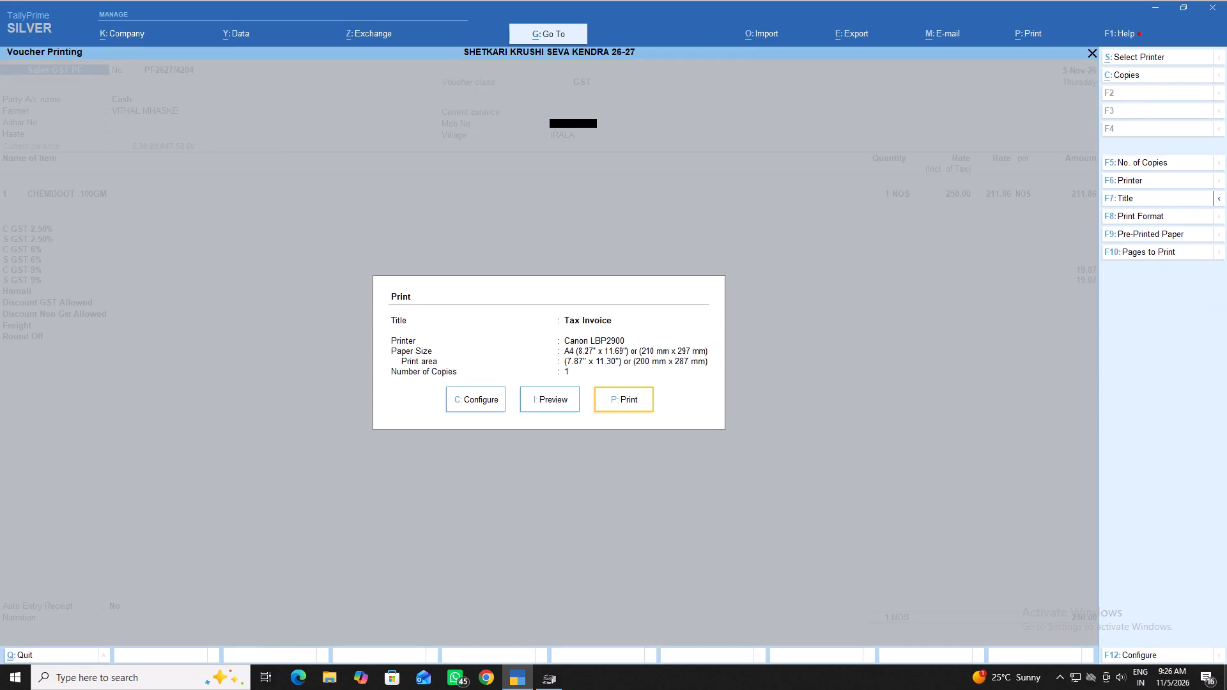
key("Escape")
Start a Sales GST PF voucher dated 5-Nov-26 for the Chandol customer from the NIT ledgers, leaving the farmer details blank.
key("Return")
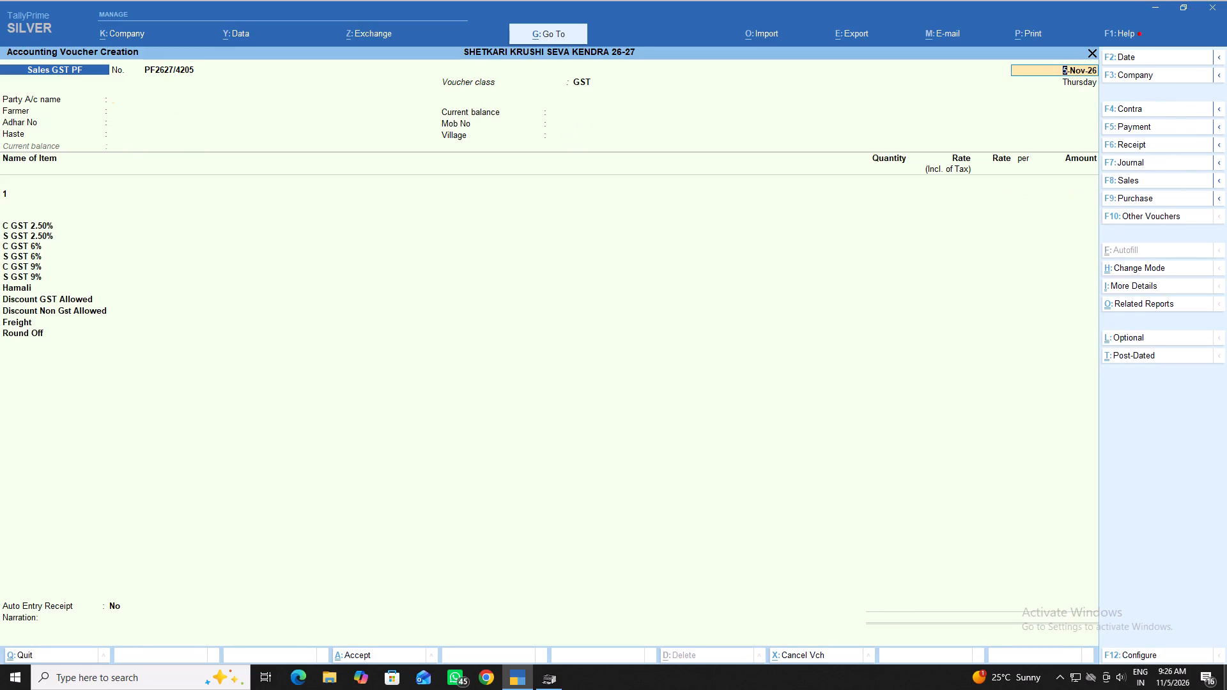
type("NIT")
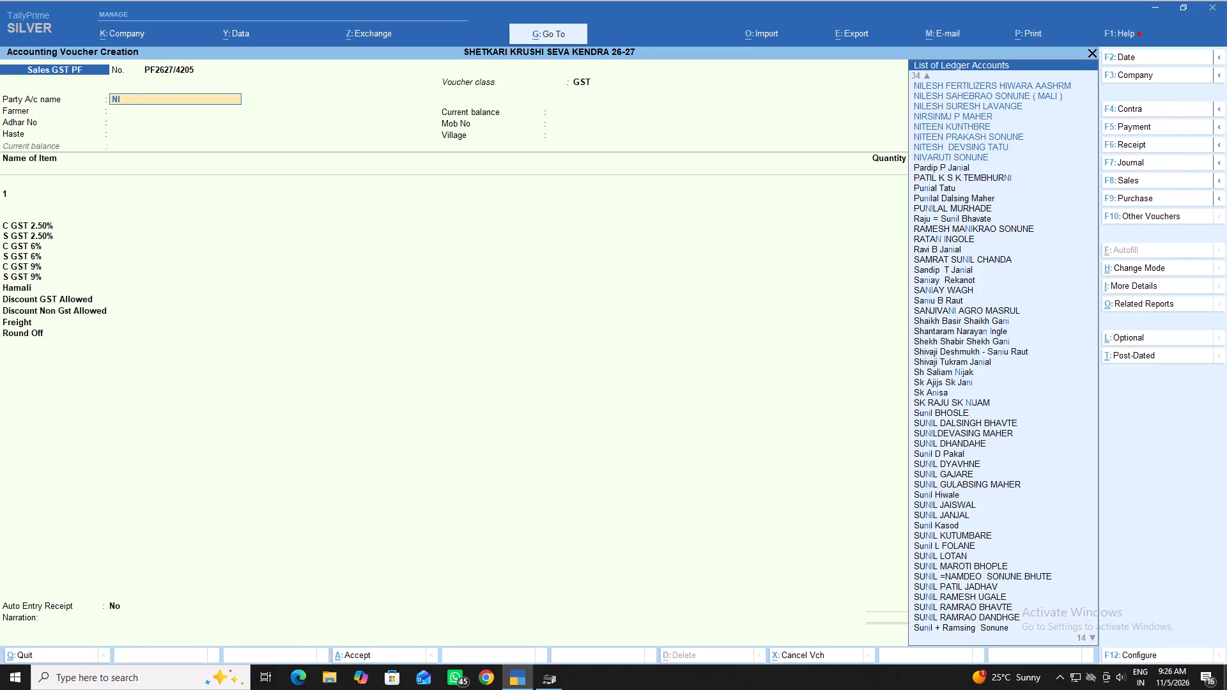
key("Down")
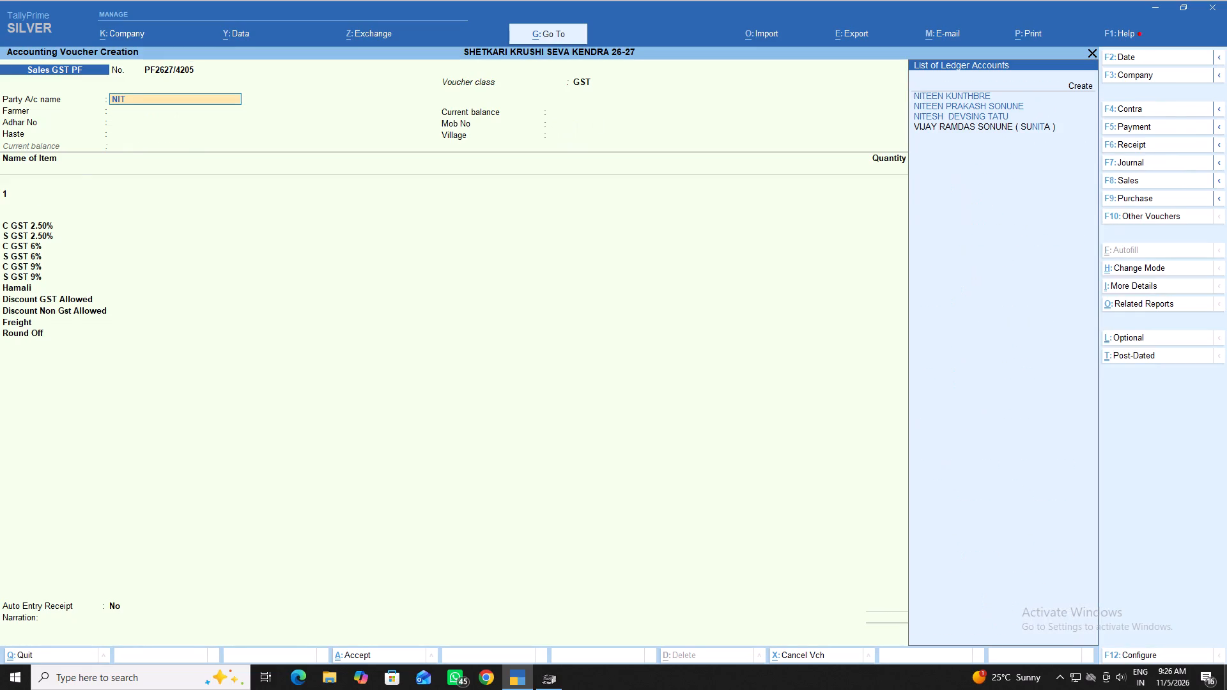
key("Down")
key("Return")
key("Return")
key("Return")
key("Return")
key("Return")
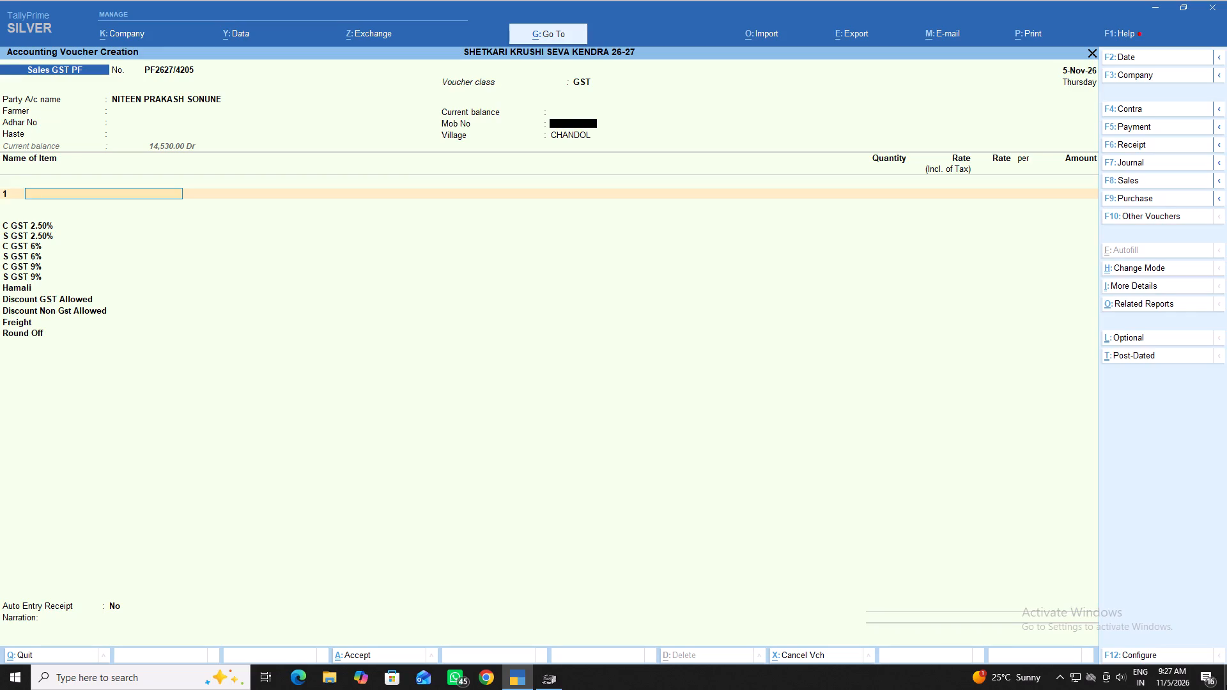
Add 1 NOS of MATCO MAXX 500GM from batch SSMM-249 at a tax-inclusive rate of 620.
type("MAT")
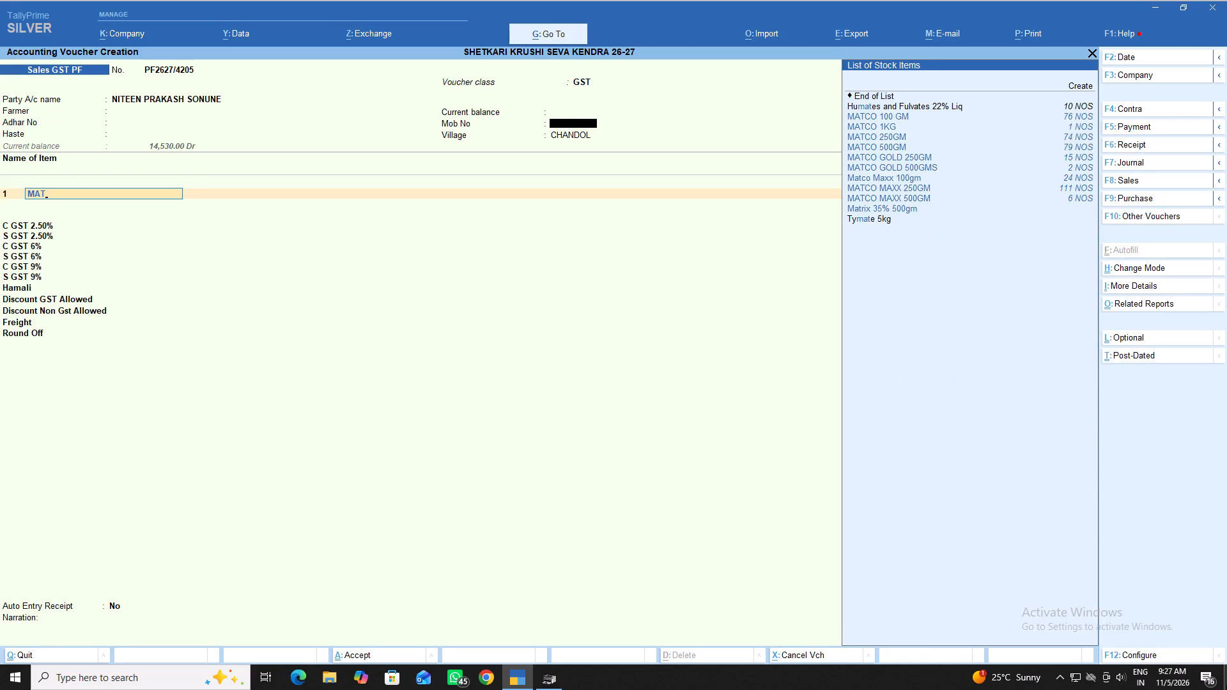
key("Down")
key("Down")
key("Down")
key("Down")
key("Down")
key("Down")
key("Down")
key("Down")
key("Down")
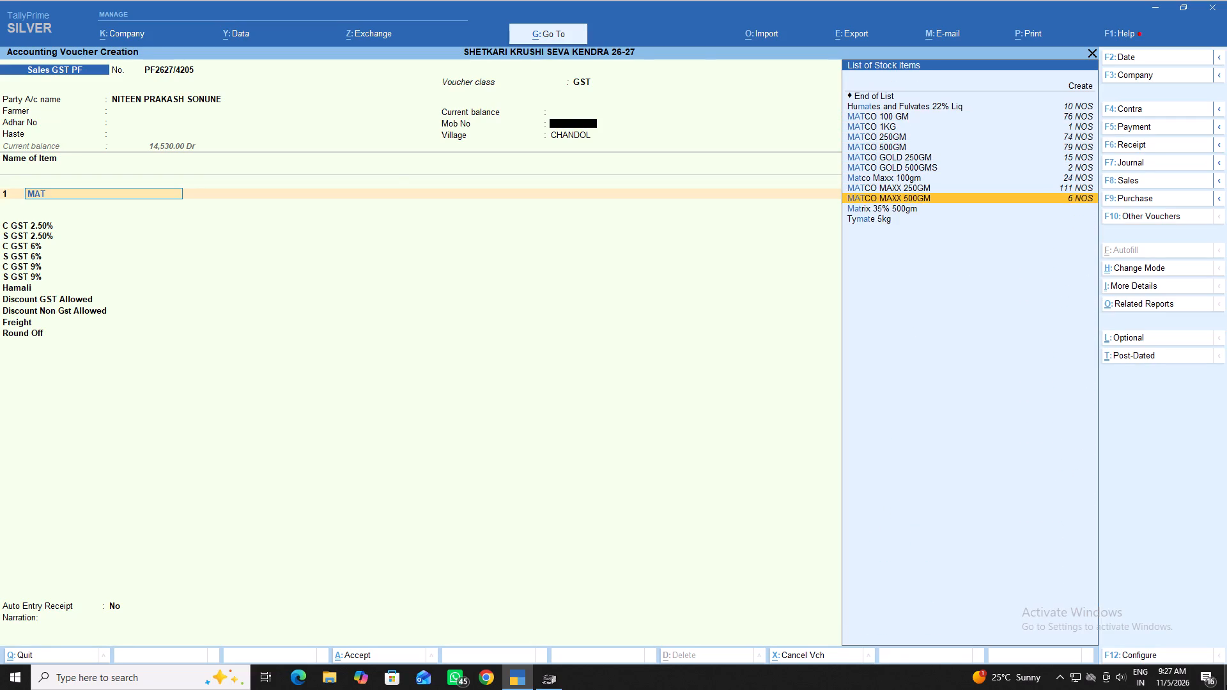
key("Return")
key("Down")
key("Down")
key("Down")
key("Down")
key("Return")
key("1")
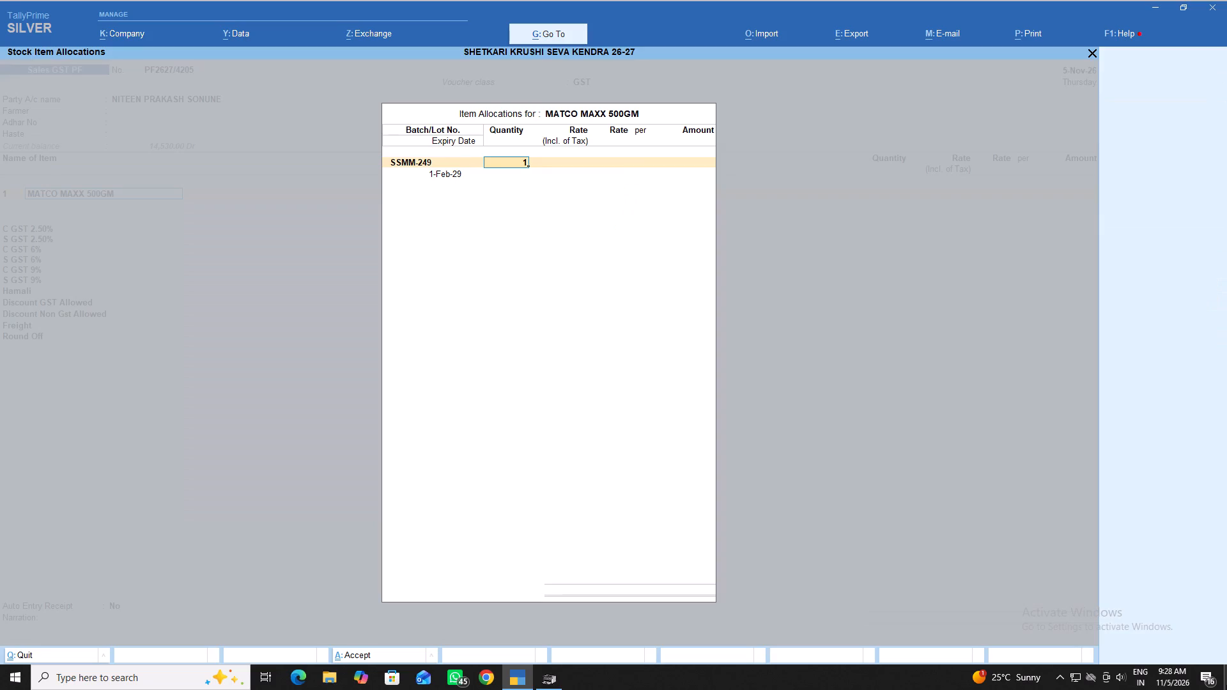
key("Return")
type("620")
key("Return")
key("Return")
key("Return")
key("Return")
key("Return")
key("Return")
key("Return")
key("Return")
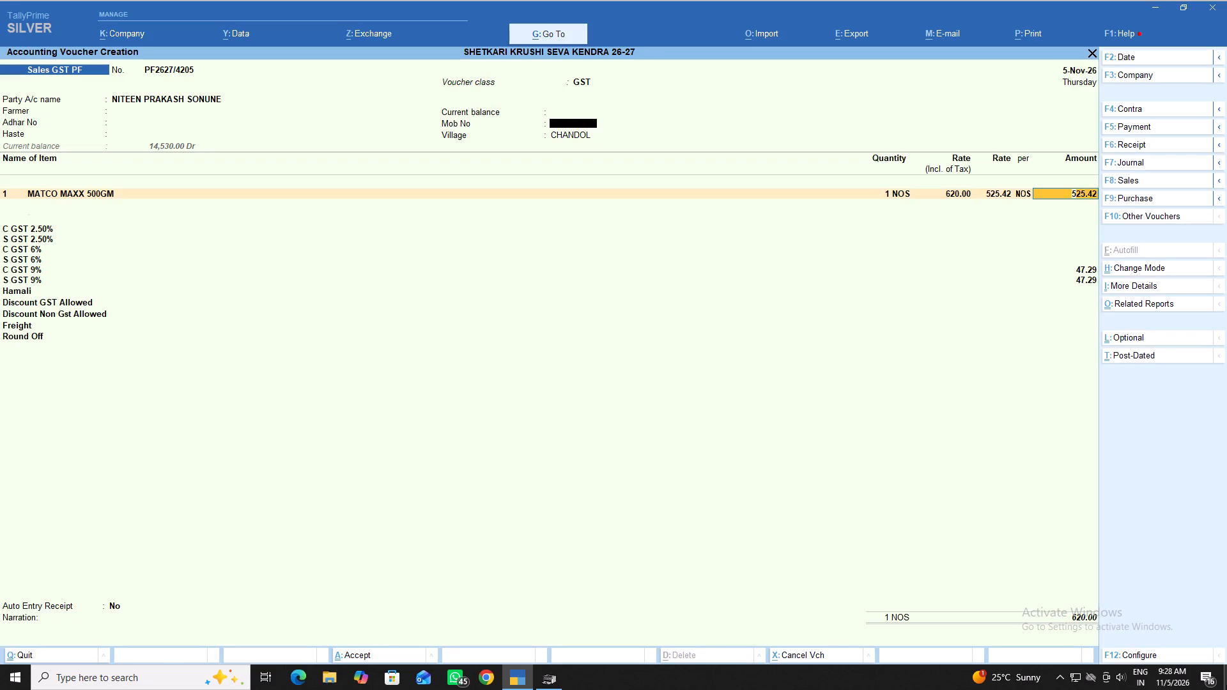
Add 1 NOS of Blightwar 250ml from batch B26vab1007 at a tax-inclusive rate of 200.
type("BLI")
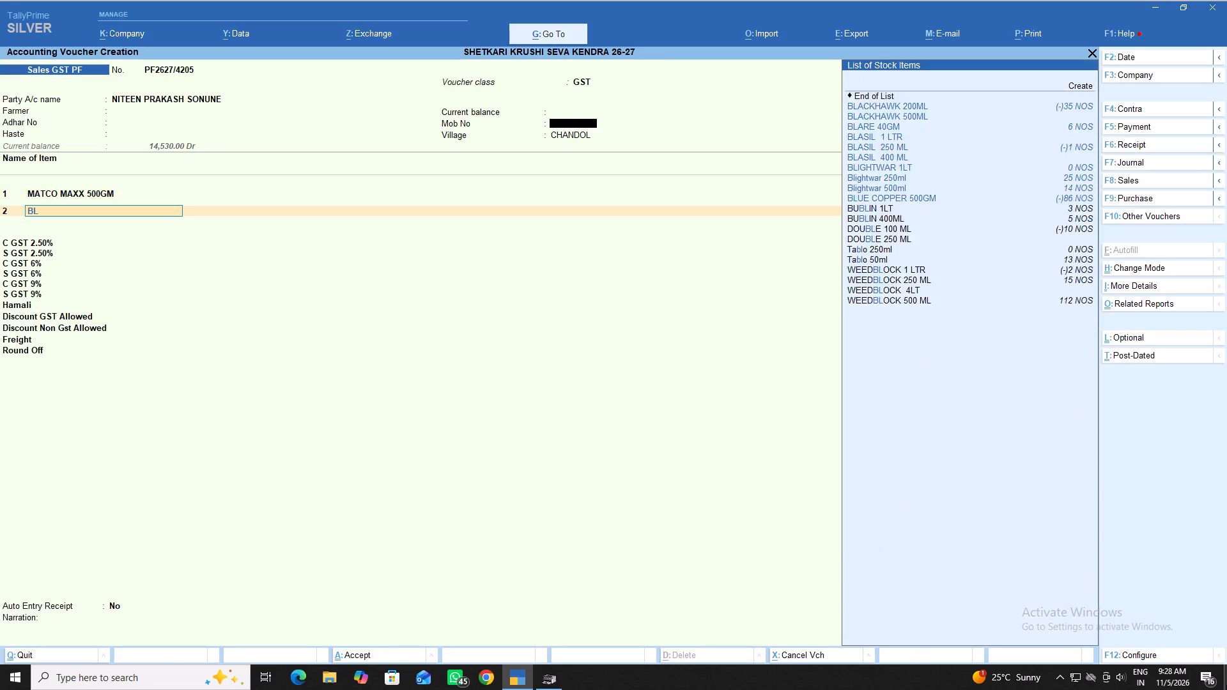
key("Down")
key("Down")
key("Return")
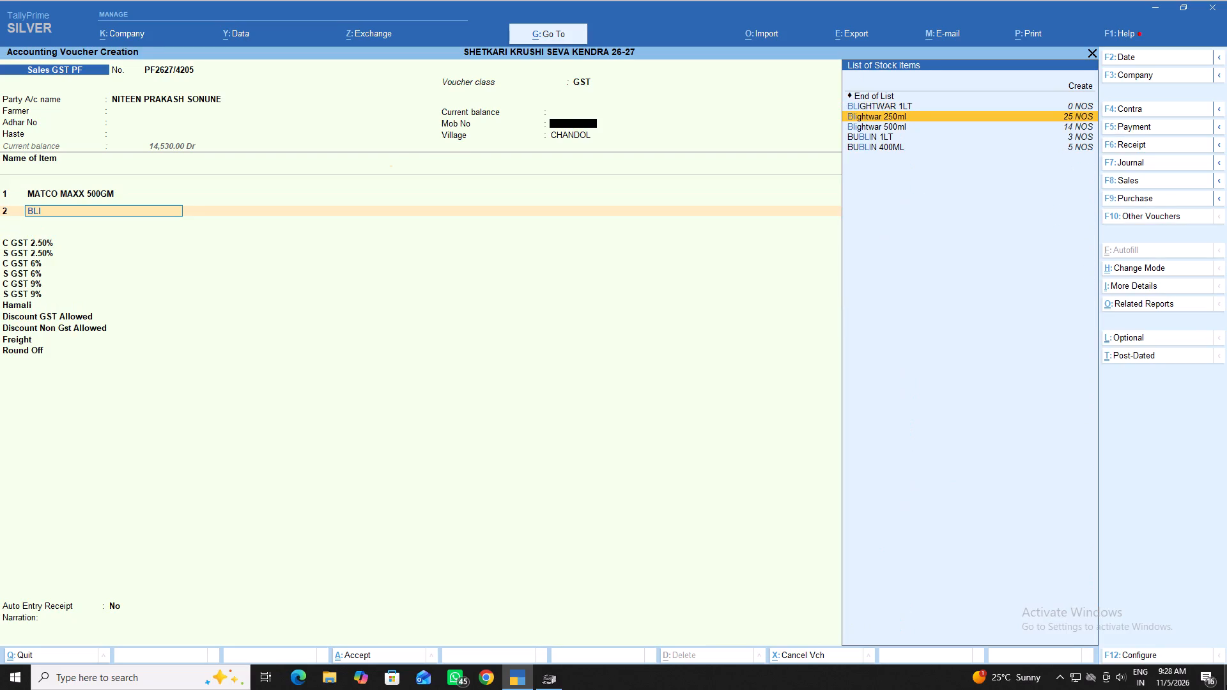
key("Return")
key("1")
key("Return")
type("200")
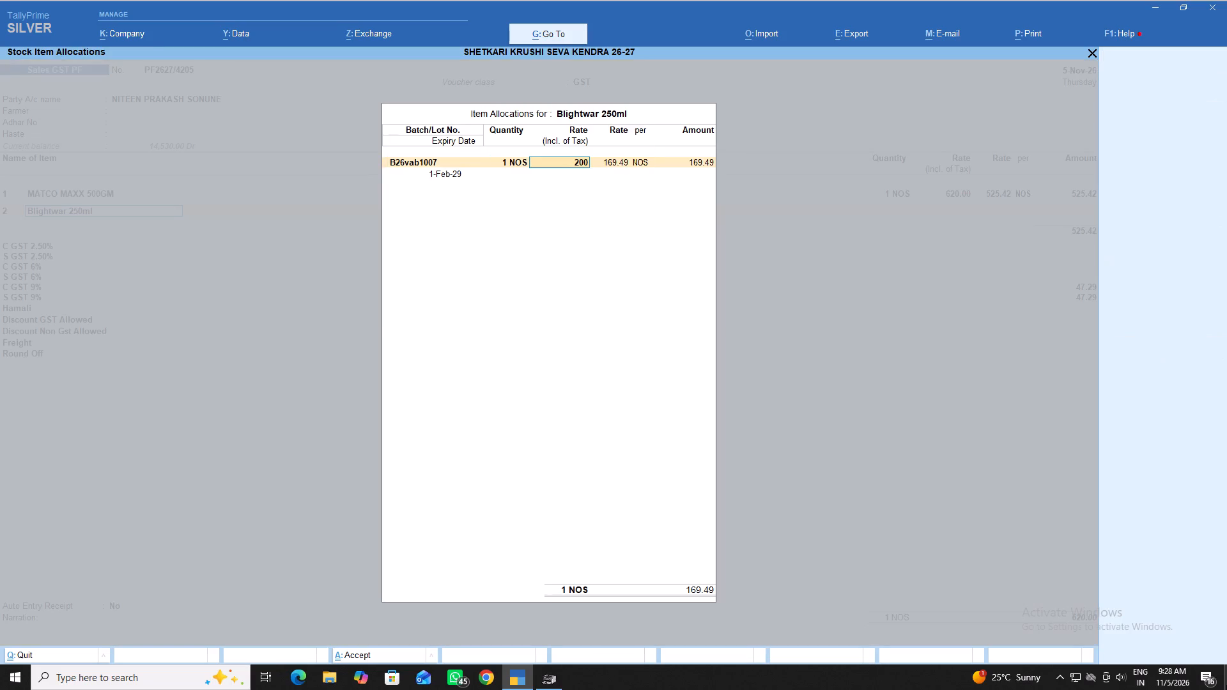
key("Return")
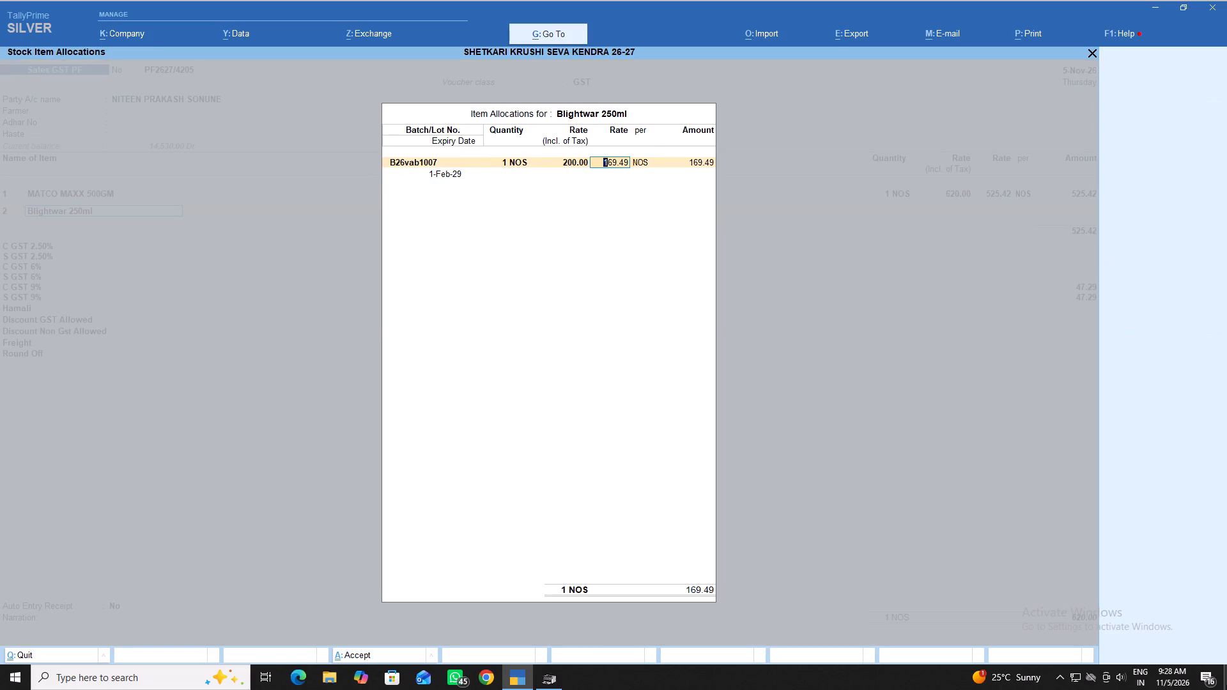
key("Return")
key("Return")
key("Return")
key("Return")
key("Return")
key("Return")
key("Return")
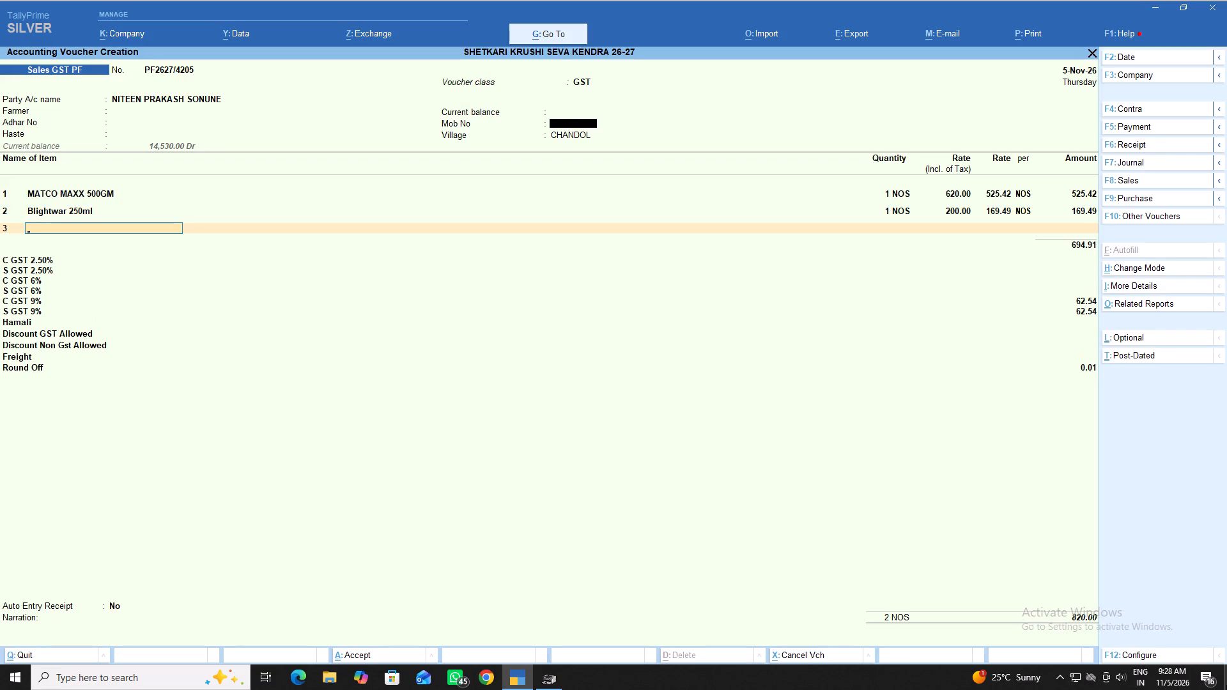
Add 1 NOS of HUMI-FERT 1 LTR from batch IAS/041/G at a tax-inclusive rate of 380.
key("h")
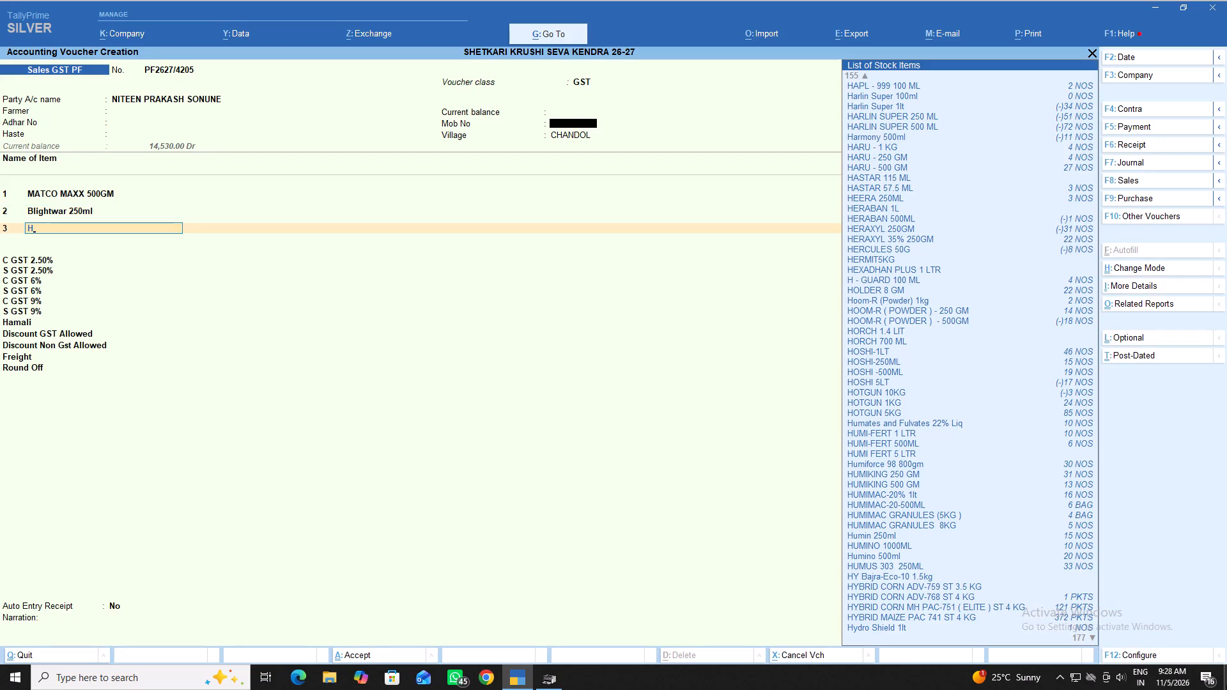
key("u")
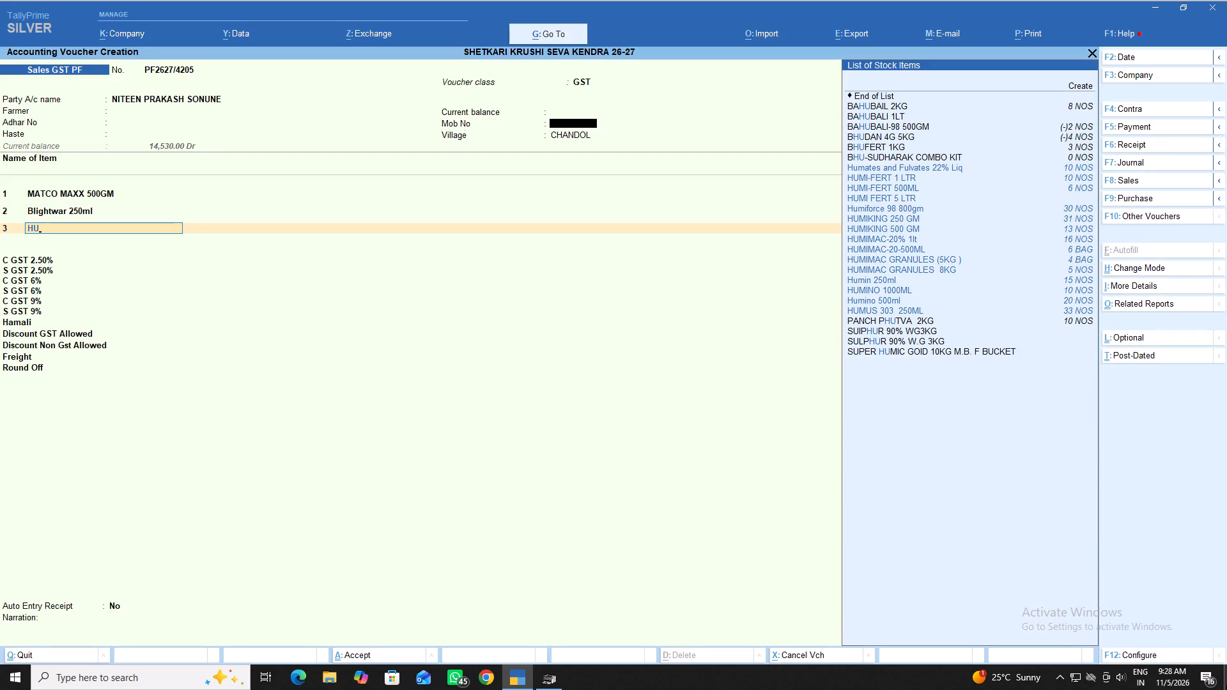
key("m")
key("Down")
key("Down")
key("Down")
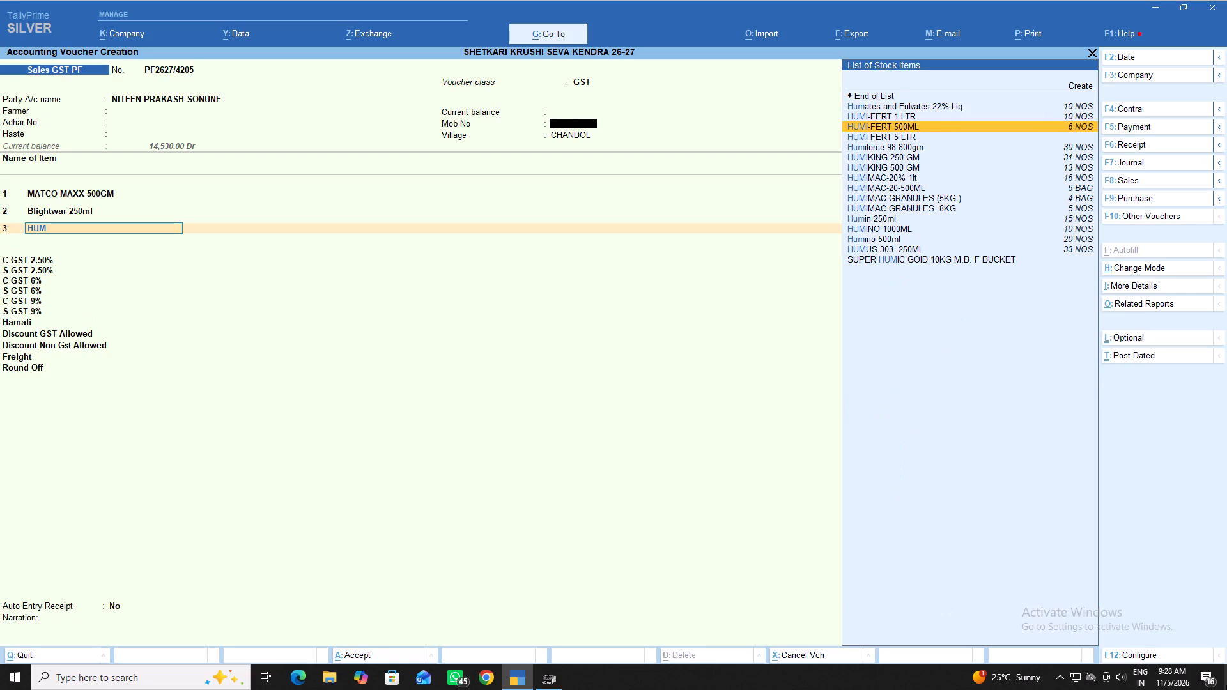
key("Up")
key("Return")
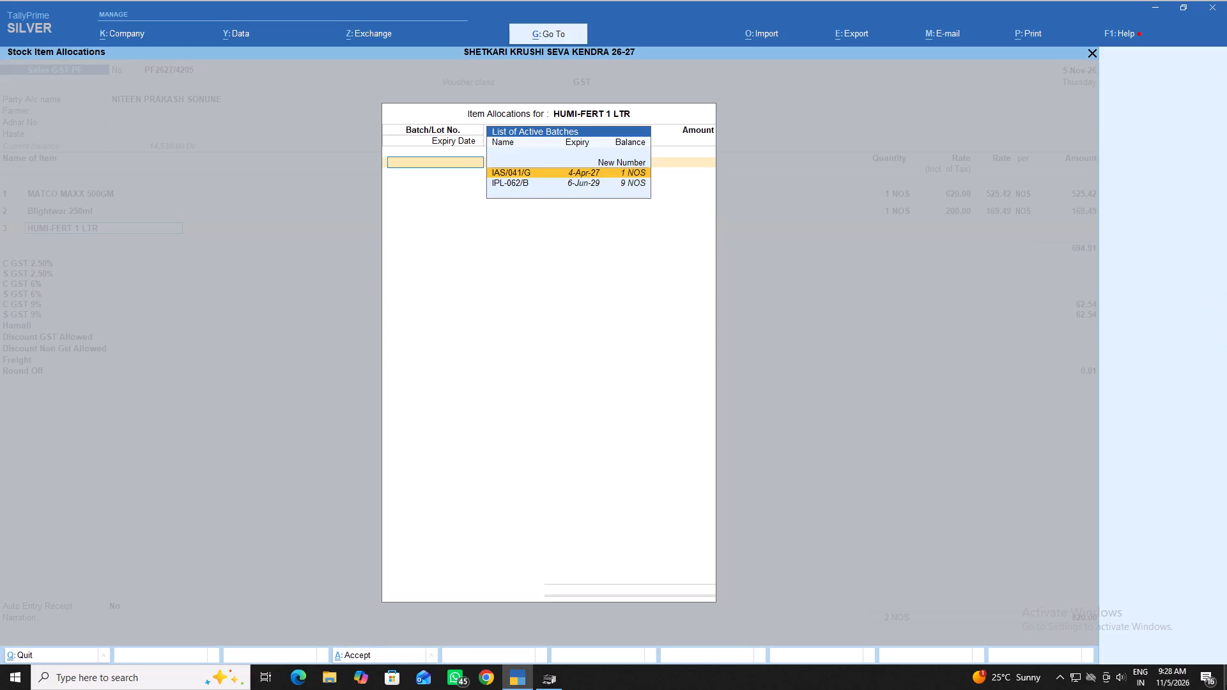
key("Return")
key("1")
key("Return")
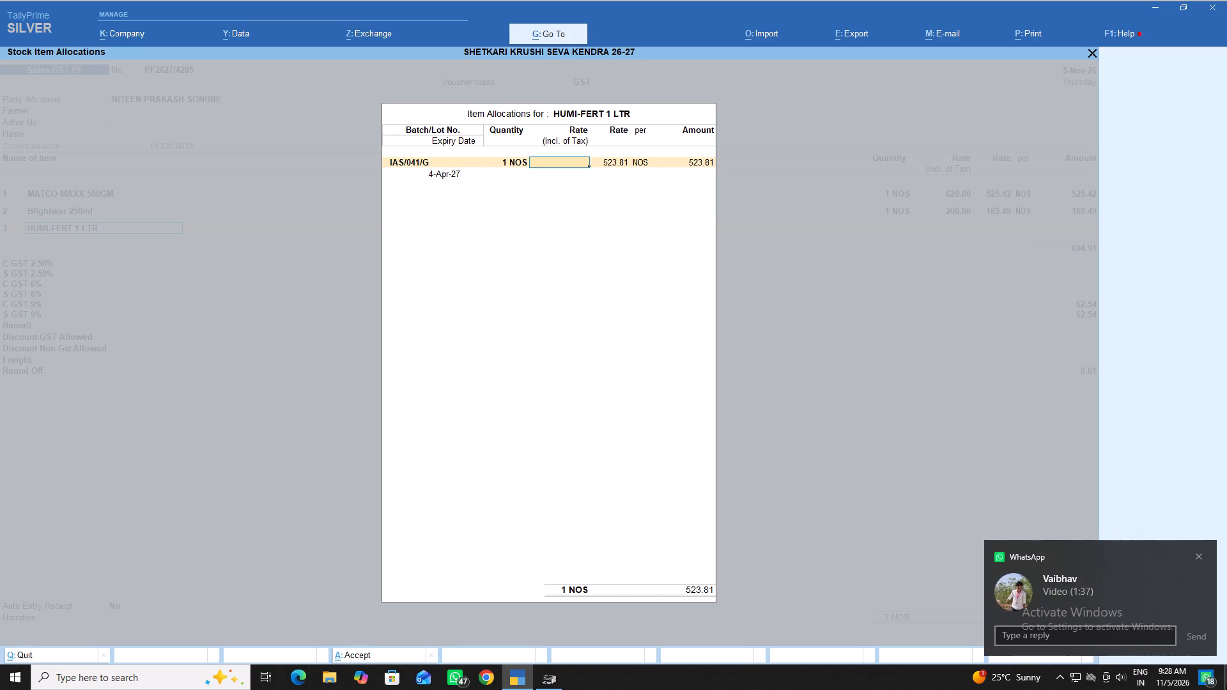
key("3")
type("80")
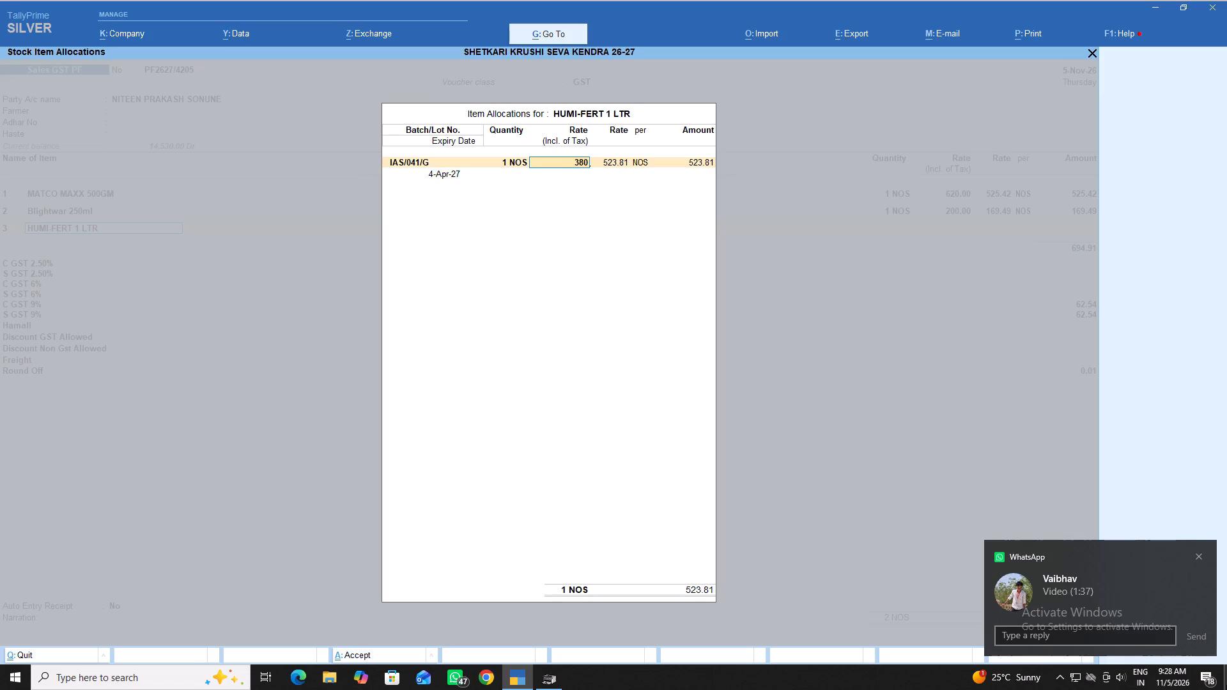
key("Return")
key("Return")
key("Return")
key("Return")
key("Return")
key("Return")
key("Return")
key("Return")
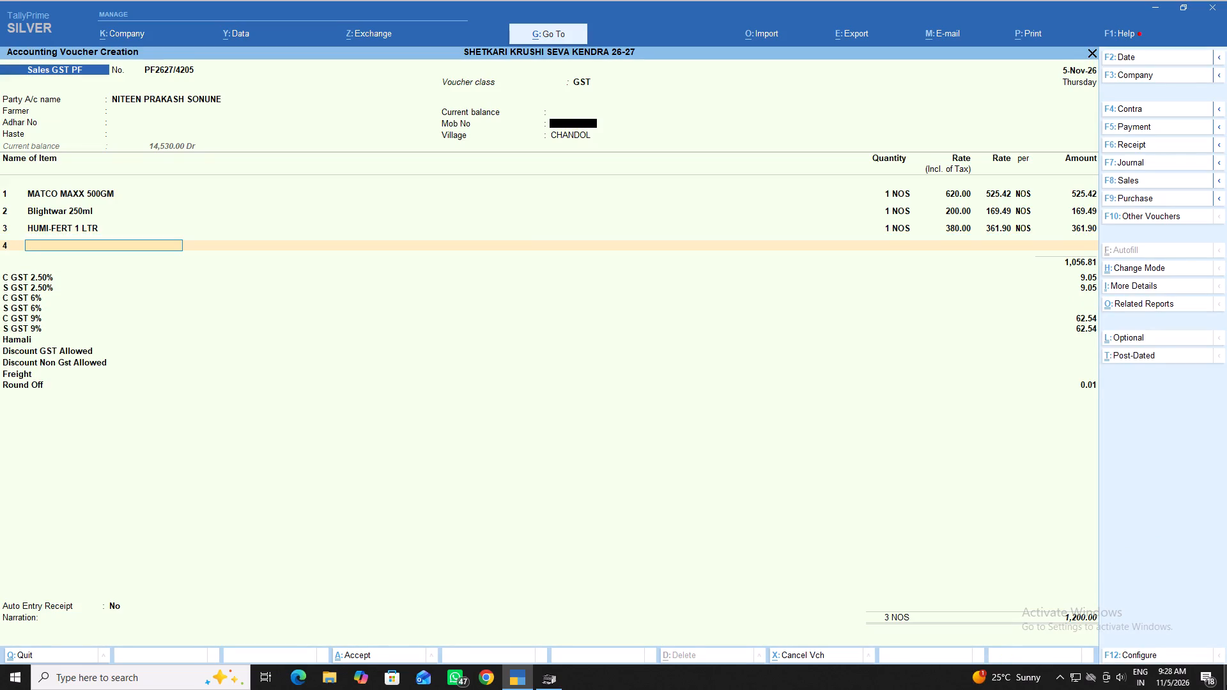
Add 1 NOS of Chemdoot -250gm from batch PEBIF24136 at a tax-inclusive rate of 500.
type("CH")
key("Down")
key("Down")
key("Down")
key("Down")
key("Down")
key("Down")
key("Down")
key("Down")
key("Down")
key("Down")
key("Down")
key("Down")
key("Down")
key("Down")
key("Down")
key("Down")
key("Down")
key("Down")
key("Down")
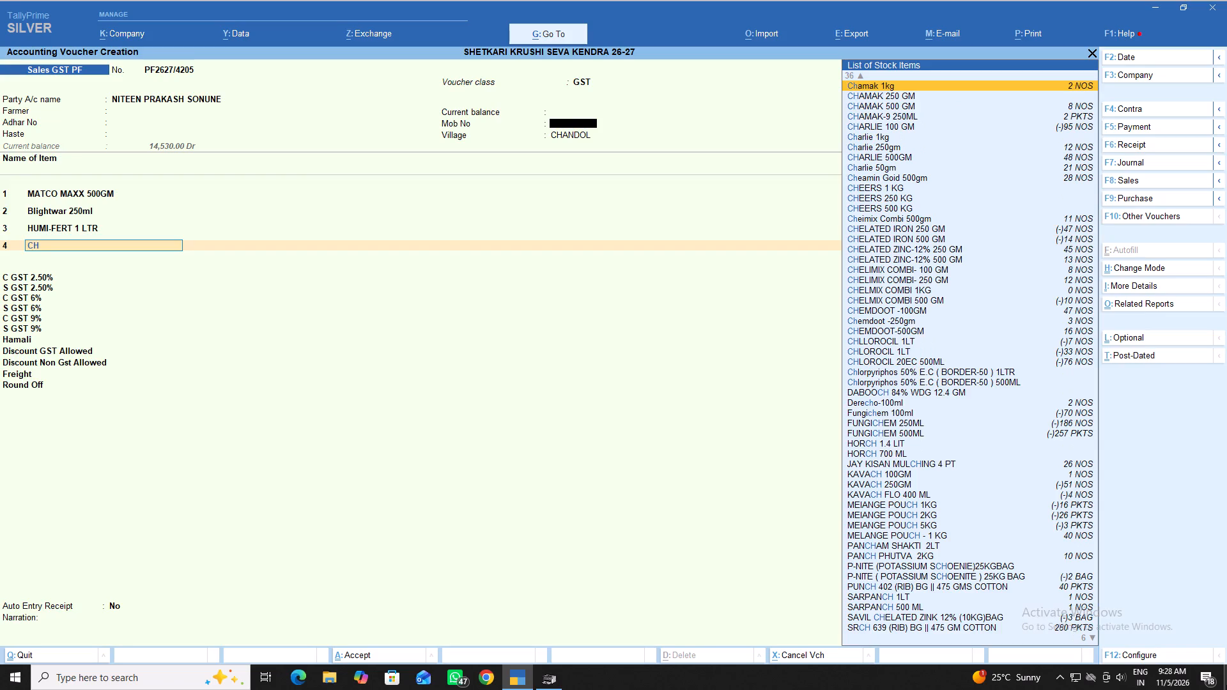
key("Down")
key("Down")
key("Down")
key("Down")
key("Down")
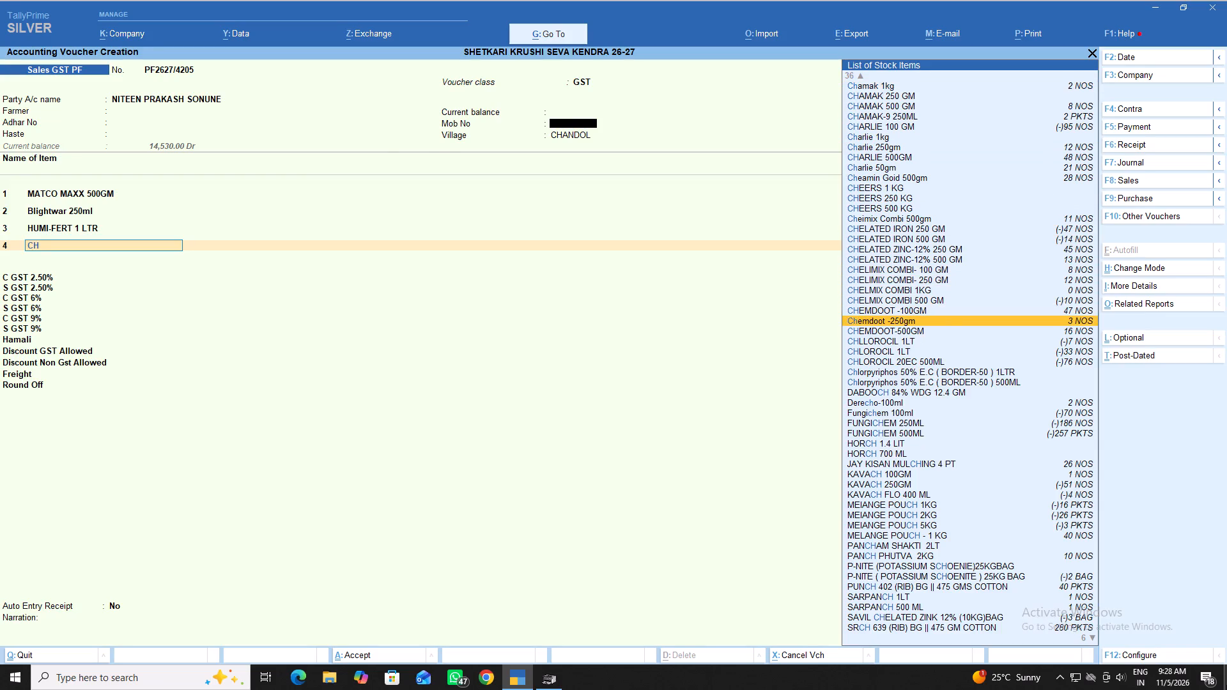
key("Return")
key("Return")
key("1")
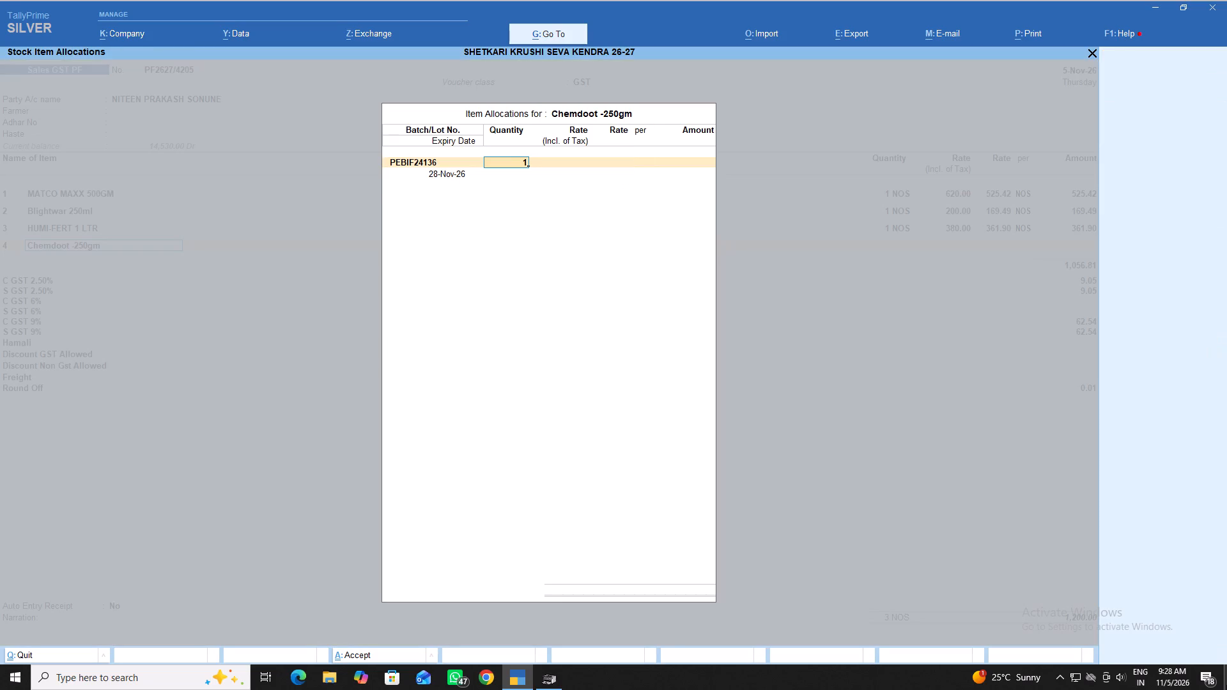
key("Return")
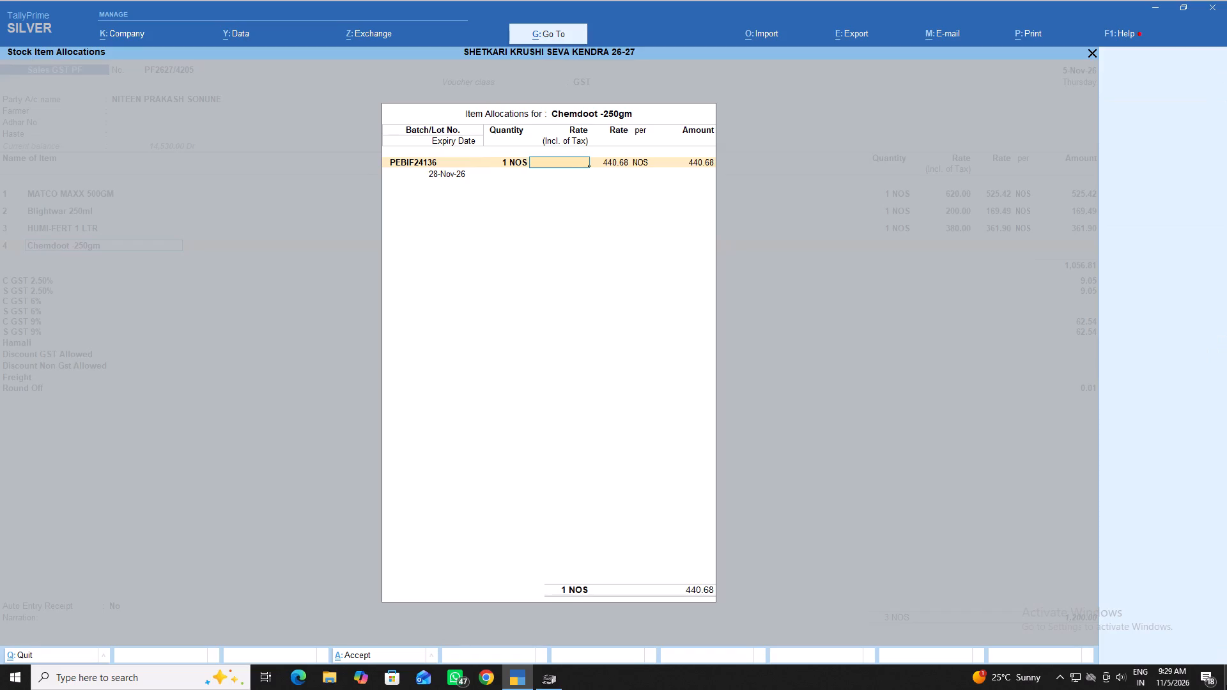
type("500")
key("Return")
key("Return")
key("Return")
key("Return")
key("Return")
key("Return")
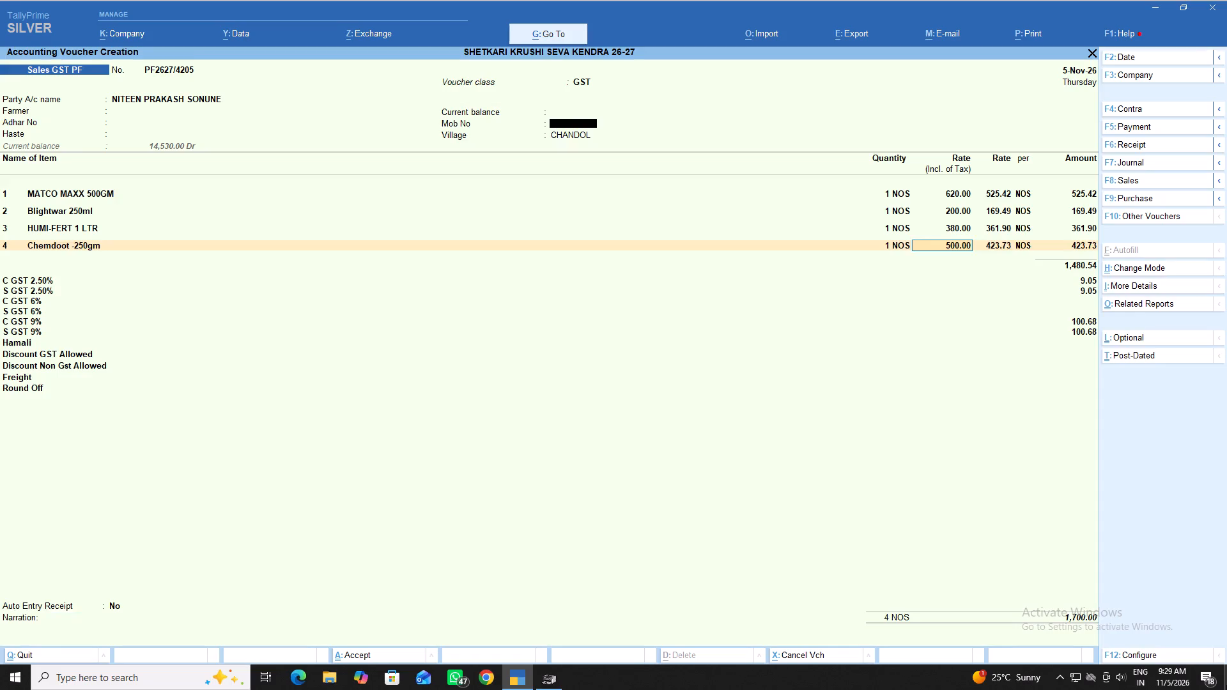
key("Return")
key("Return")
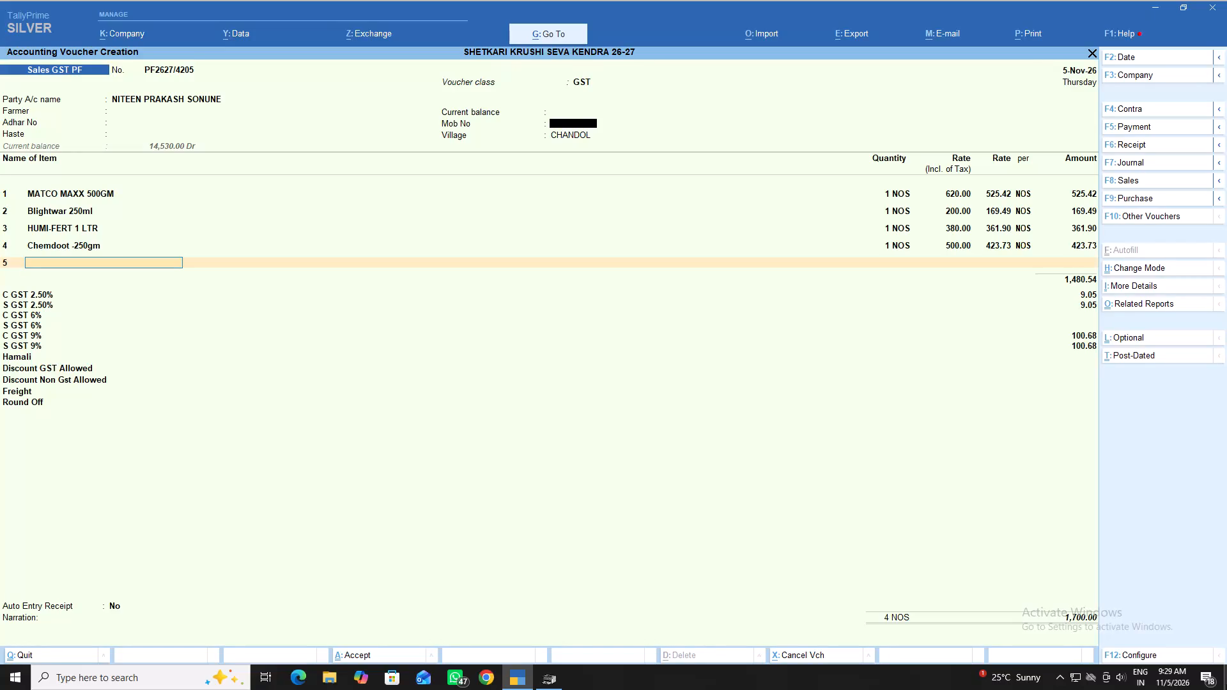
End the item list, save the Chandol customer's sales voucher without extra charges or narration, and print its tax invoice.
key("Return")
key("Return")
key("Return")
key("Return")
key("Return")
key("Return")
key("Return")
key("Return")
key("Return")
key("Return")
key("Return")
key("Return")
key("Return")
key("Return")
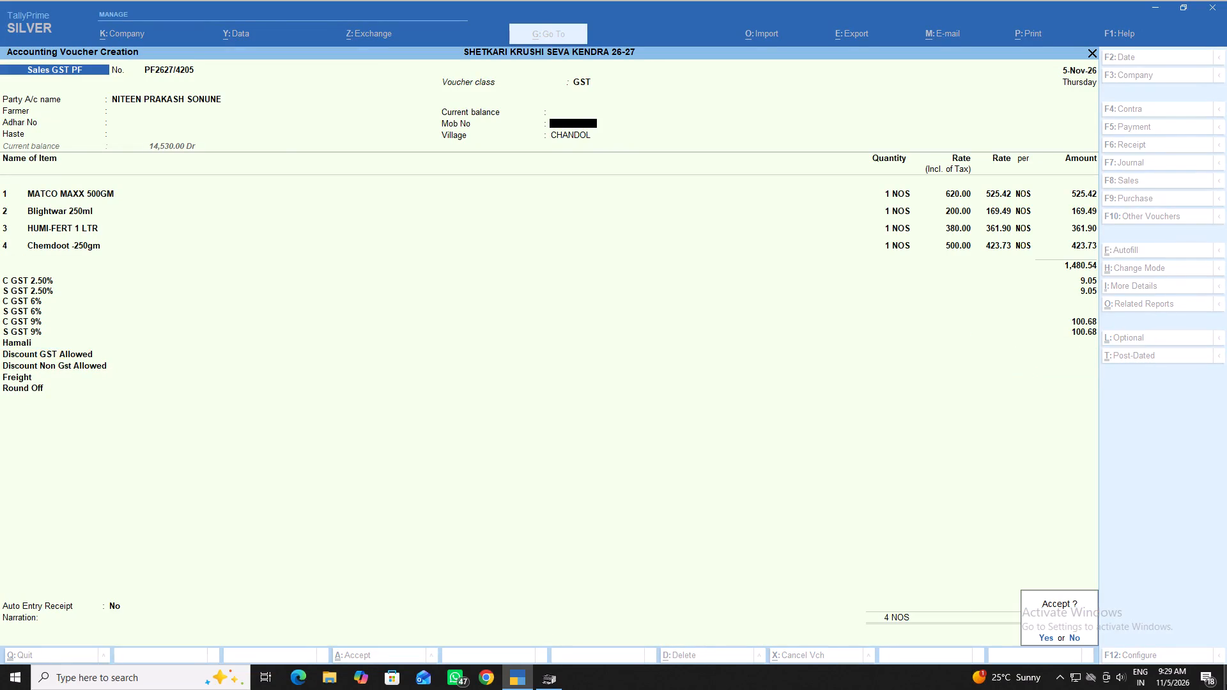
key("Return")
key("Return")
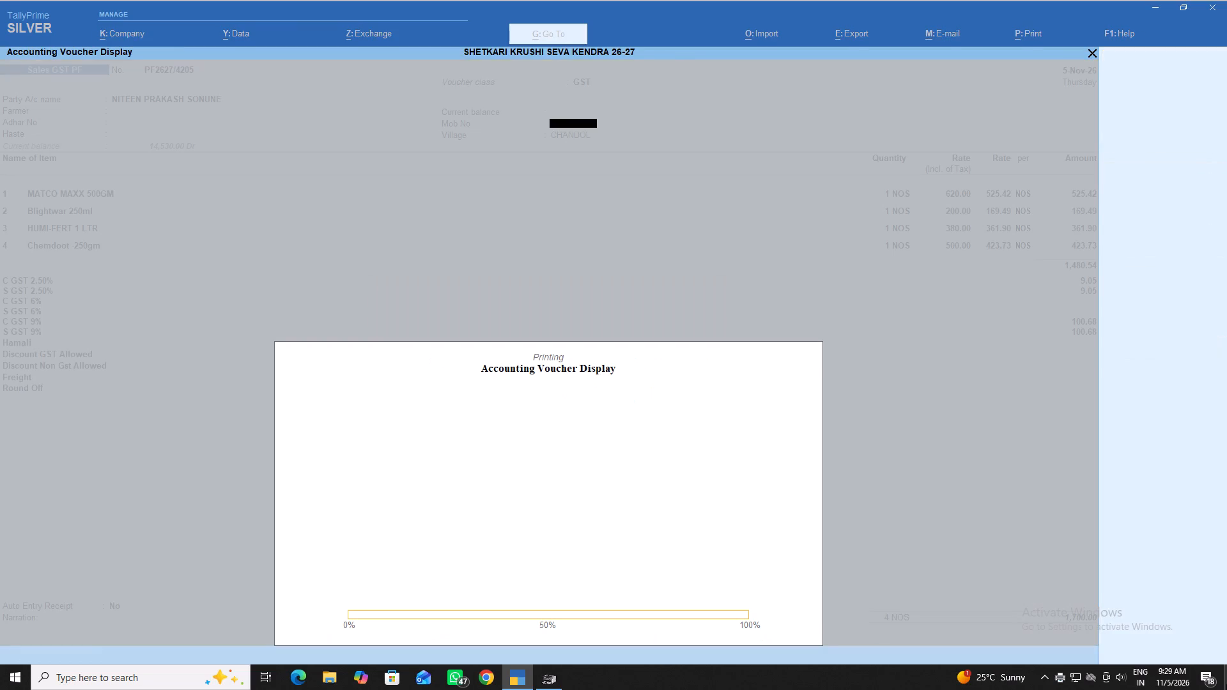
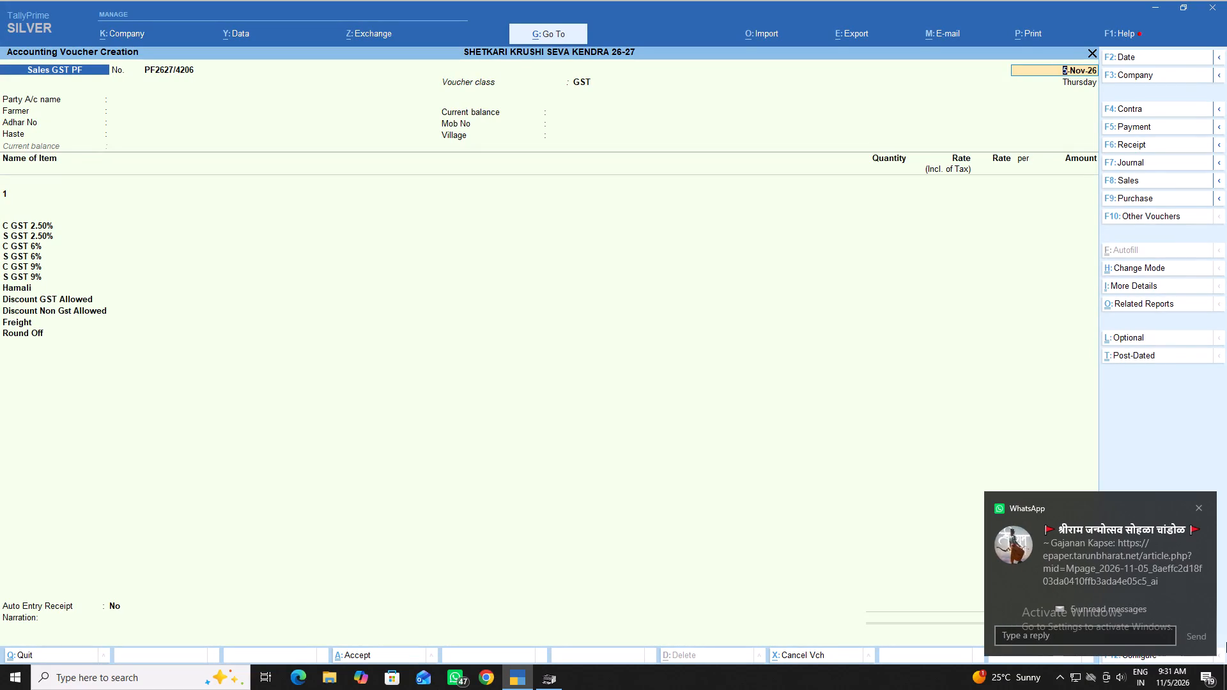
Start a Sales GST PF voucher with class GST dated 5-Nov-26 for the Chandol customer found under SU, leaving farmer details blank.
key("Escape")
key("Escape")
key("Escape")
key("Return")
key("Return")
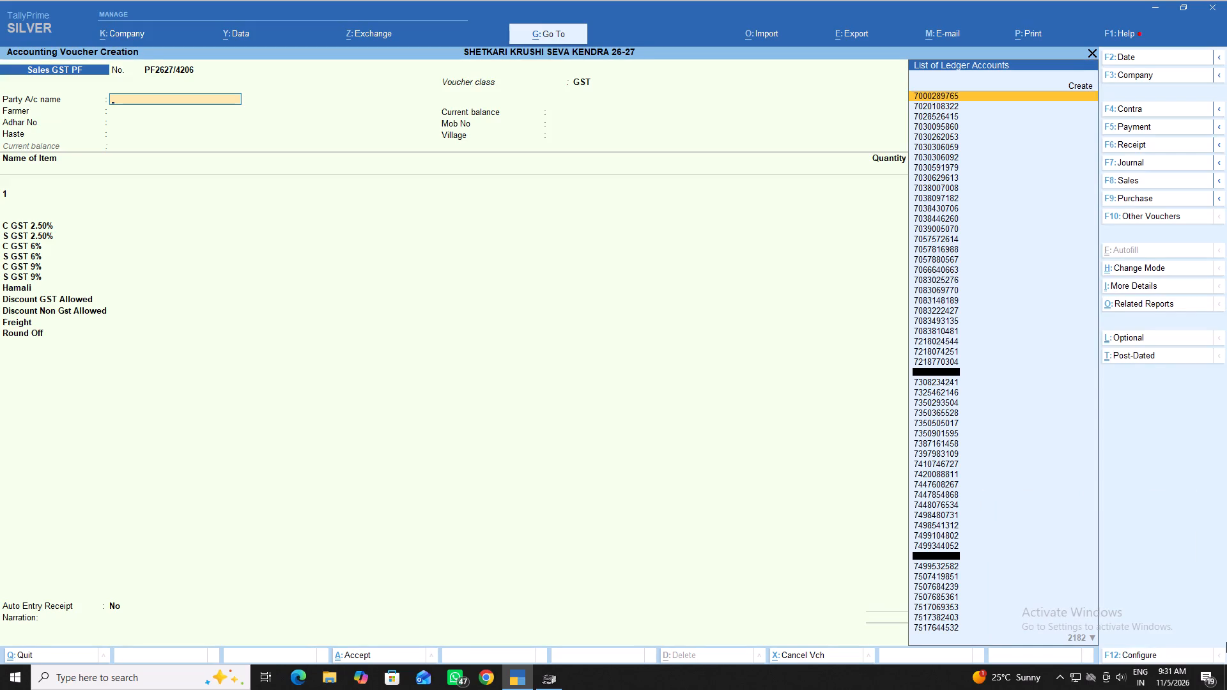
key("s")
key("u")
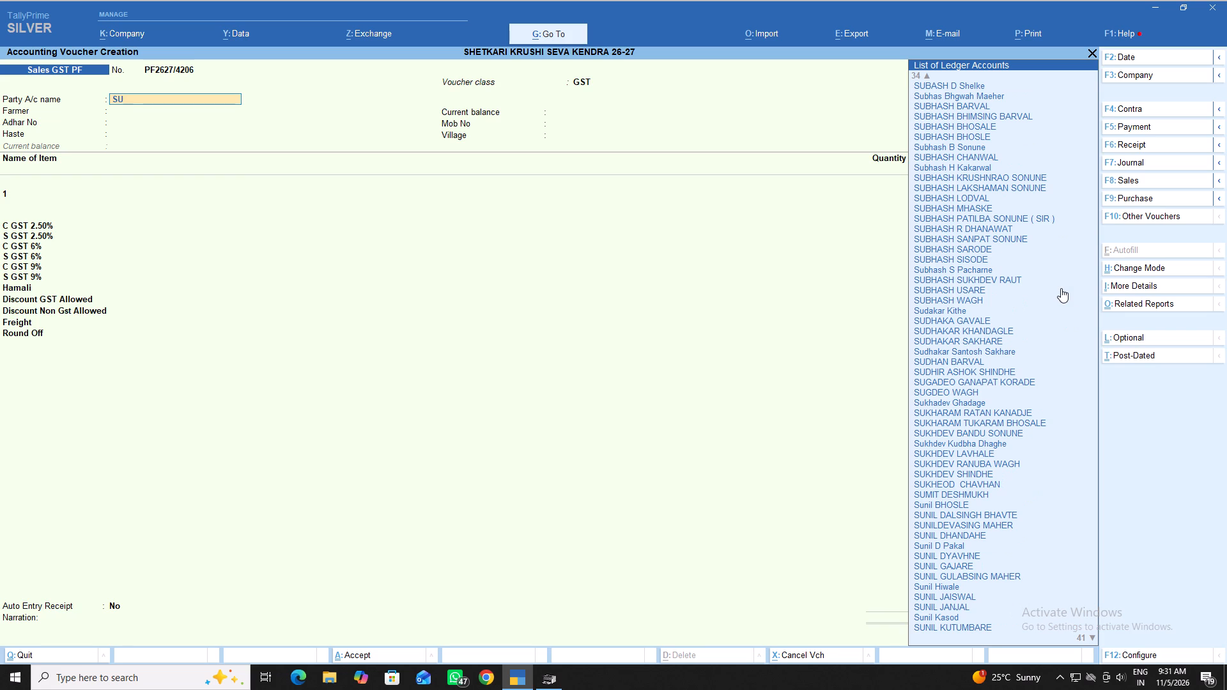
key("Down")
key("Down")
key("Down")
key("Down")
key("Down")
key("Down")
key("Down")
key("Down")
key("Down")
key("Down")
key("Down")
key("Down")
key("Down")
key("Down")
key("Down")
key("Down")
key("Down")
key("Down")
key("Down")
key("Down")
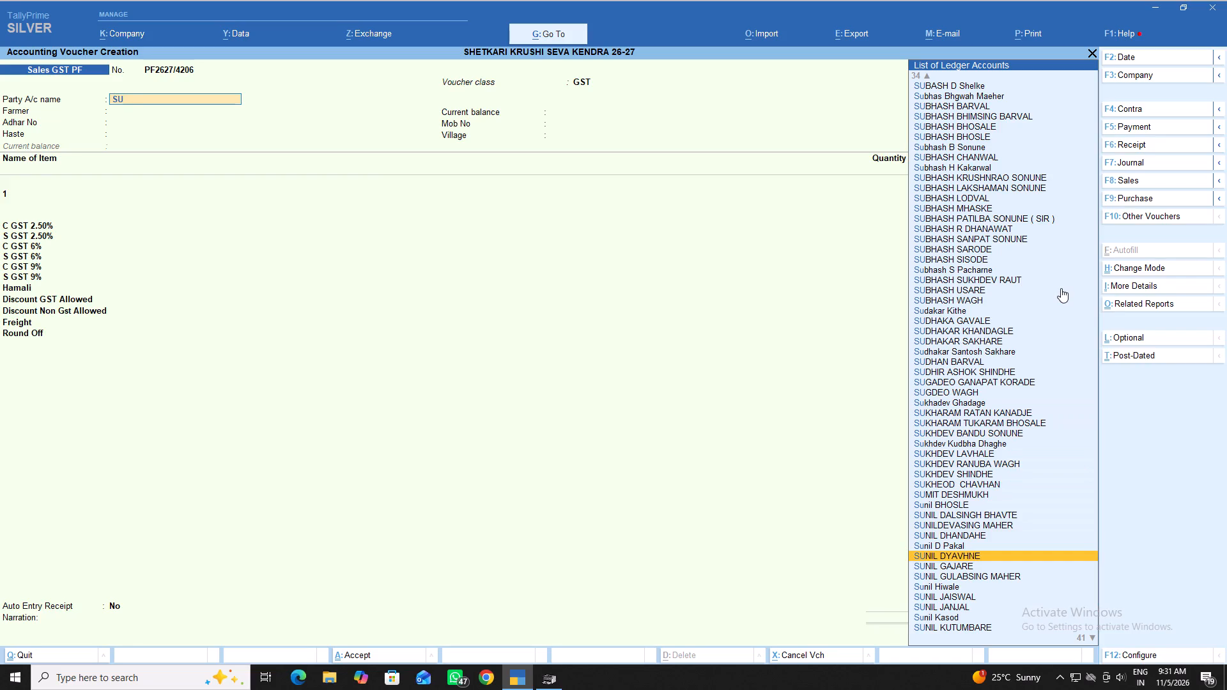
key("Return")
key("Return")
key("Return")
key("Return")
key("Return")
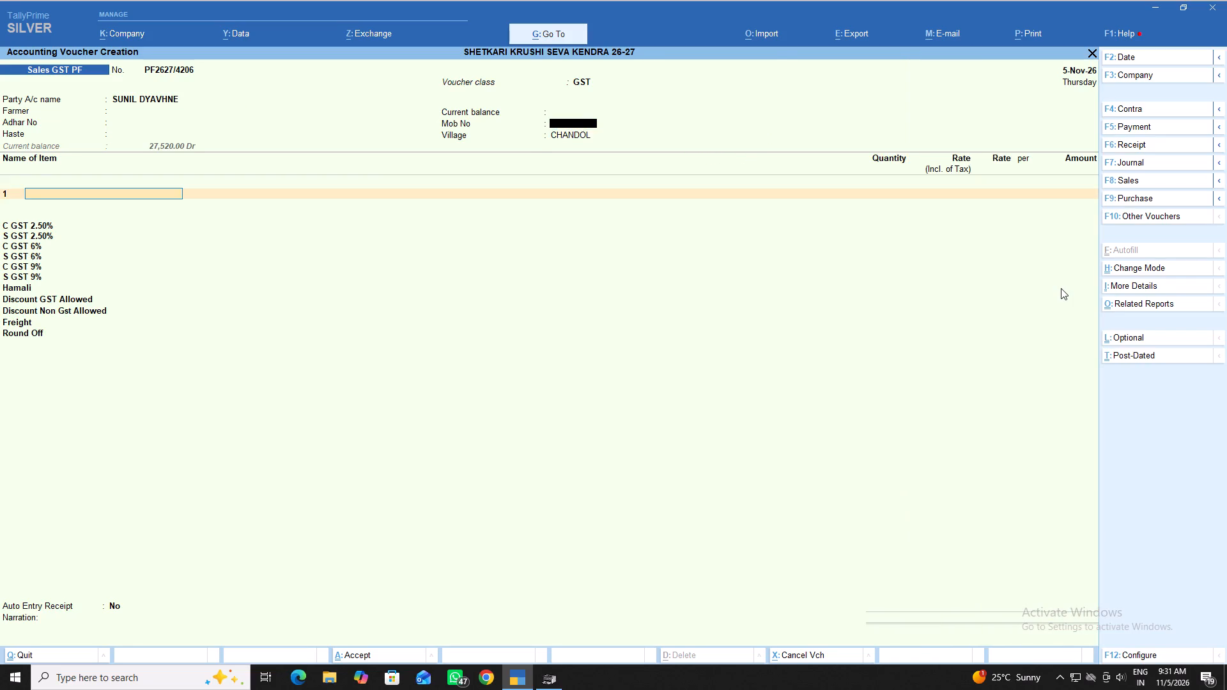
Add 1 NOS of MATCO MAXX 500GM from batch SSMM-249 at a tax-inclusive rate of 700.
type("MAT")
key("Down")
key("Down")
key("Down")
key("Down")
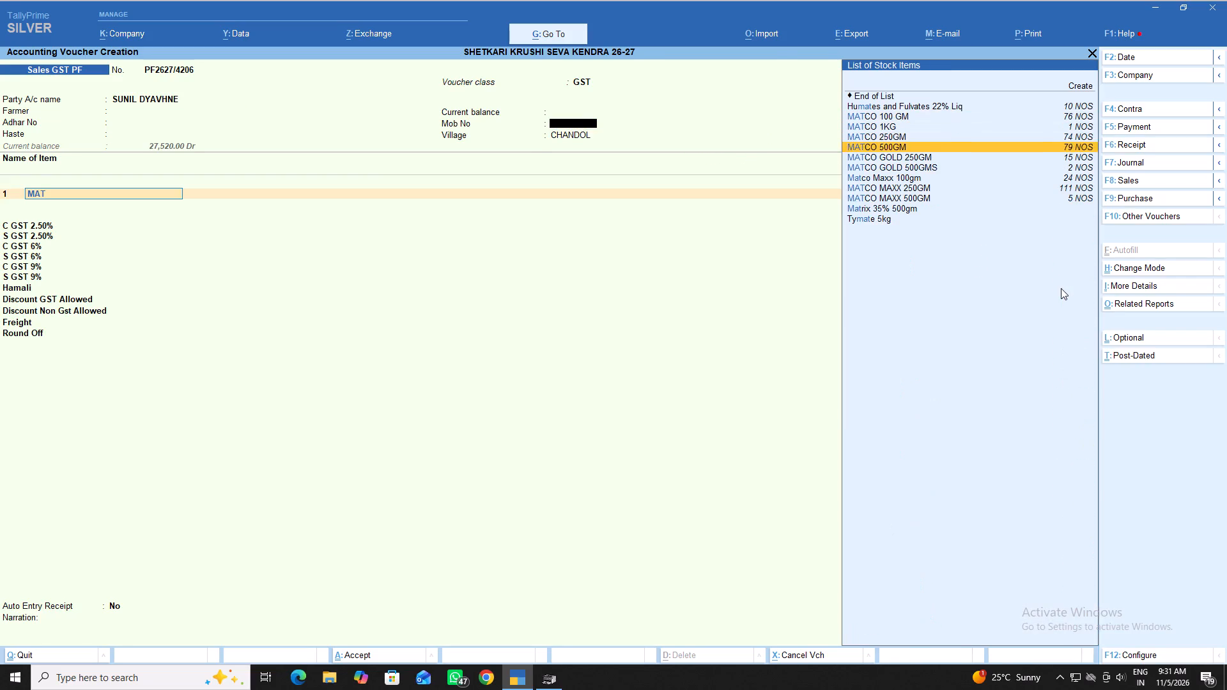
key("Down")
key("Down")
key("Down")
key("Down")
key("Down")
key("Return")
key("Down")
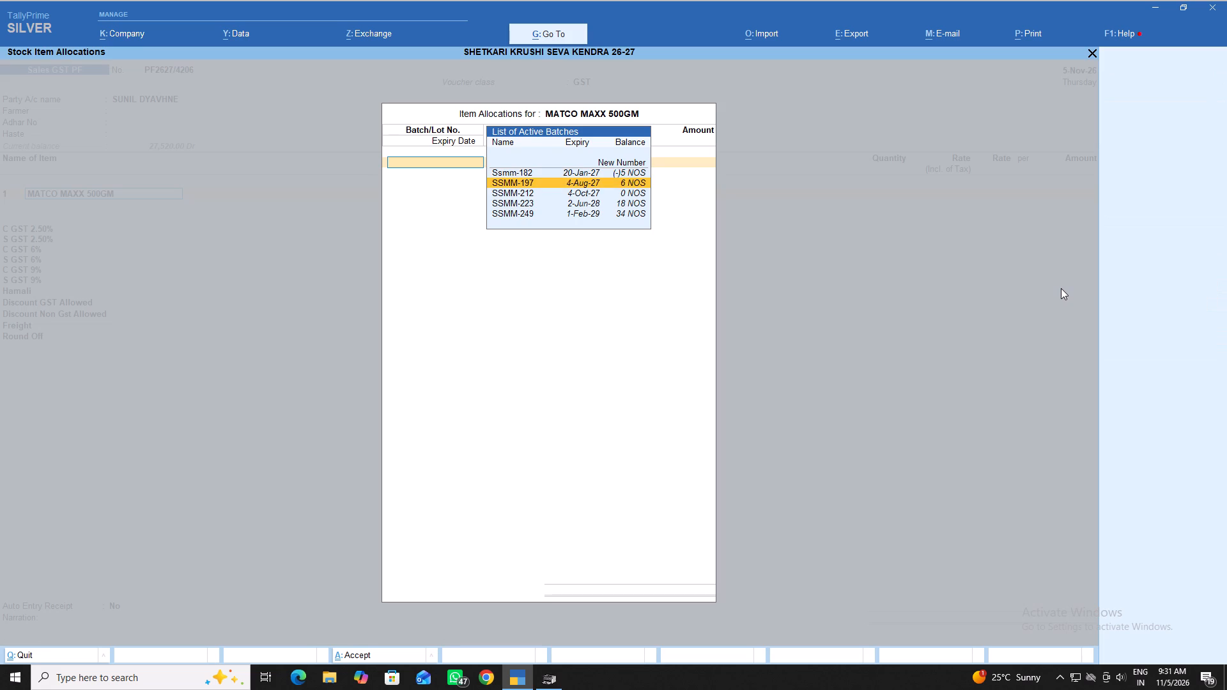
key("Down")
key("Down")
key("Down")
key("Return")
key("1")
key("Return")
type("11")
key("8")
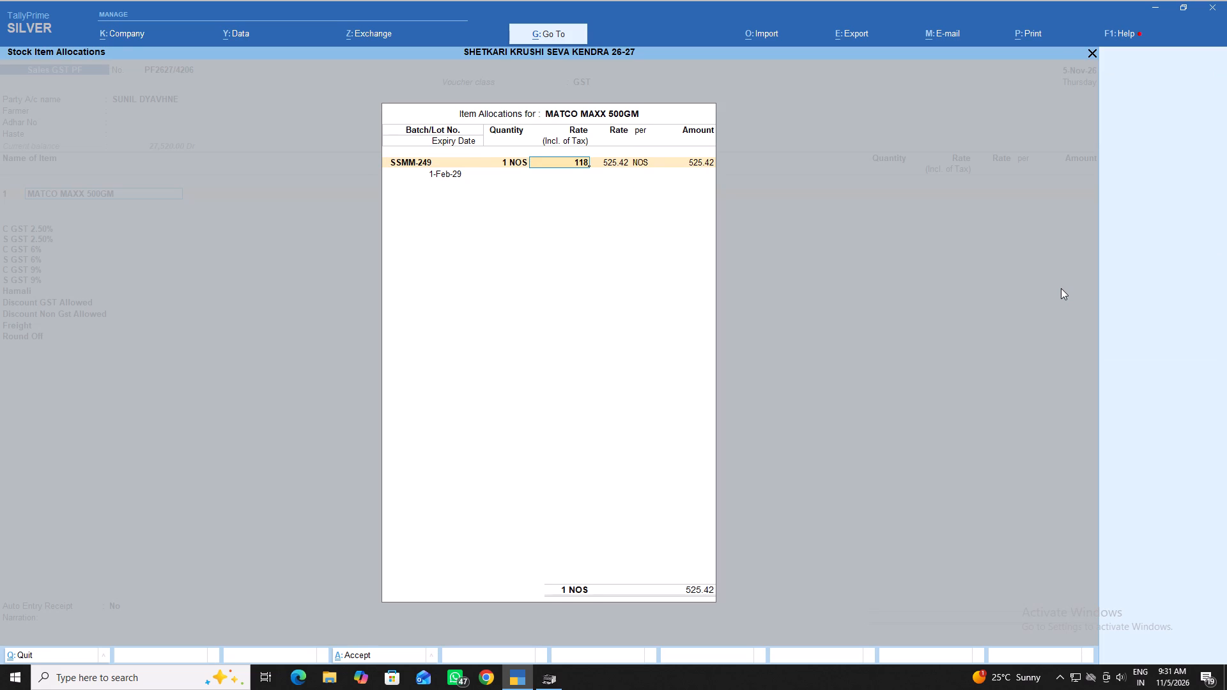
key("BackSpace")
key("BackSpace")
key("BackSpace")
key("BackSpace")
key("Return")
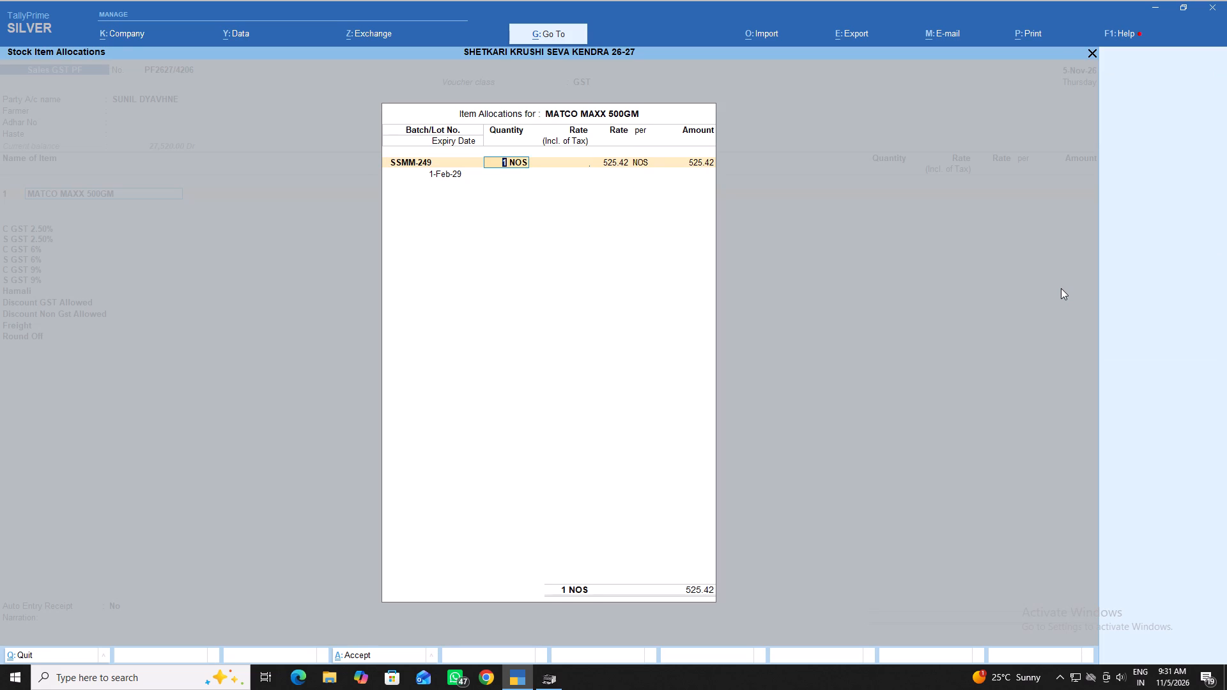
type("700")
key("Return")
key("Return")
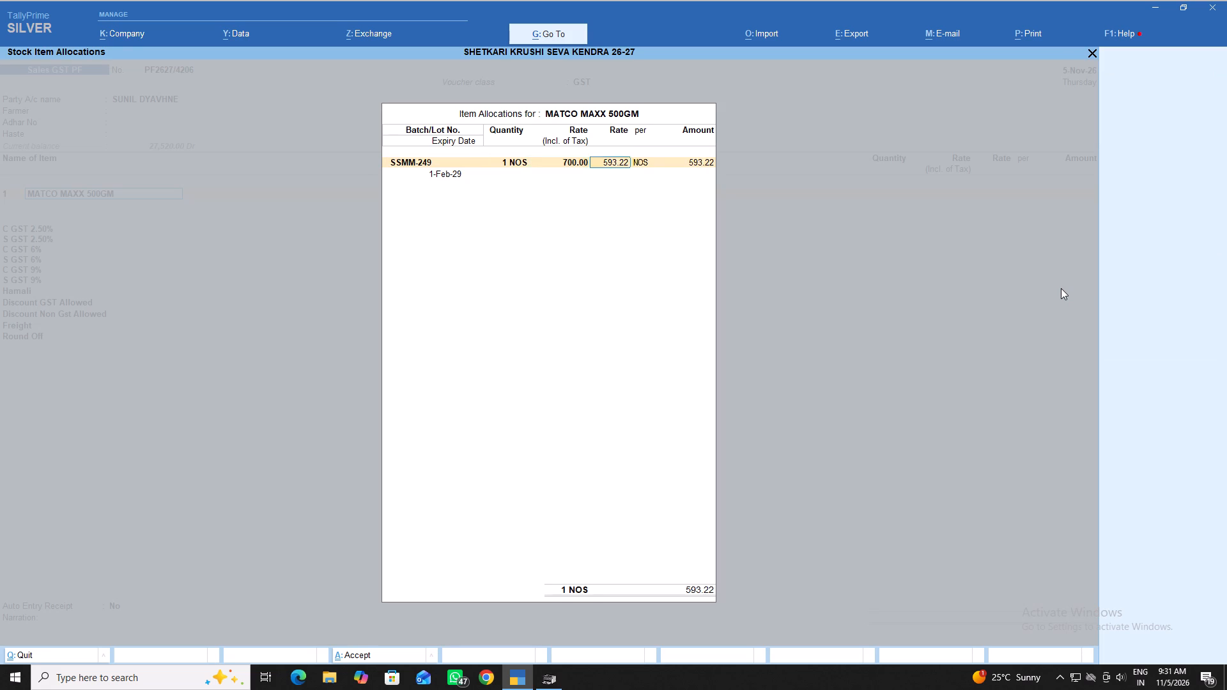
key("Return")
key("Return")
key("Return")
key("Return")
key("Return")
key("Return")
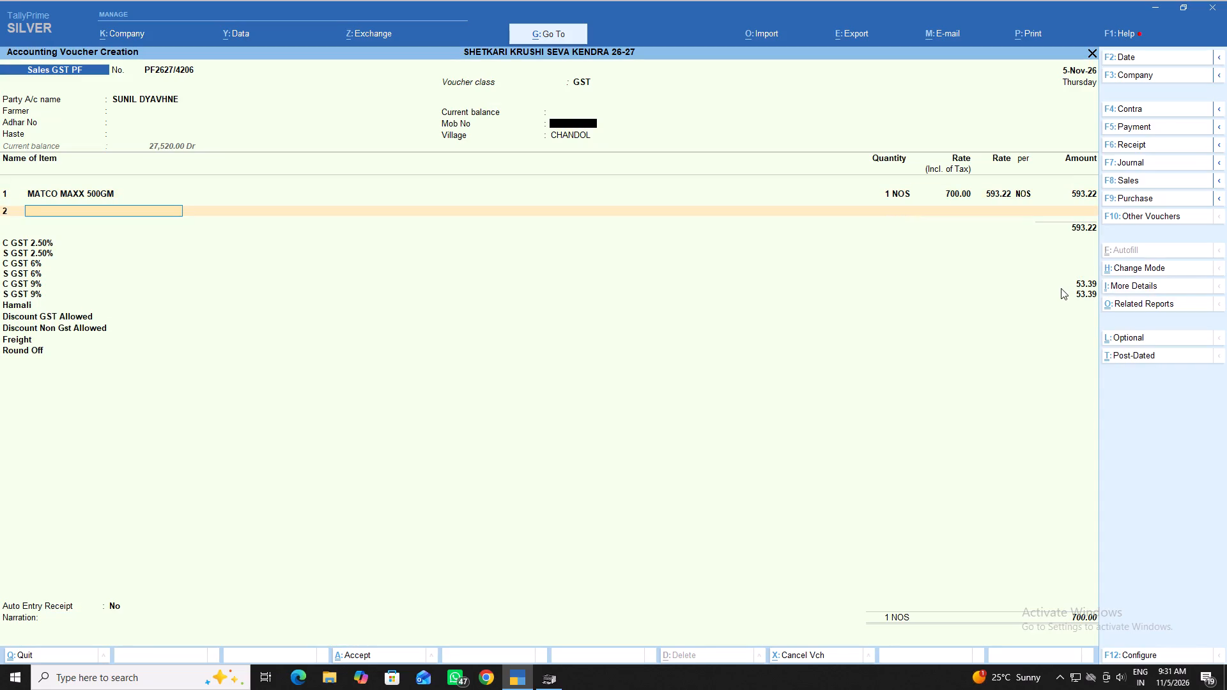
Add 1 NOS of IDOFIGHT 250 GM from batch Ias/064/a at a tax-inclusive rate of 500.
key("i")
key("d")
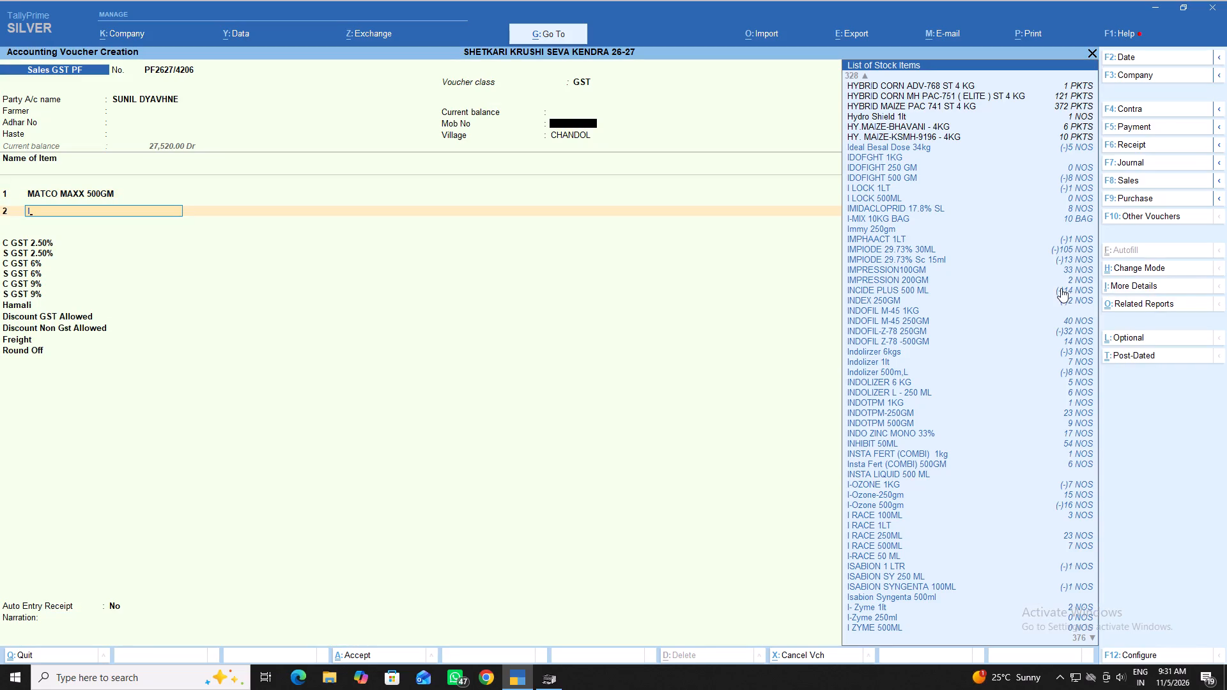
key("Down")
key("Down")
key("Down")
key("Return")
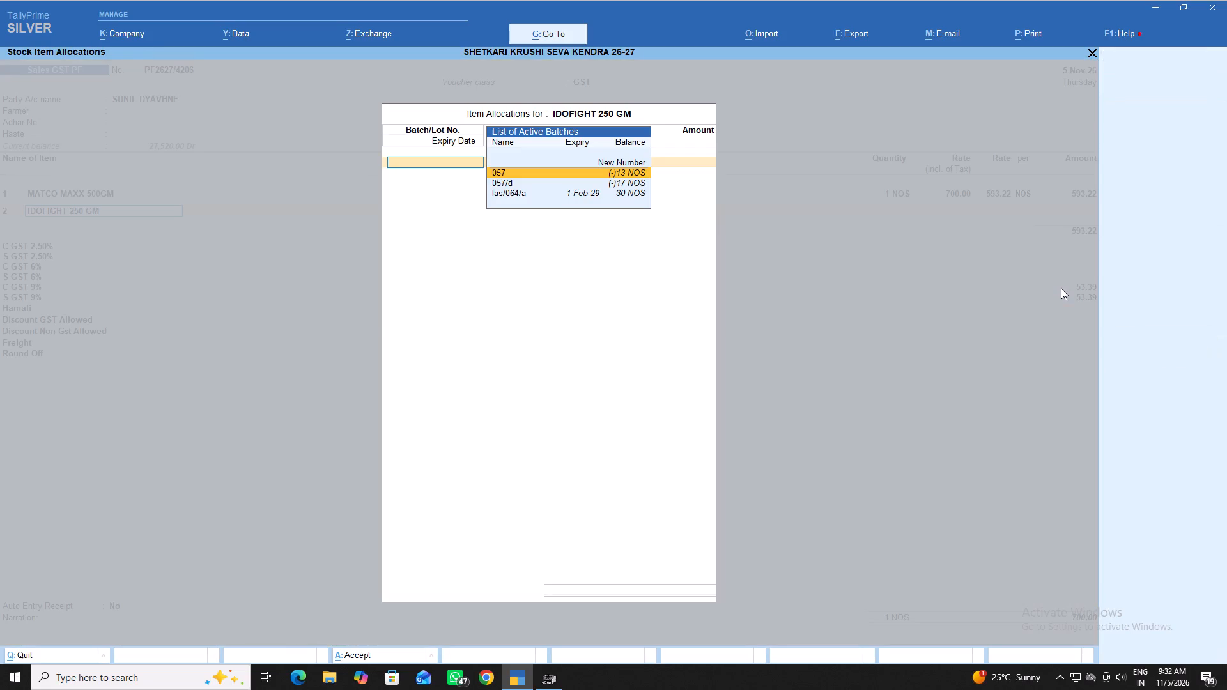
key("Down")
key("Down")
key("Return")
key("1")
key("Return")
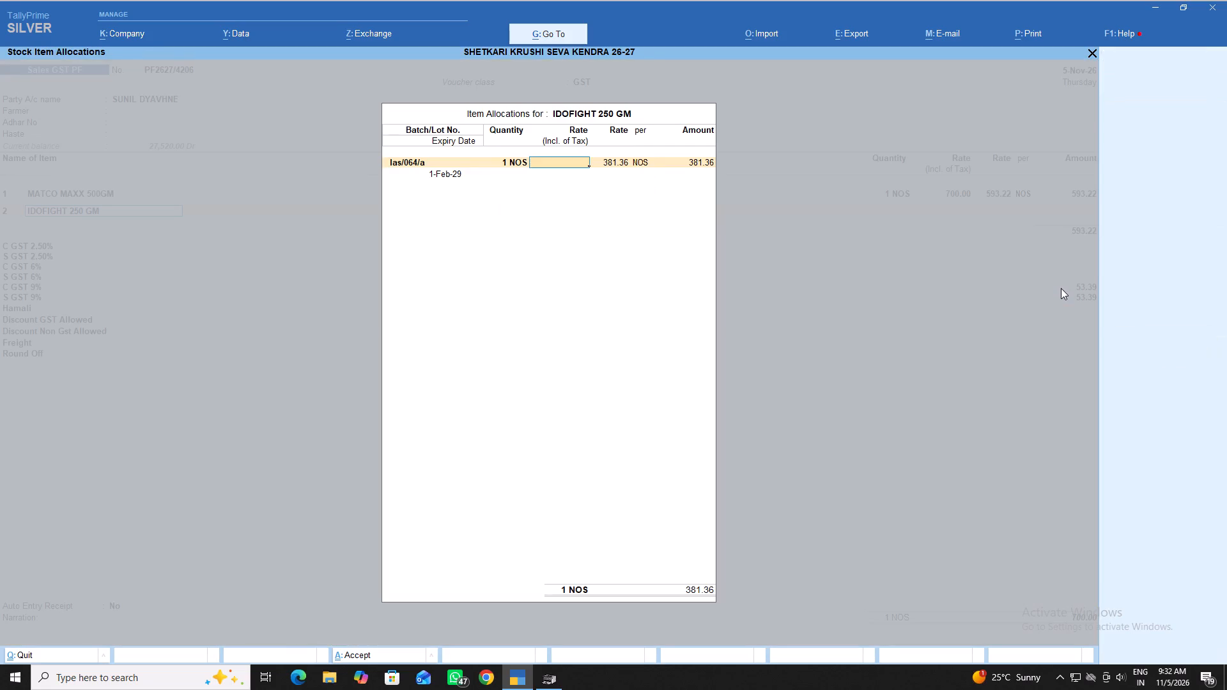
key("4")
key("BackSpace")
type("500")
key("Return")
key("Return")
key("Return")
key("Return")
key("Return")
key("Return")
key("Return")
key("Return")
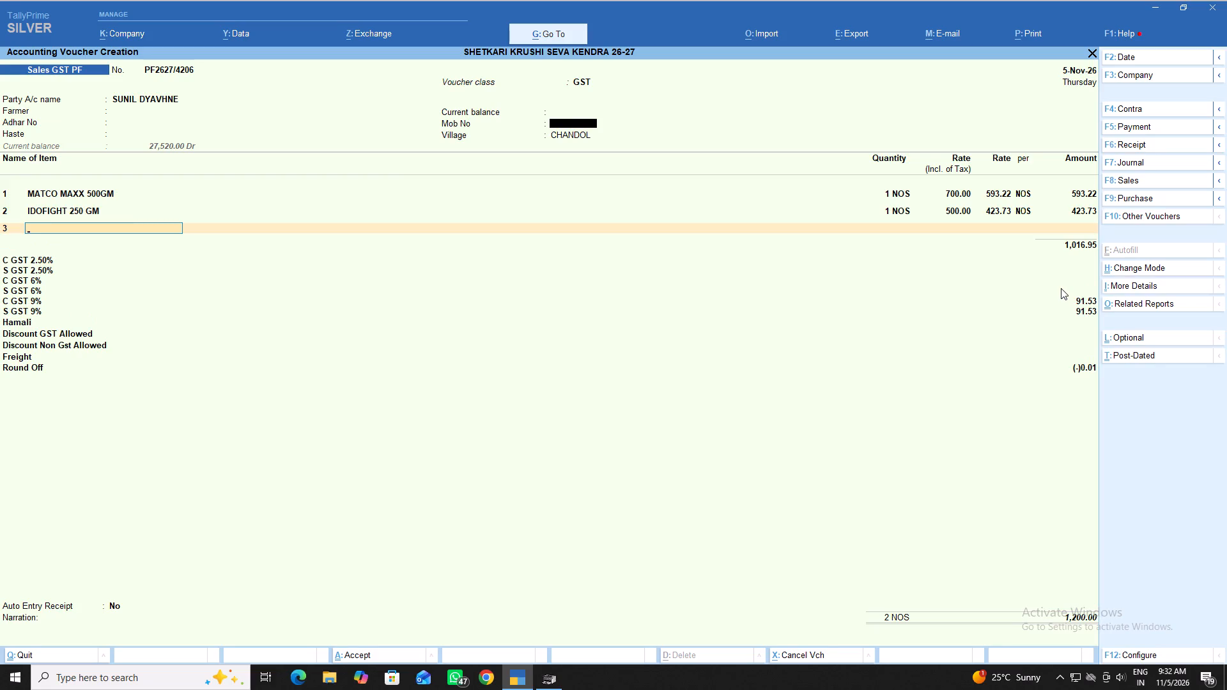
Add 1 NOS of CROP KING 500 GM from batch CK 2552 at a tax-inclusive rate of 1180.
type("CRO")
key("Down")
key("Down")
key("Down")
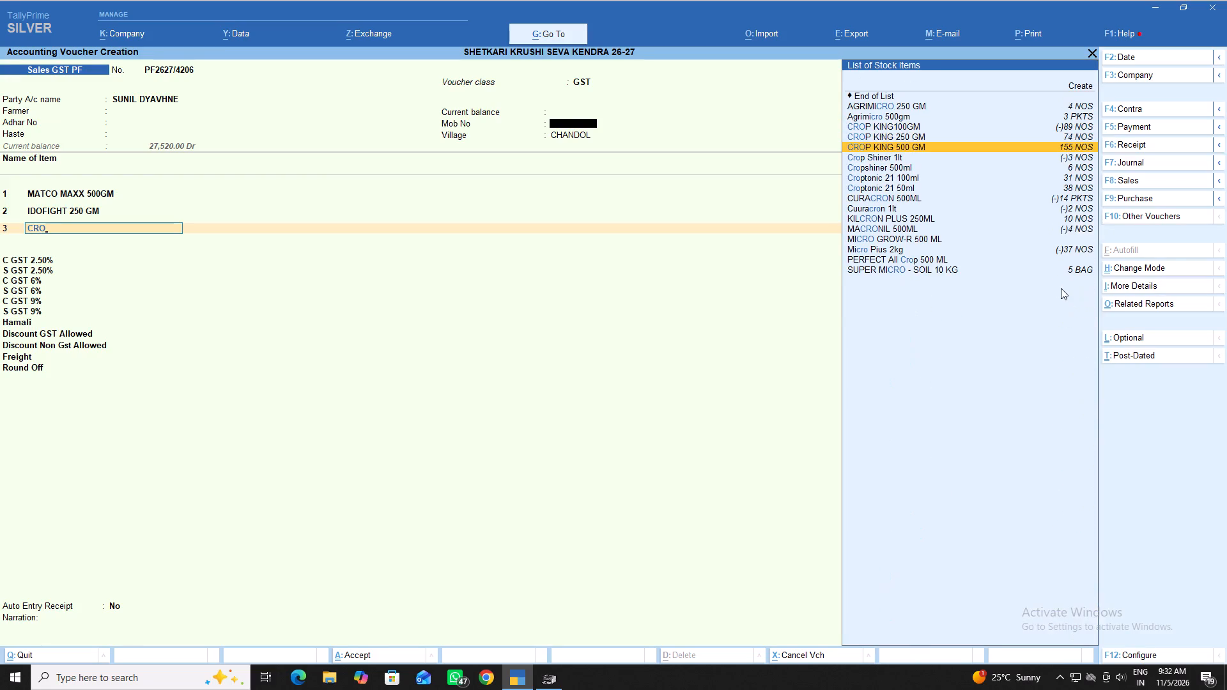
key("Return")
key("Down")
key("Down")
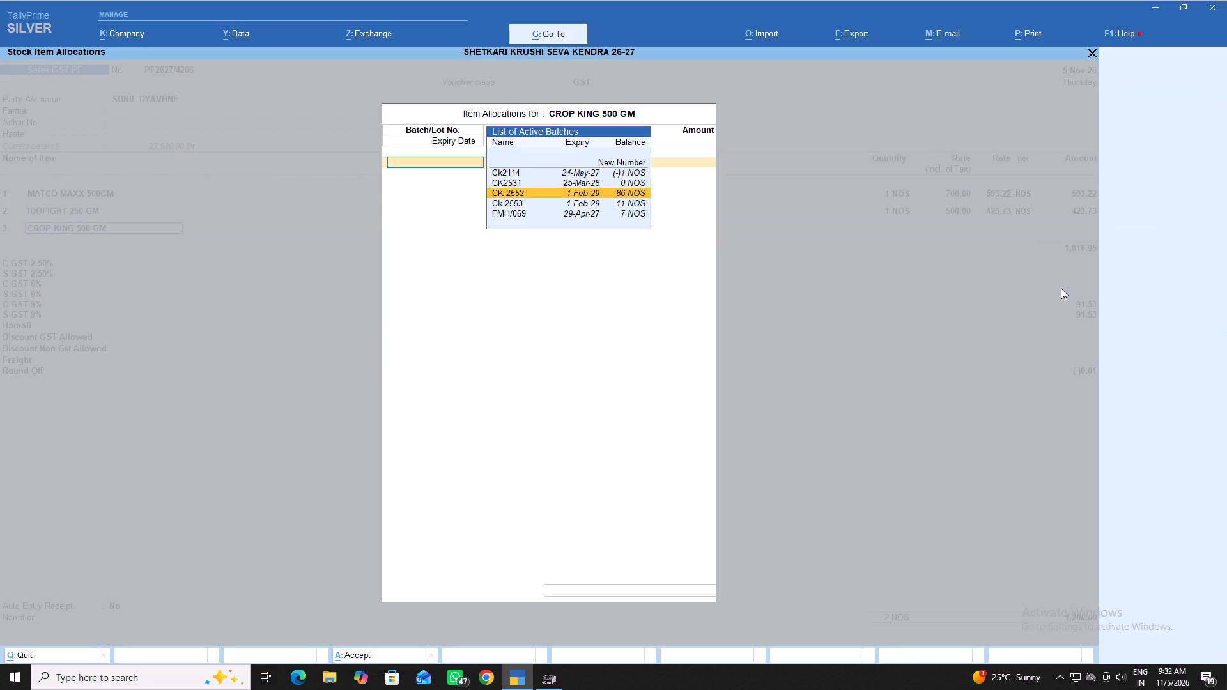
key("Return")
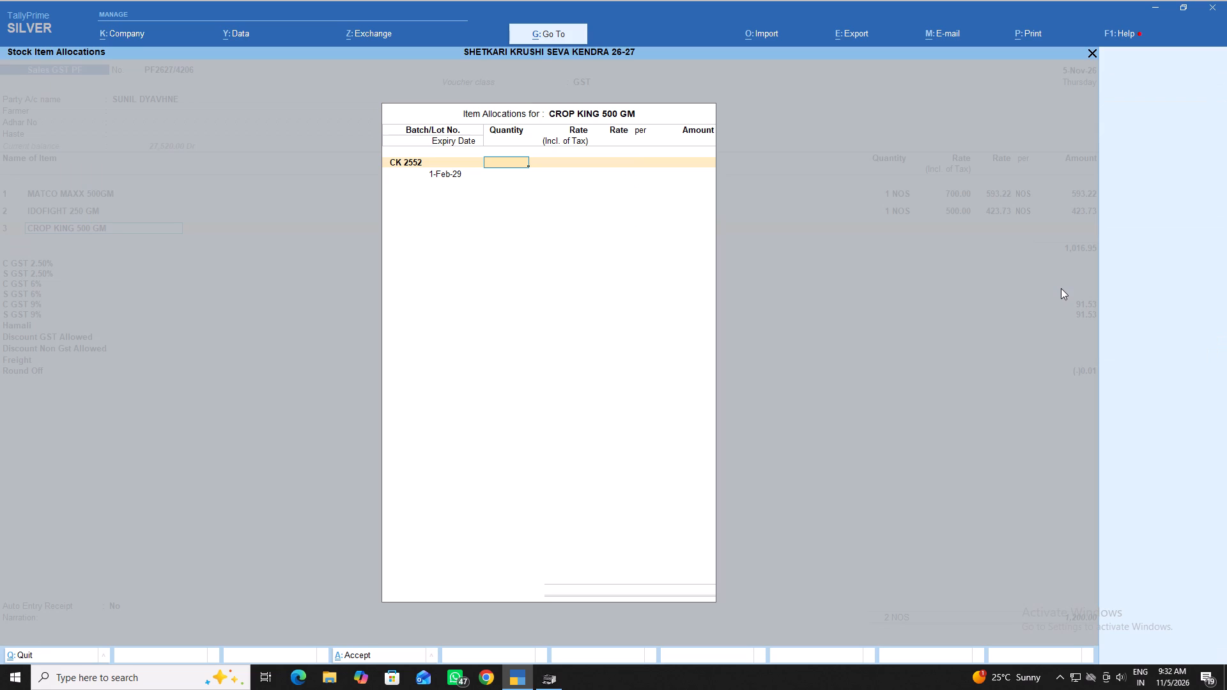
key("1")
key("Return")
type("1180")
key("Return")
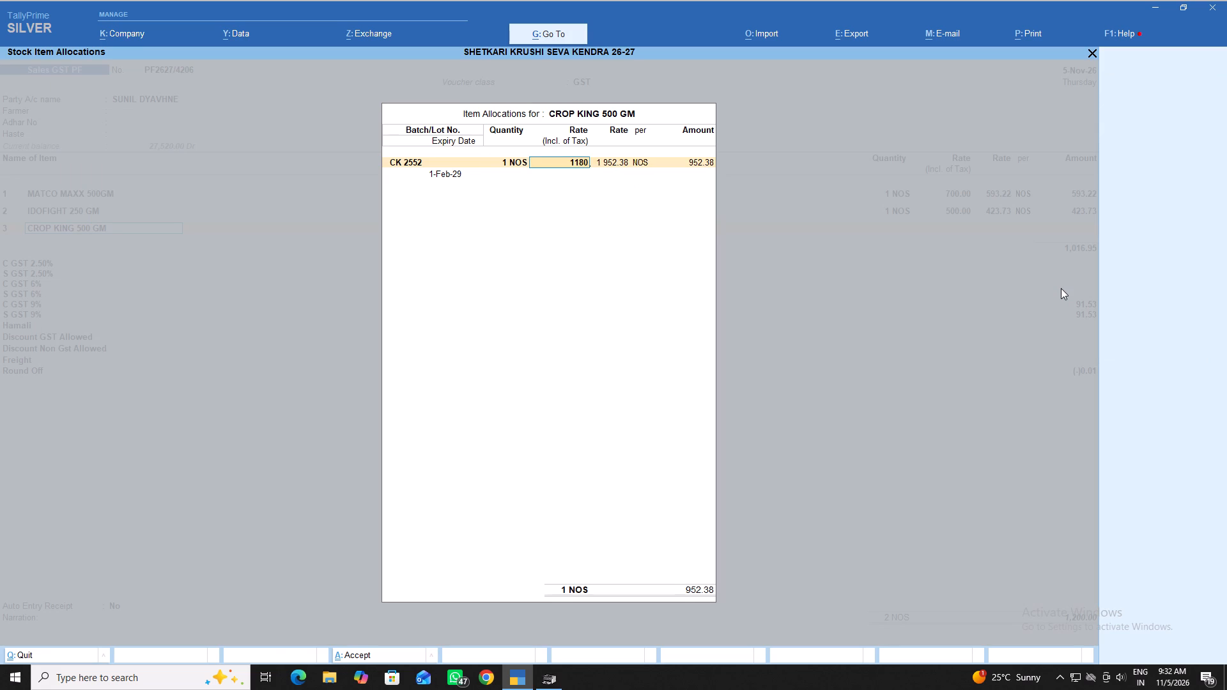
key("Return")
key("Return")
key("Return")
key("Return")
key("Return")
key("Return")
key("Return")
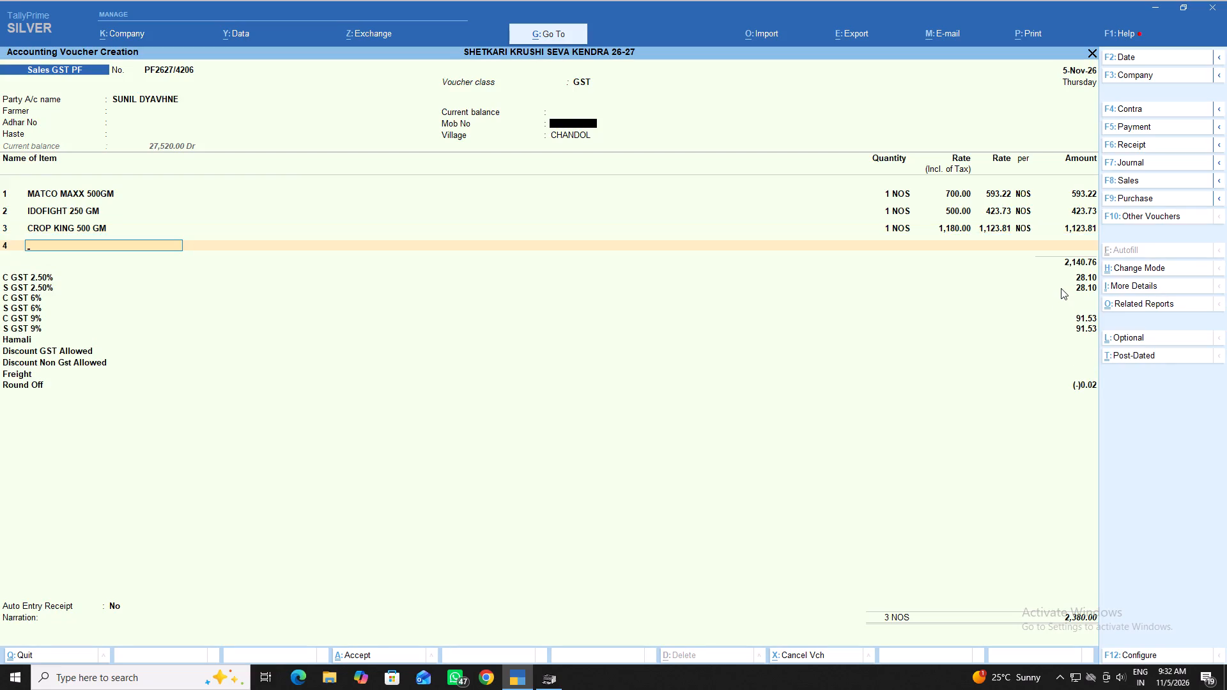
Add 2 NOS of INHIBIT 50ML from batch IT040826 at a tax-inclusive rate of 390.
type("IN")
type("HI")
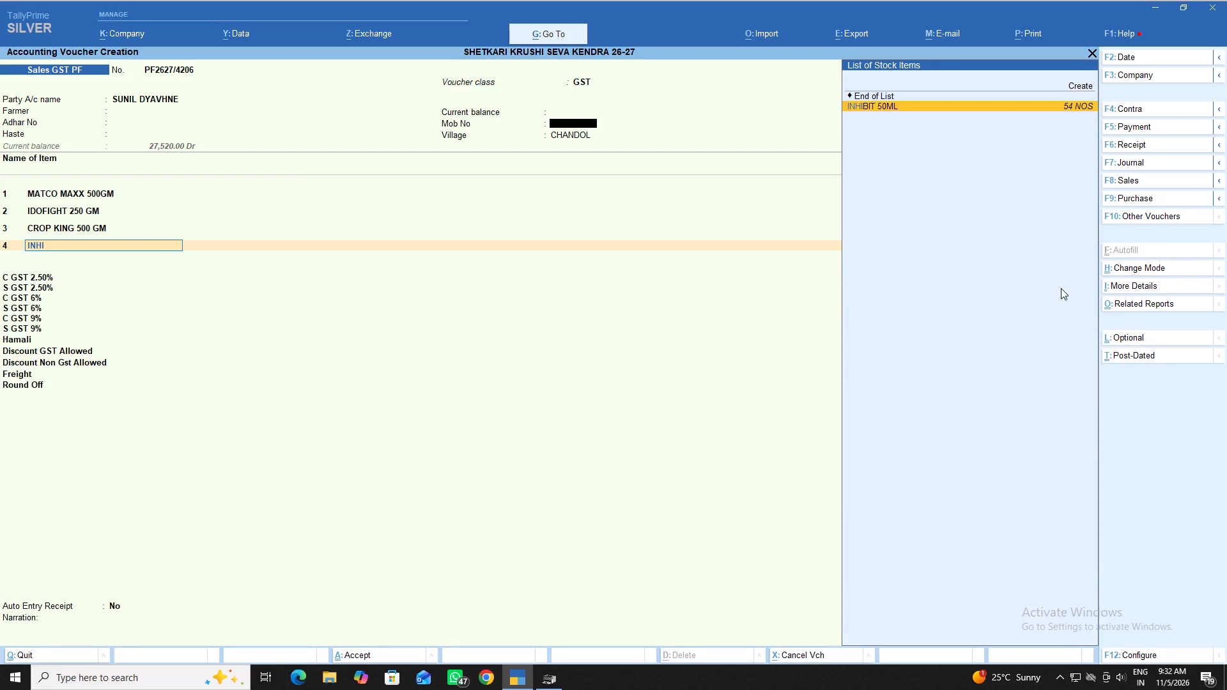
key("Return")
key("Return")
key("2")
key("Return")
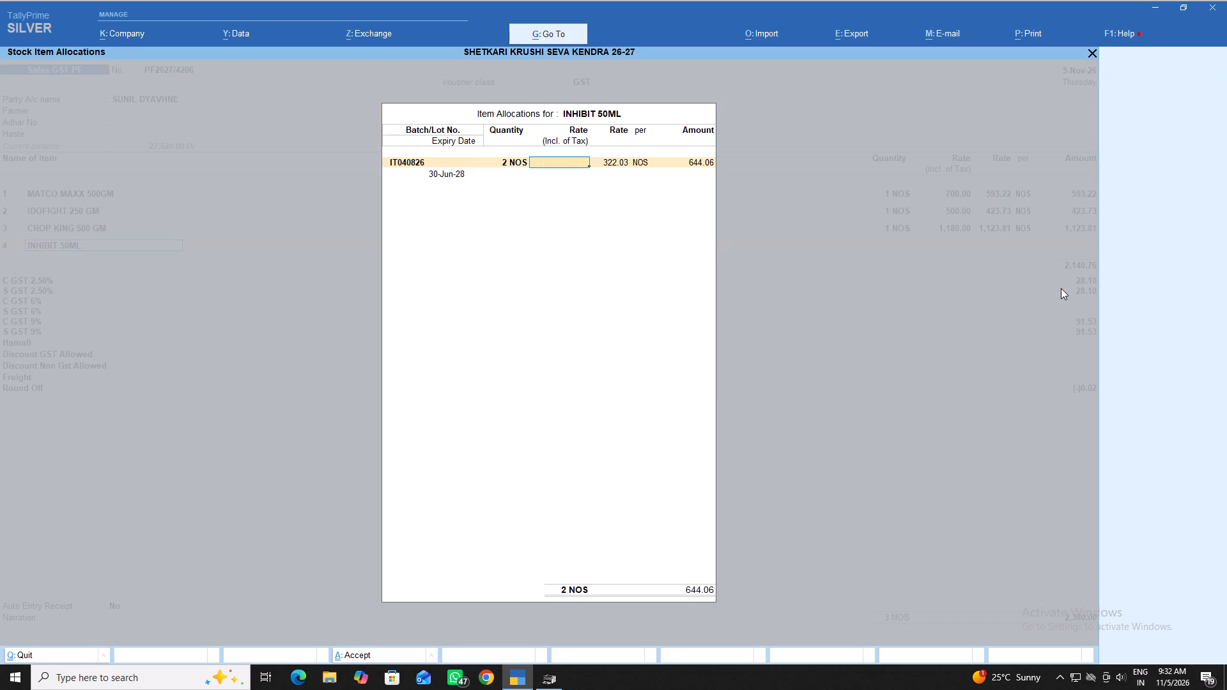
type("390")
key("Return")
key("Return")
key("Return")
key("Return")
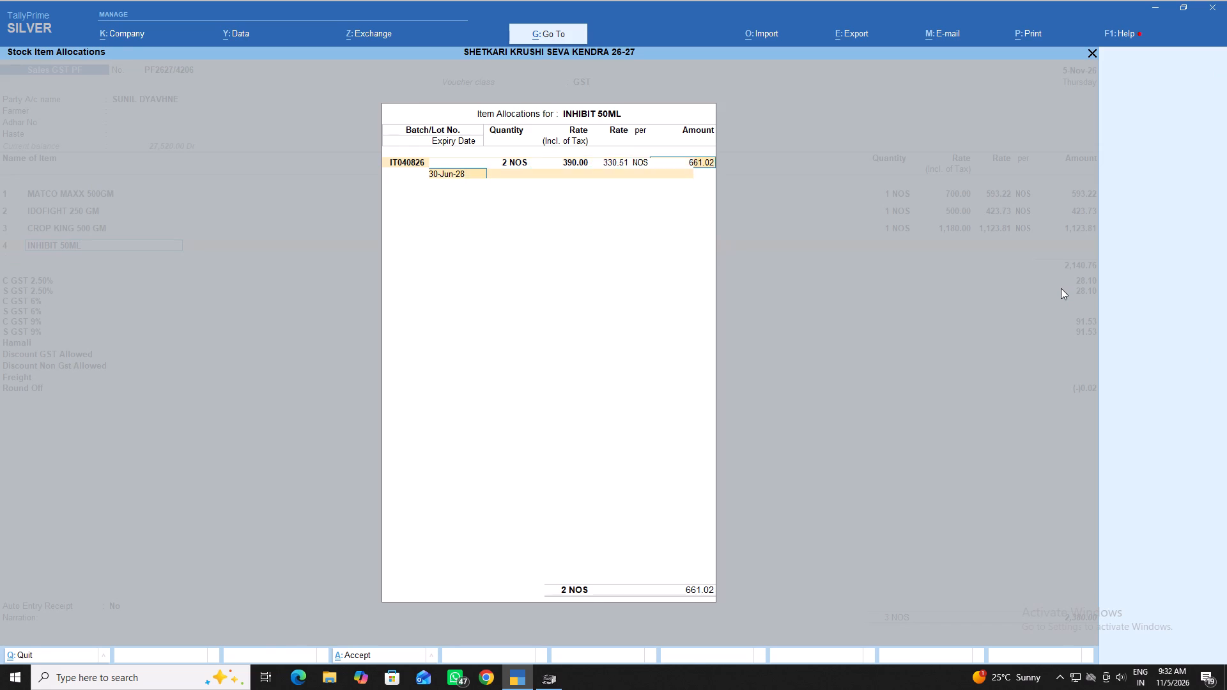
key("Return")
key("Return")
key("Return")
key("Return")
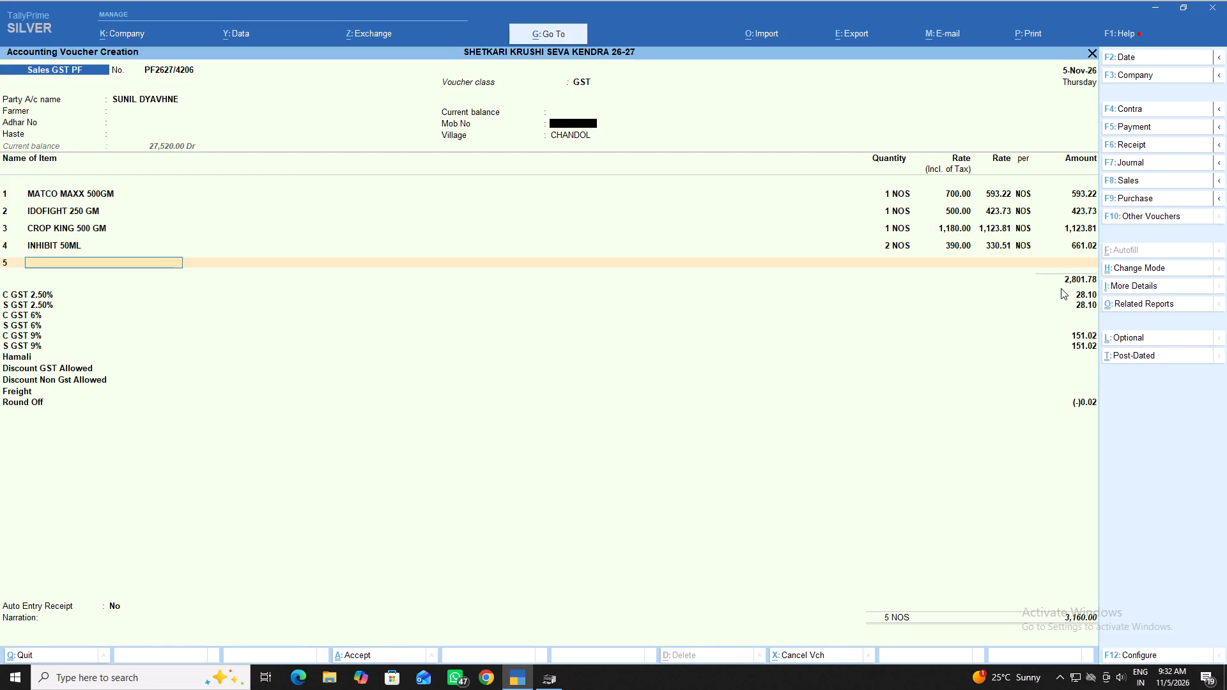
Add 1 NOS of Charlie 250gm from batch A-047/0009 at a tax-inclusive rate of 550.
type("CH")
key("Down")
key("Down")
key("Down")
key("Down")
key("Down")
key("Down")
key("Down")
key("Down")
key("Down")
key("Down")
key("Down")
key("Down")
key("Down")
key("Down")
key("Down")
key("Down")
key("Down")
key("Down")
key("Down")
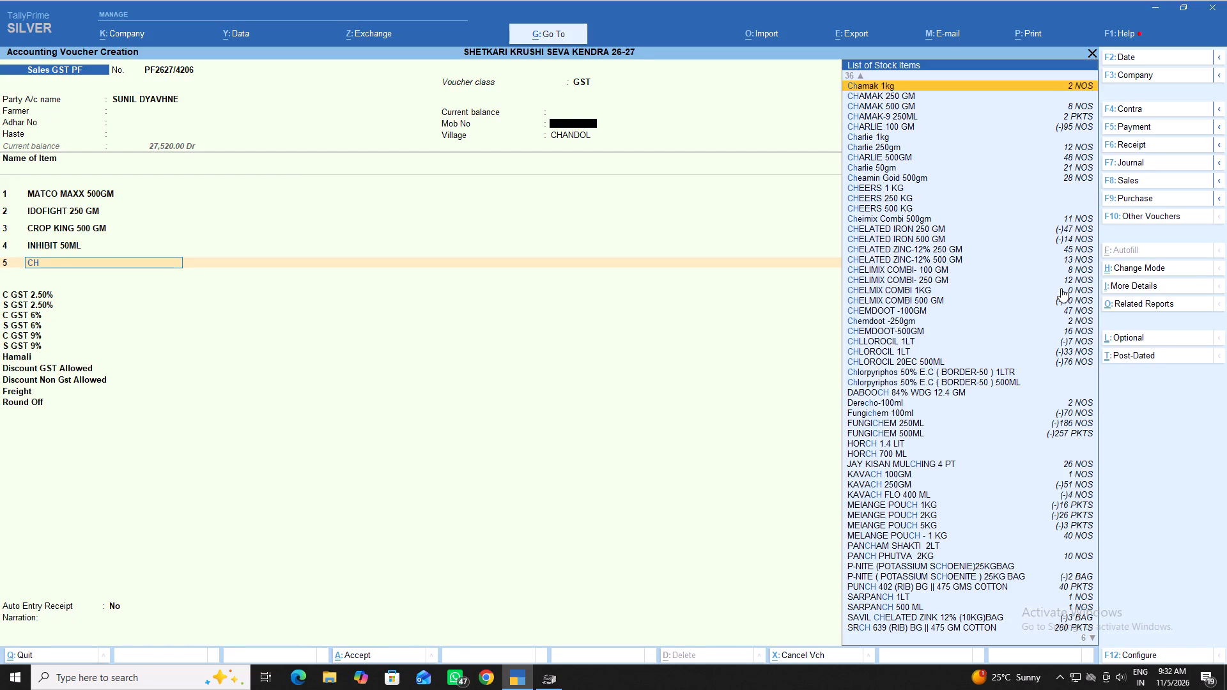
key("Down")
key("Down")
key("Down")
key("Down")
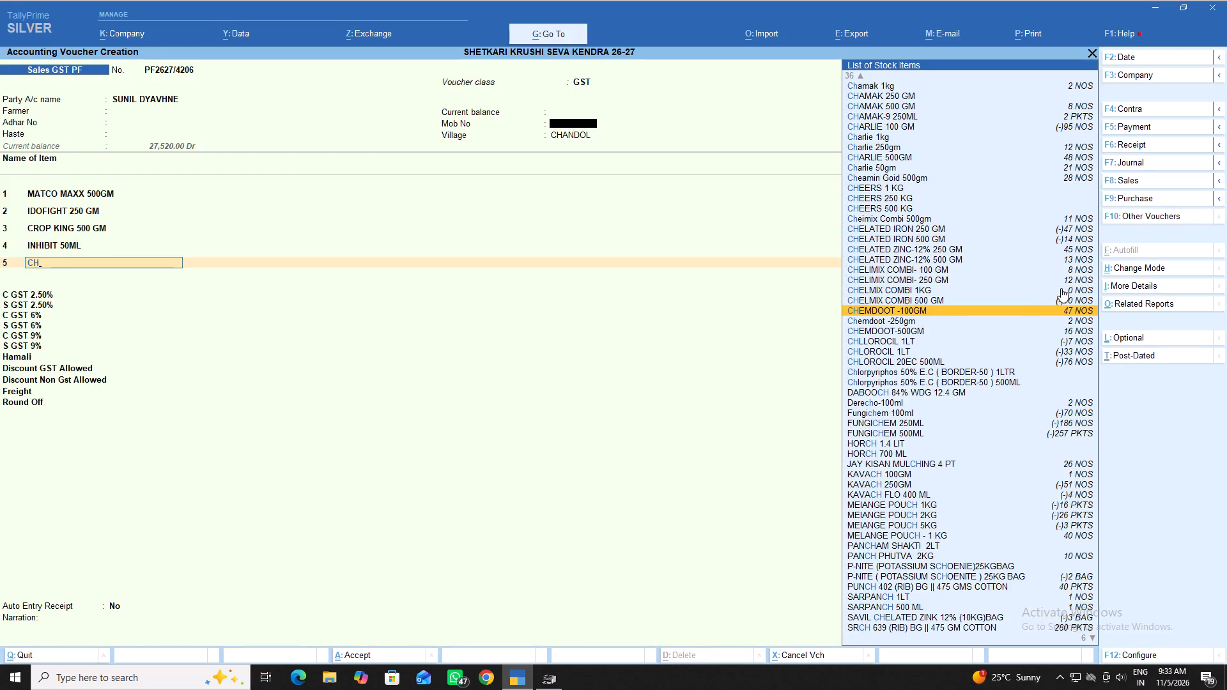
key("Up")
key("Up")
key("Up")
key("Up")
key("Up")
key("Up")
key("Up")
key("Up")
key("Up")
key("Up")
key("Up")
key("Up")
key("Up")
key("Up")
key("Up")
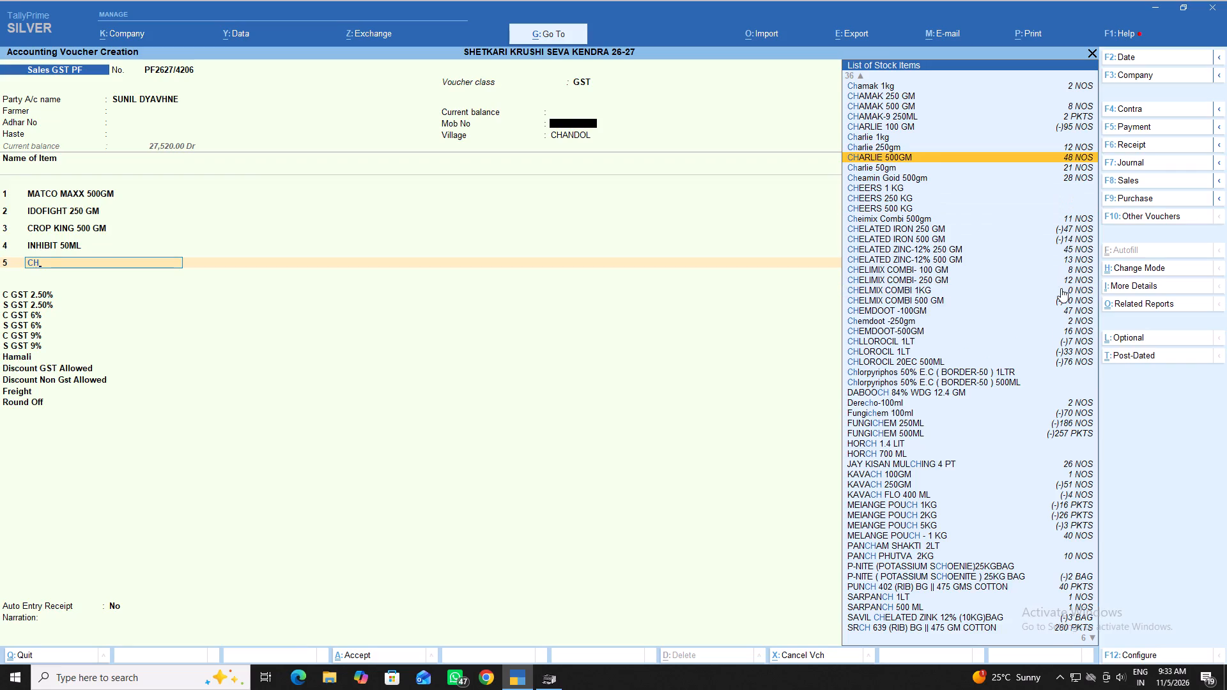
key("Up")
key("Return")
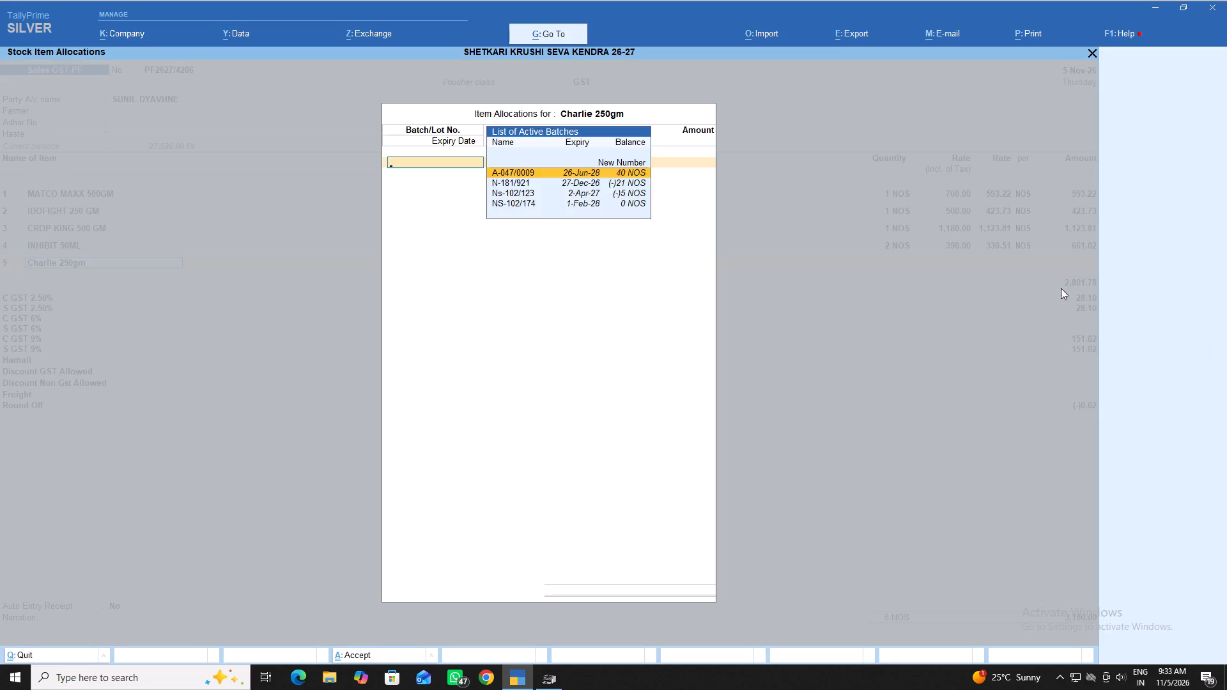
key("Down")
key("Up")
key("Return")
key("1")
key("Return")
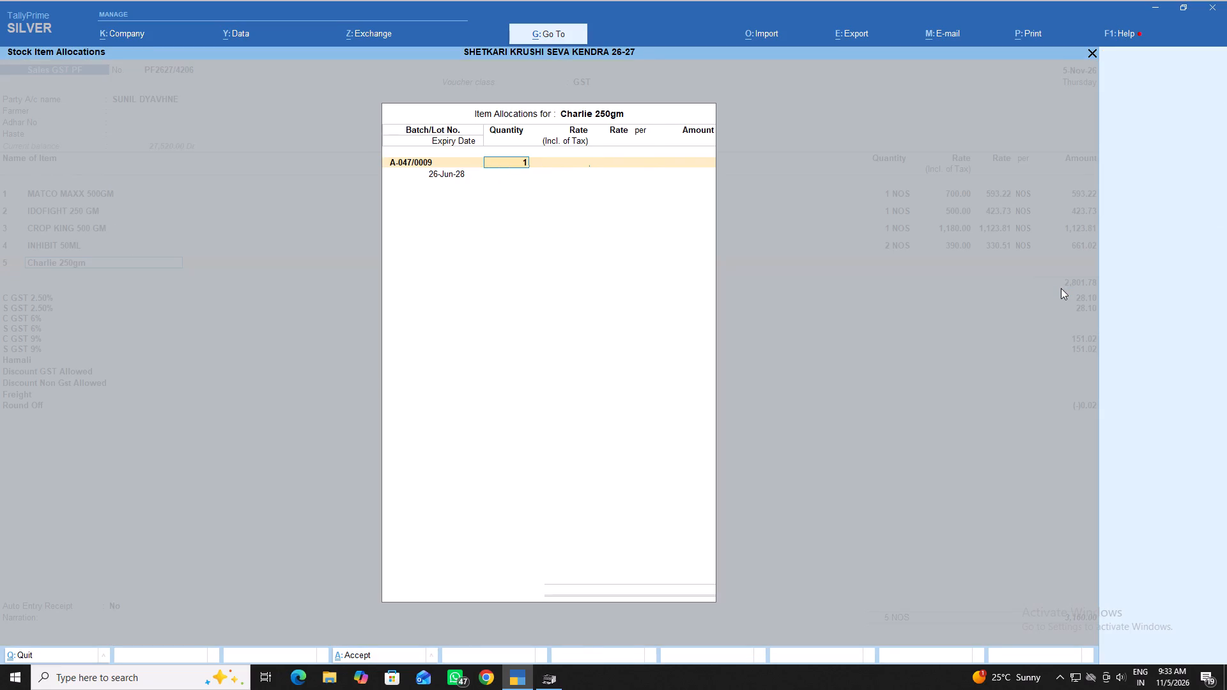
key("5")
type("50")
key("Return")
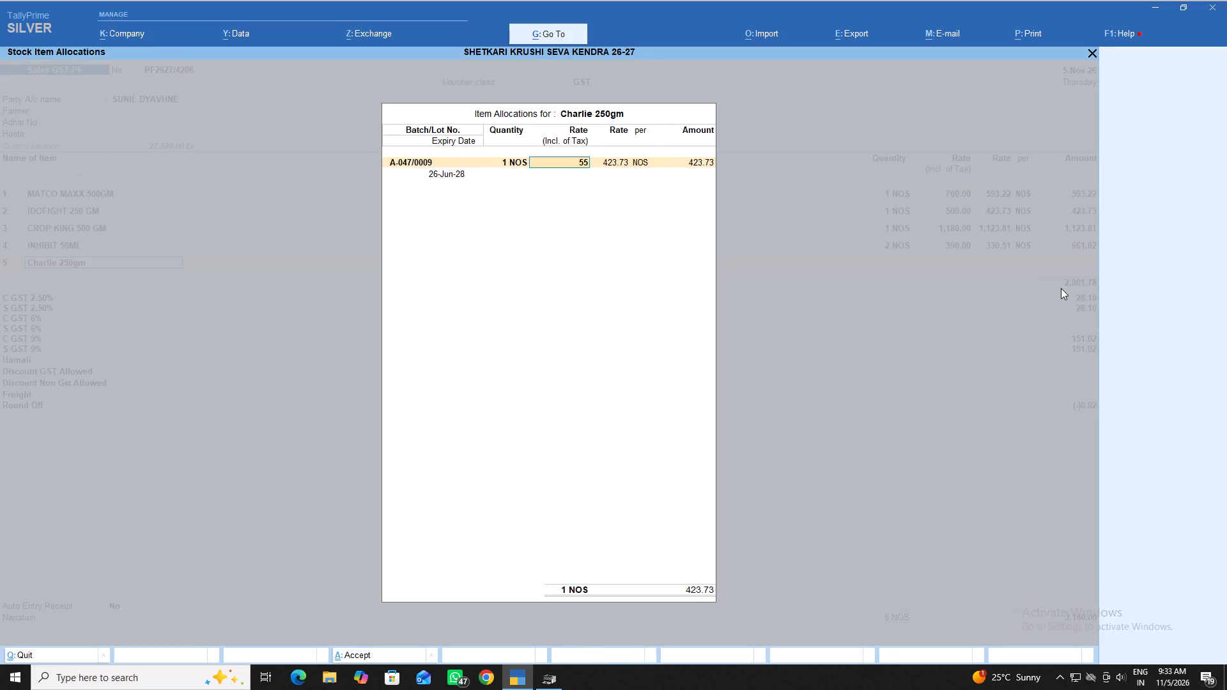
key("Return")
key("Return")
key("Return")
key("Return")
key("Return")
End the item list, leave Hamali, discounts, freight and narration blank, and accept sales voucher PF2627/4206.
key("Return")
key("Return")
key("Return")
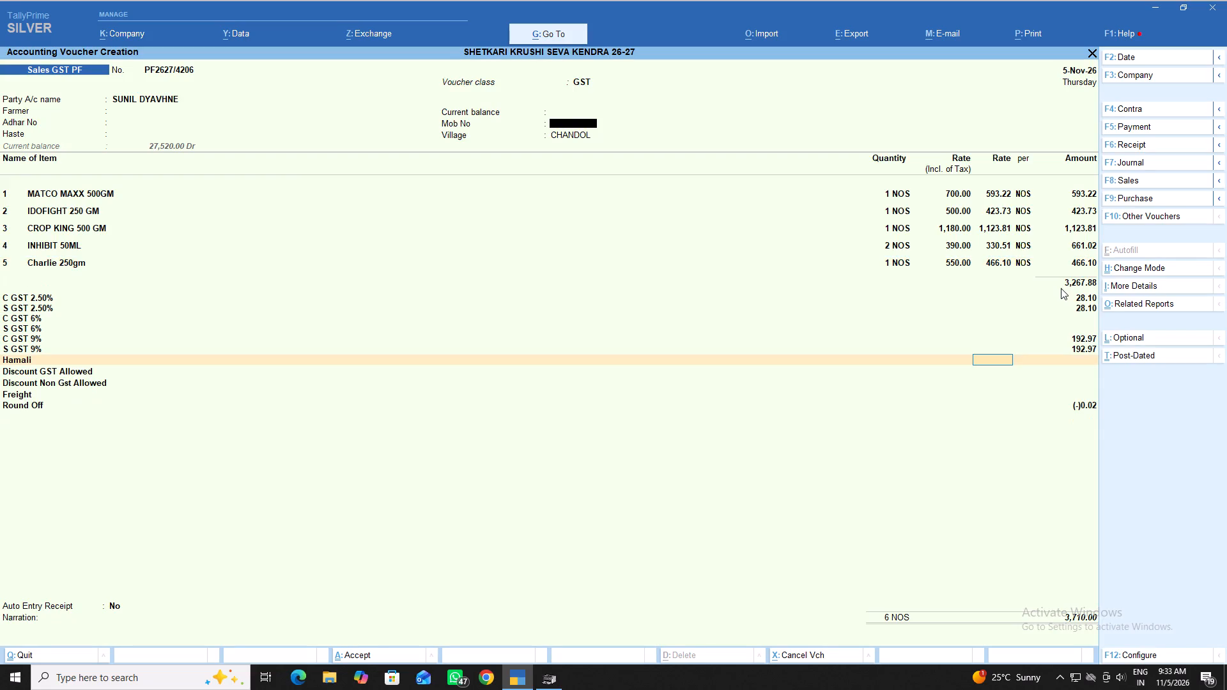
key("Return")
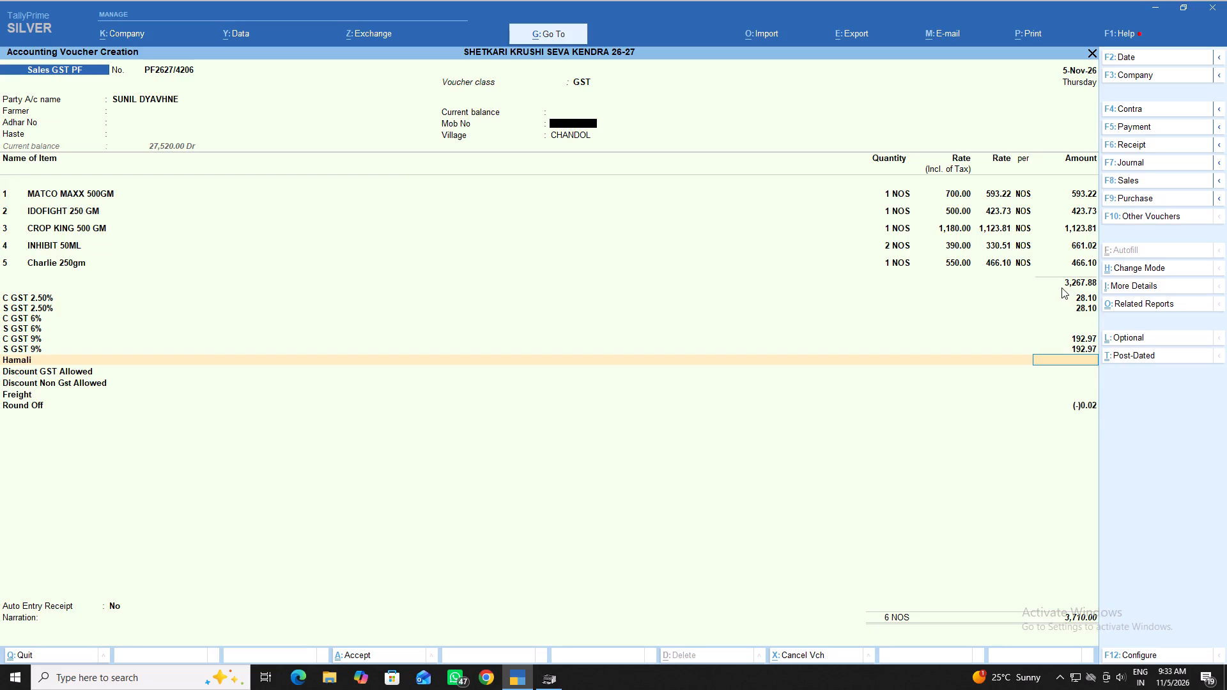
key("Return")
key("Return")
key("Return")
key("Return")
key("Return")
key("Return")
key("Return")
key("Return")
key("Return")
key("Return")
key("Return")
key("Return")
key("Return")
key("Return")
key("Return")
key("Return")
key("Return")
key("Return")
key("Return")
key("Return")
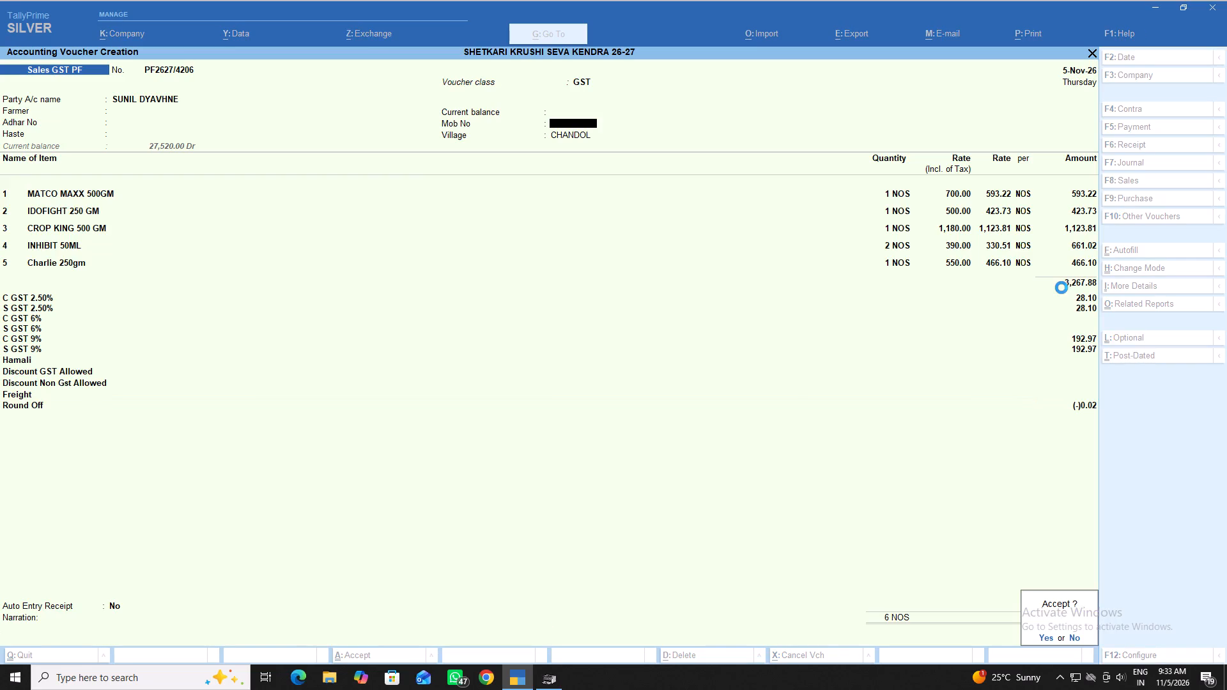
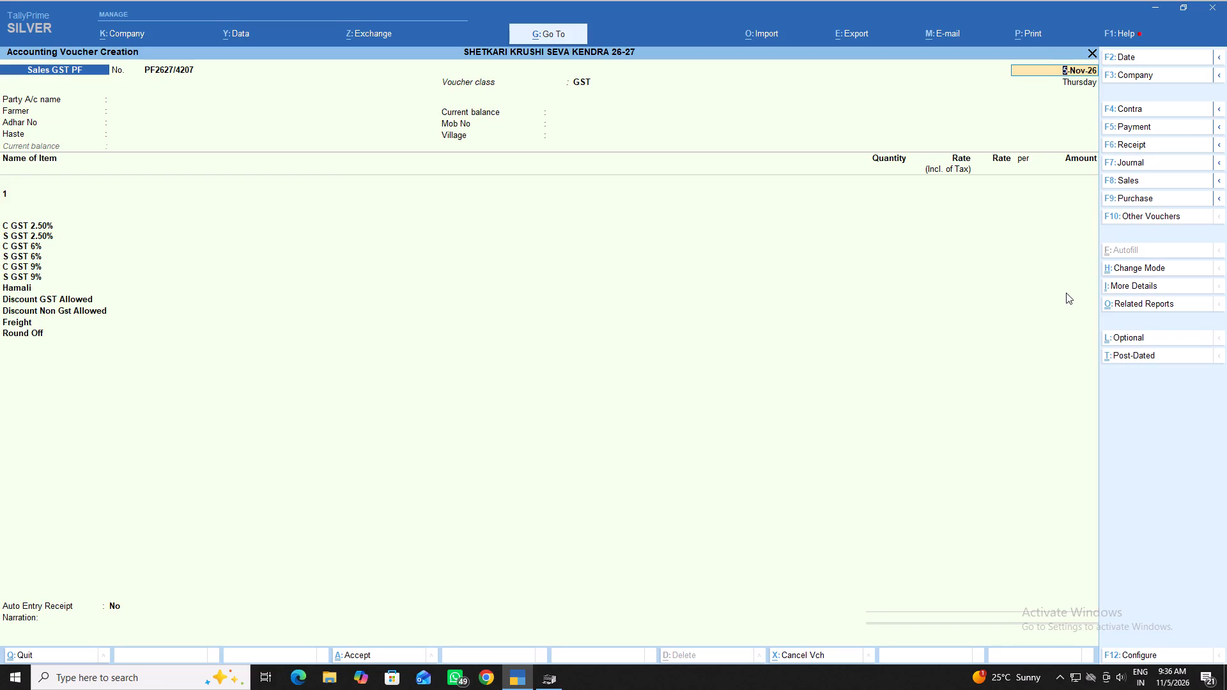
Keep the 5-Nov-26 date on sales voucher PF2627/4207, choose the Chandol customer's ledger beginning with JO, and retain the default party details.
key("Return")
key("j")
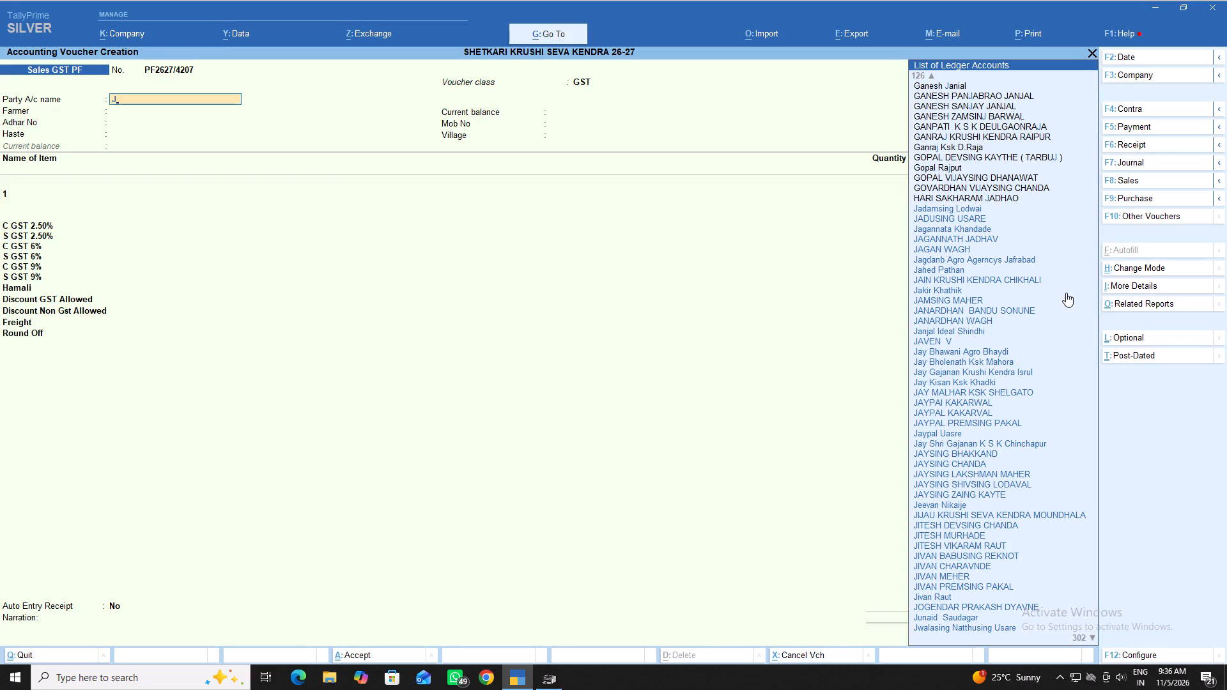
key("Down")
key("Down")
key("Down")
key("Down")
key("Down")
key("Down")
key("Down")
key("Down")
key("Down")
key("Down")
key("Down")
key("Down")
key("Down")
key("Down")
key("Down")
key("Down")
key("Down")
key("Down")
key("Down")
key("Down")
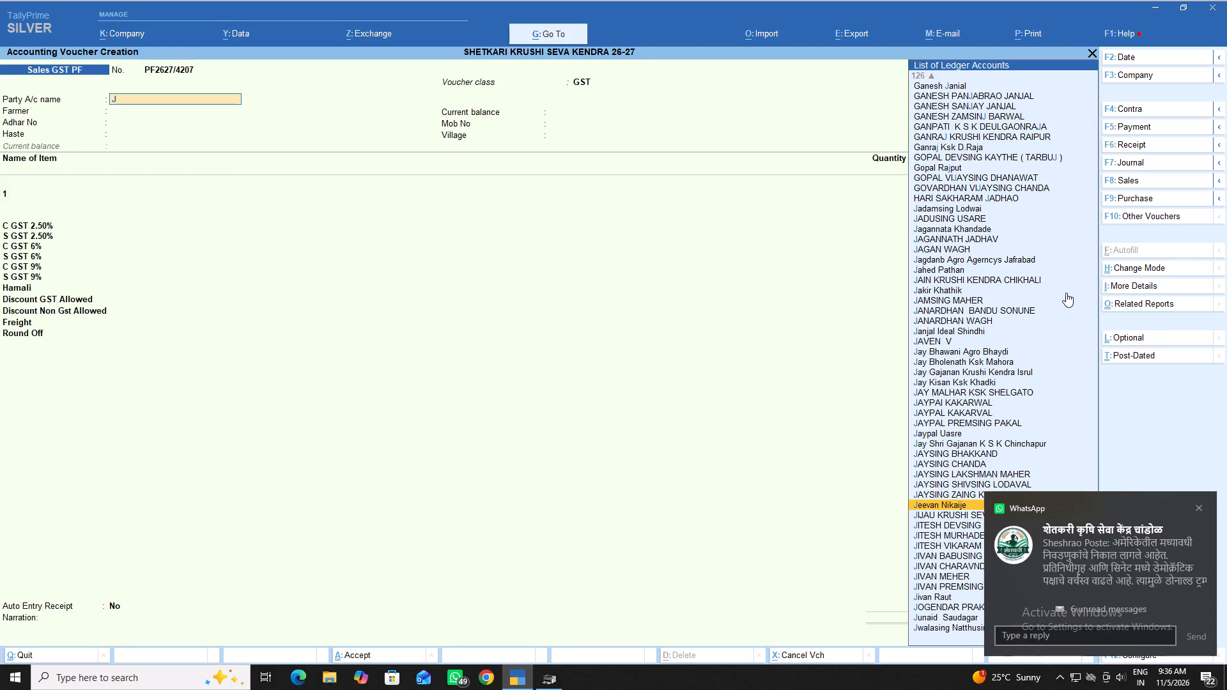
key("Down")
key("Down")
key("Down")
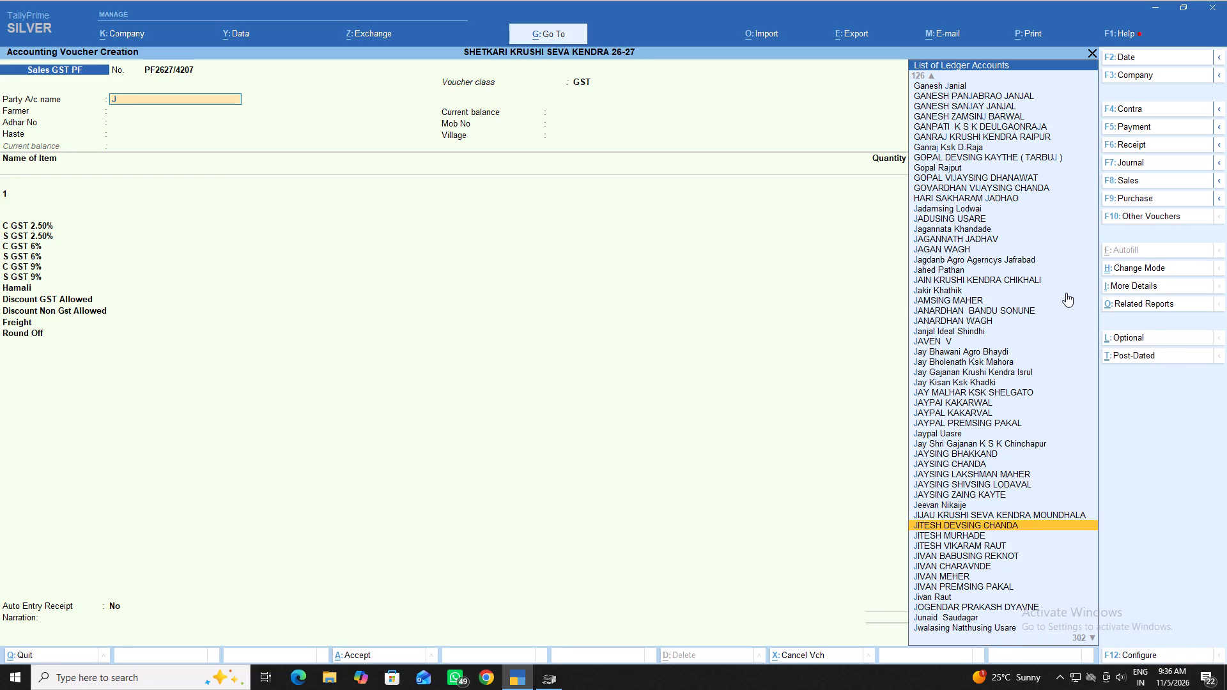
key("Down")
key("Down")
key("Down")
key("Down")
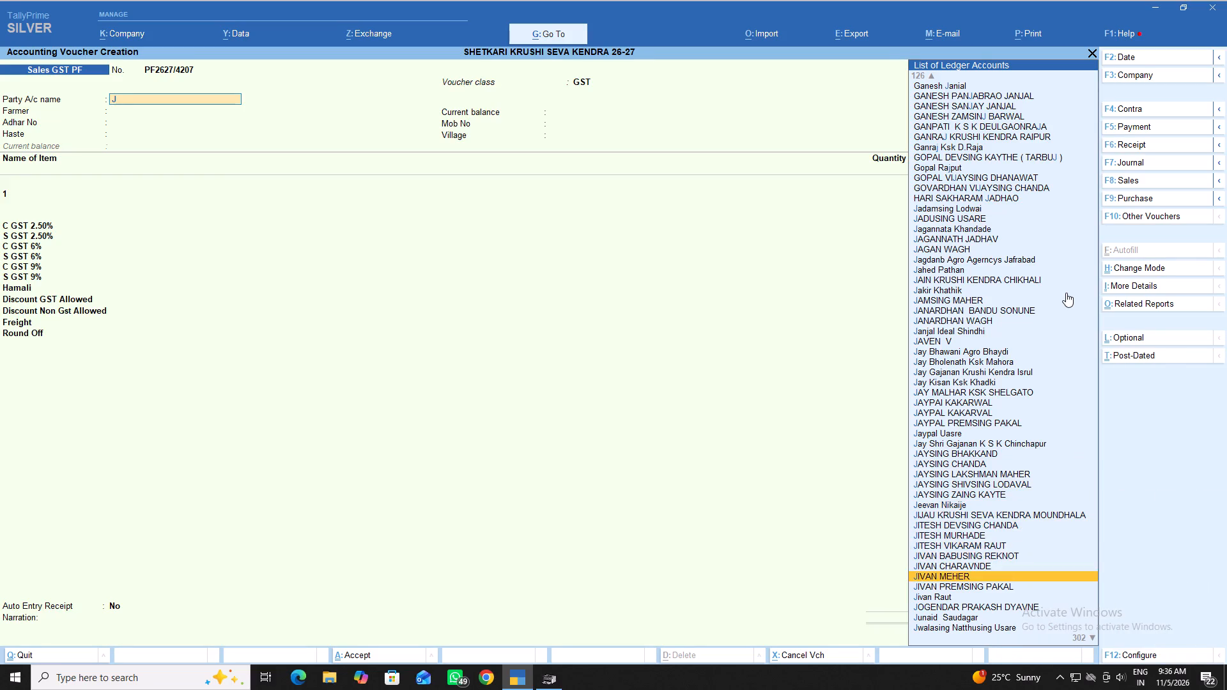
key("Down")
key("Down")
key("Down")
key("Return")
key("Return")
key("Return")
key("Return")
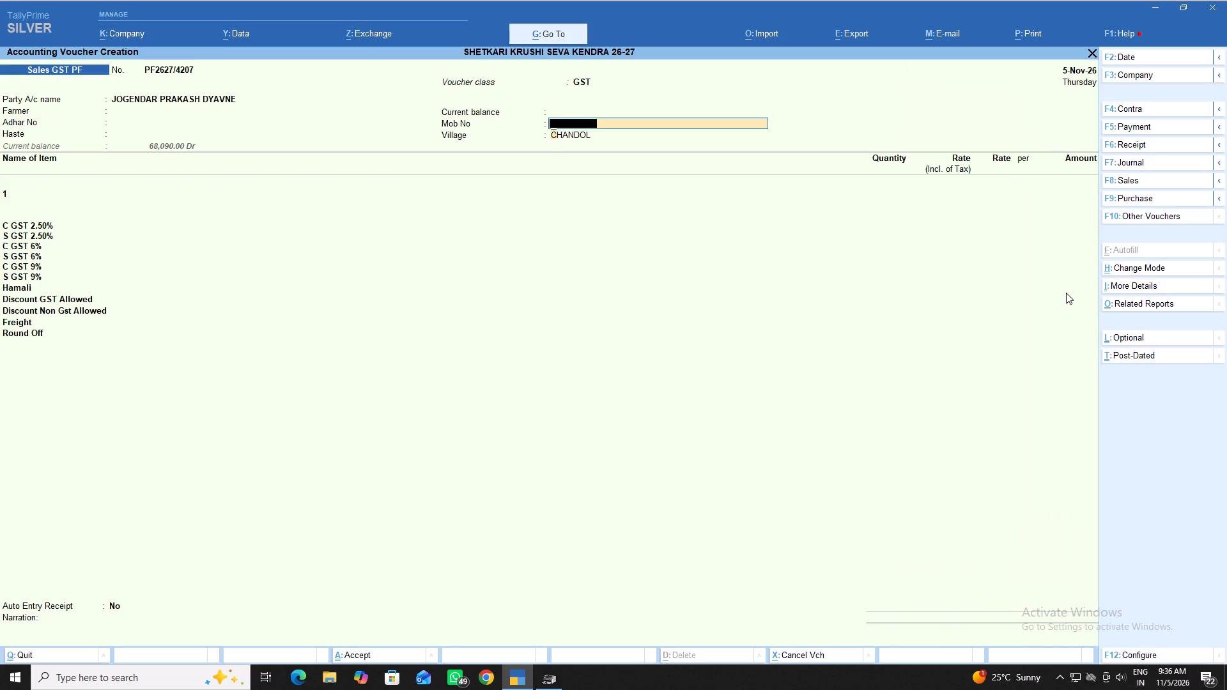
key("Return")
Add 5 NOS of ATRAFIL 500GM from batch Kt250248-i and clear the entered tax-inclusive rate of 220 for re-entry.
type("AT")
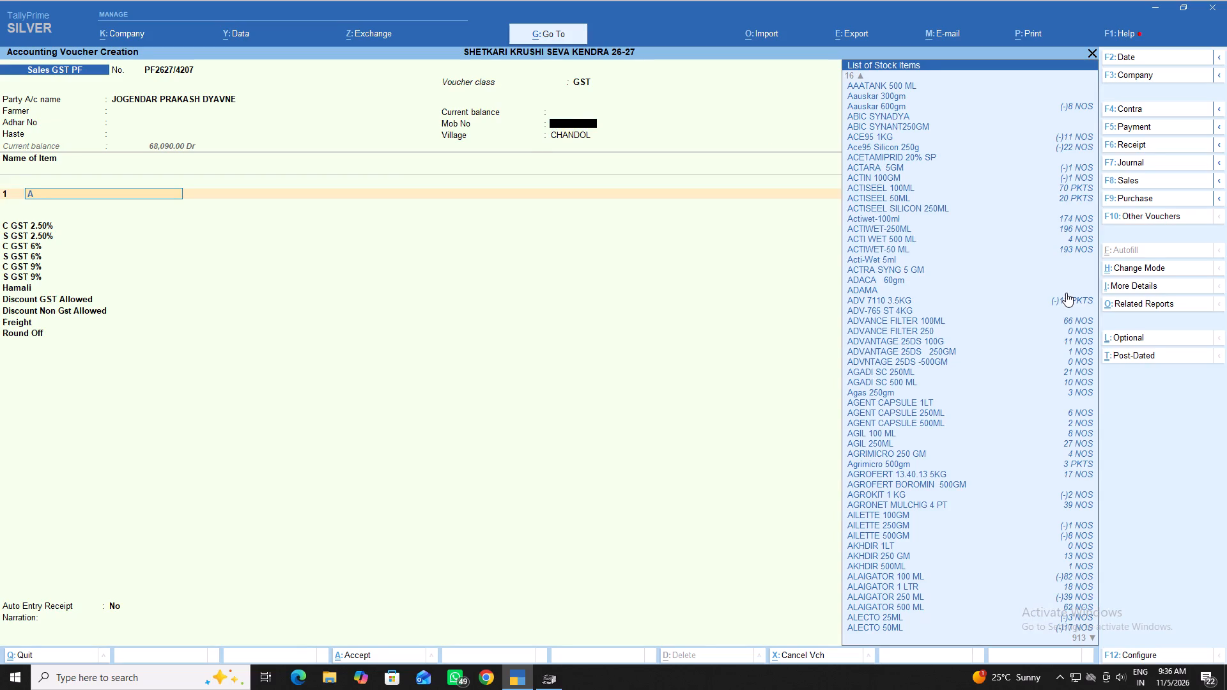
key("Down")
key("Down")
key("Return")
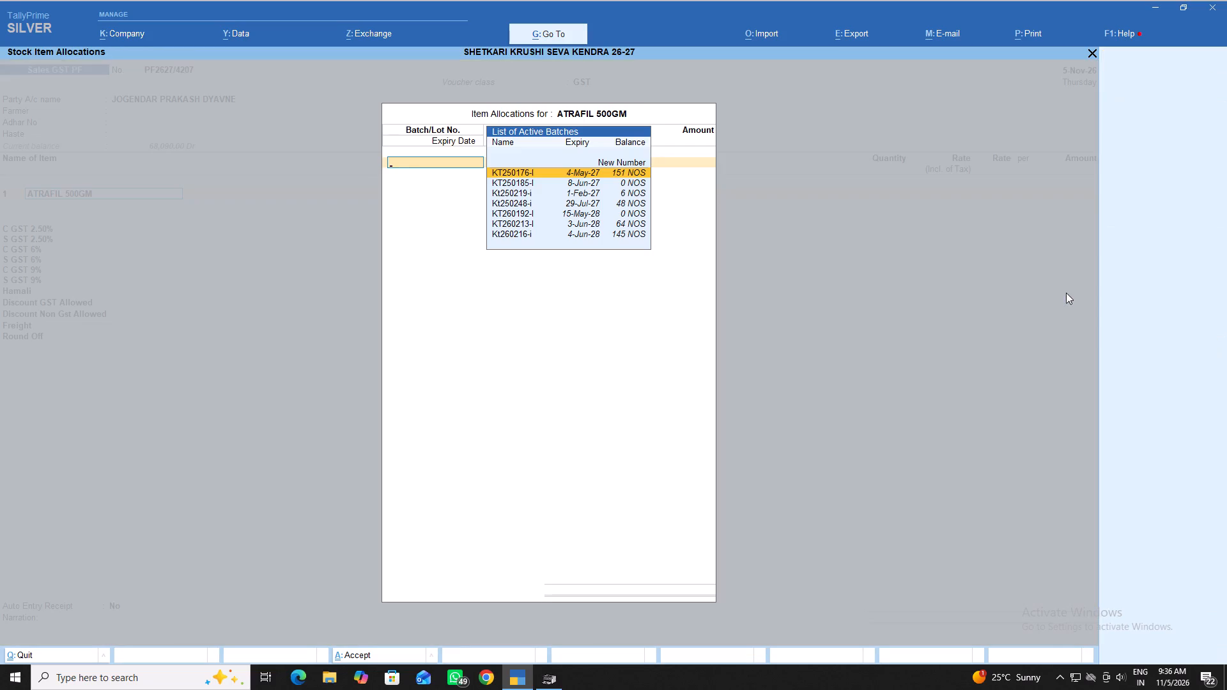
key("Down")
key("Down")
key("Down")
key("Down")
key("Up")
key("Return")
key("5")
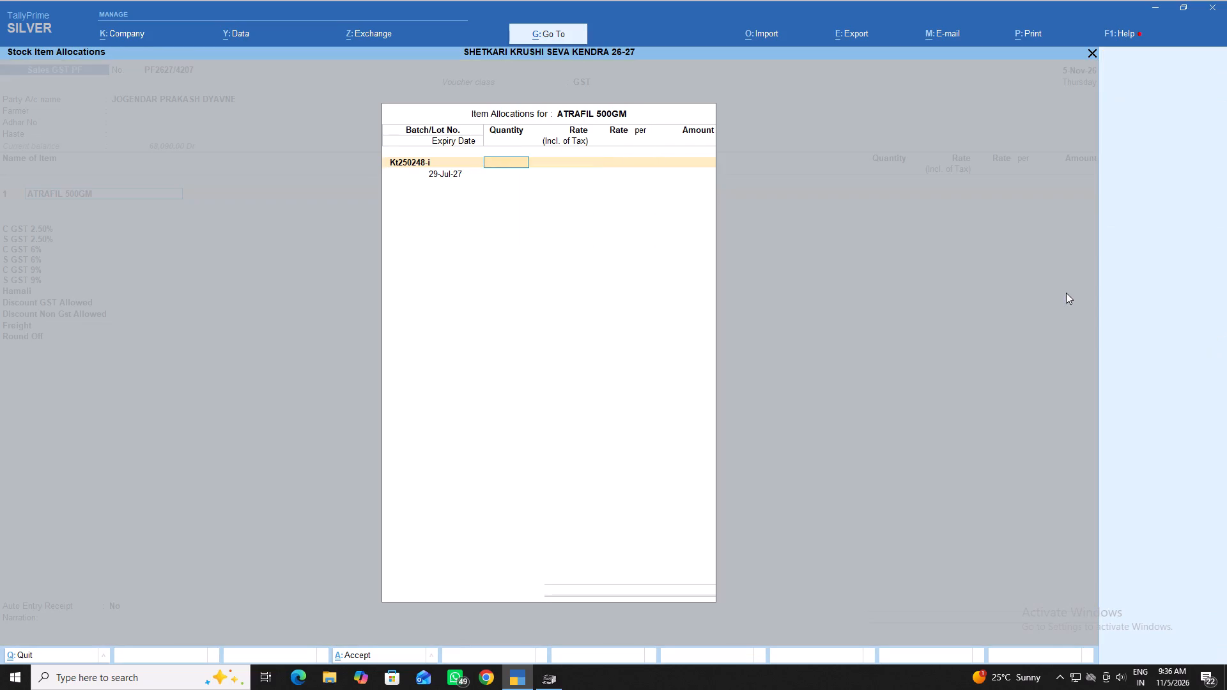
key("Return")
type("220")
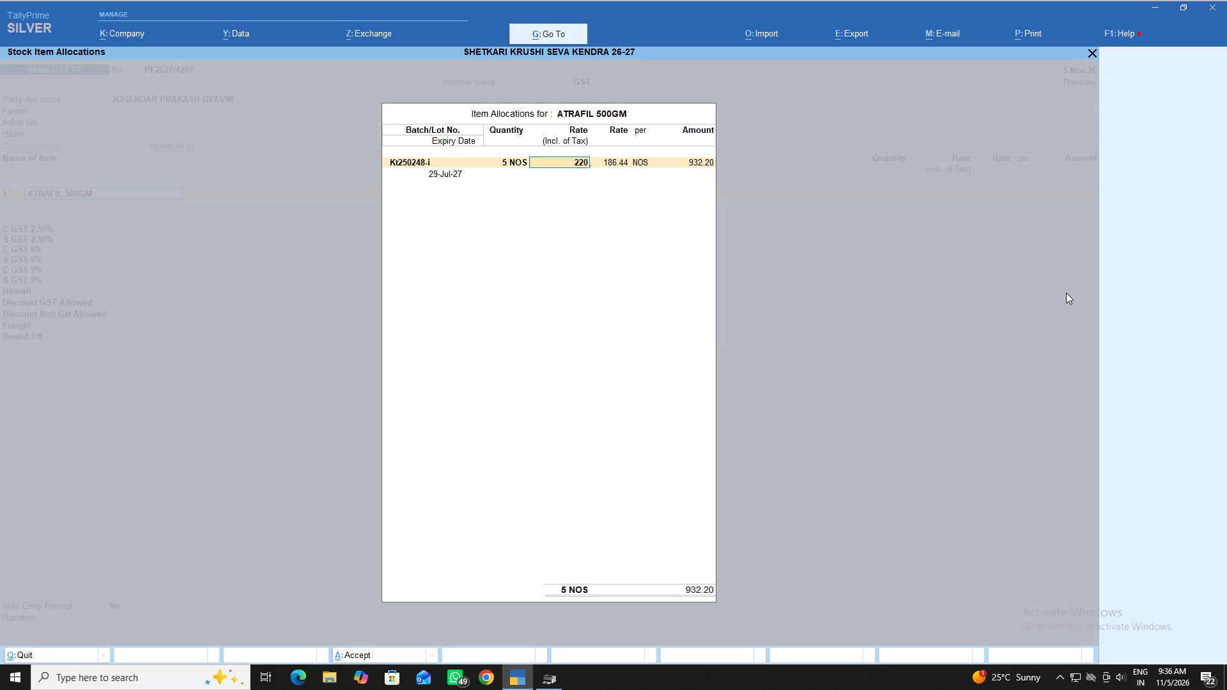
key("BackSpace")
key("BackSpace")
key("BackSpace")
key("BackSpace")
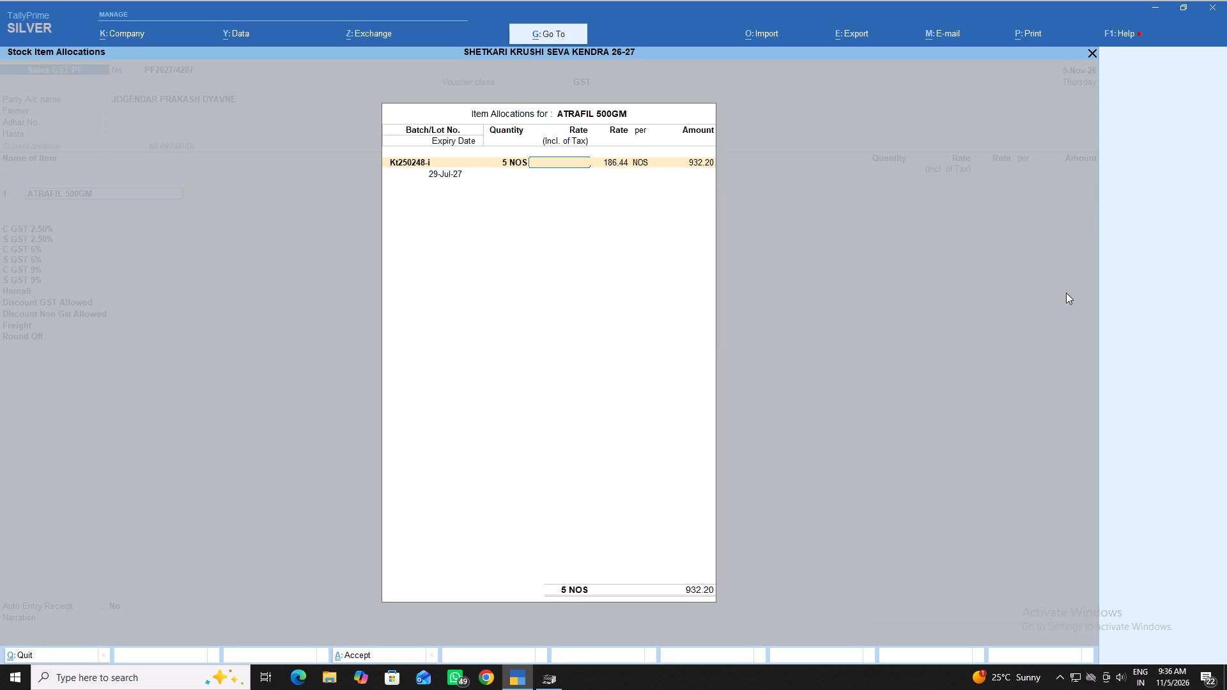
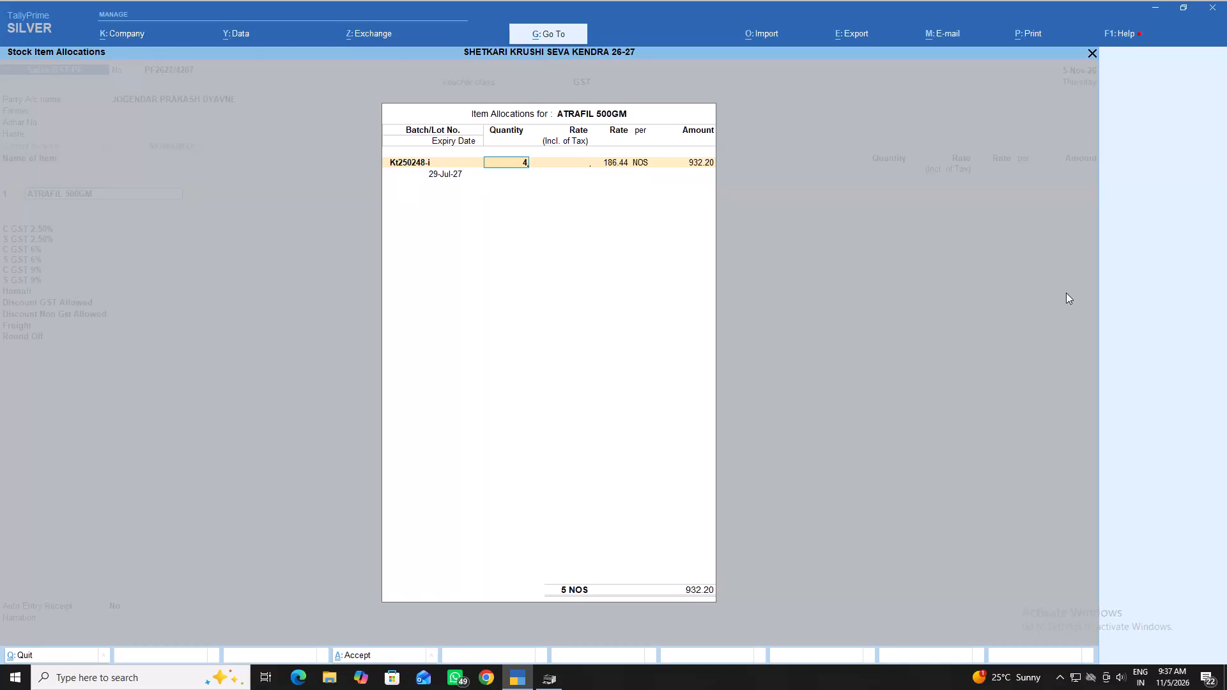
Set the ATRAFIL 500GM allocation from batch Kt250248-i to 4 NOS at a tax-inclusive rate of 220.
key("Return")
type("220")
key("Return")
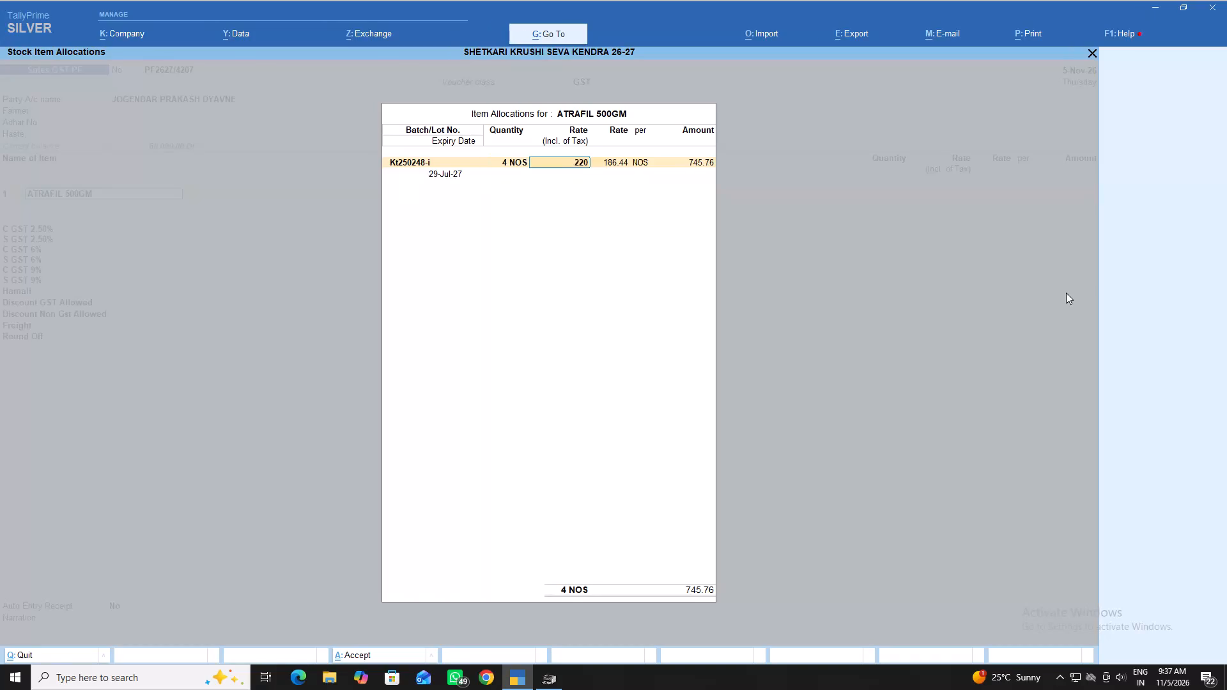
key("Return")
key("Return")
key("Return")
key("Return")
key("Return")
Leave the Hamali, discount, freight, round-off and narration entries blank, save sales voucher PF2627/4207, and skip printing its tax invoice.
key("Return")
key("Return")
key("Return")
key("Return")
key("Return")
key("Return")
key("Return")
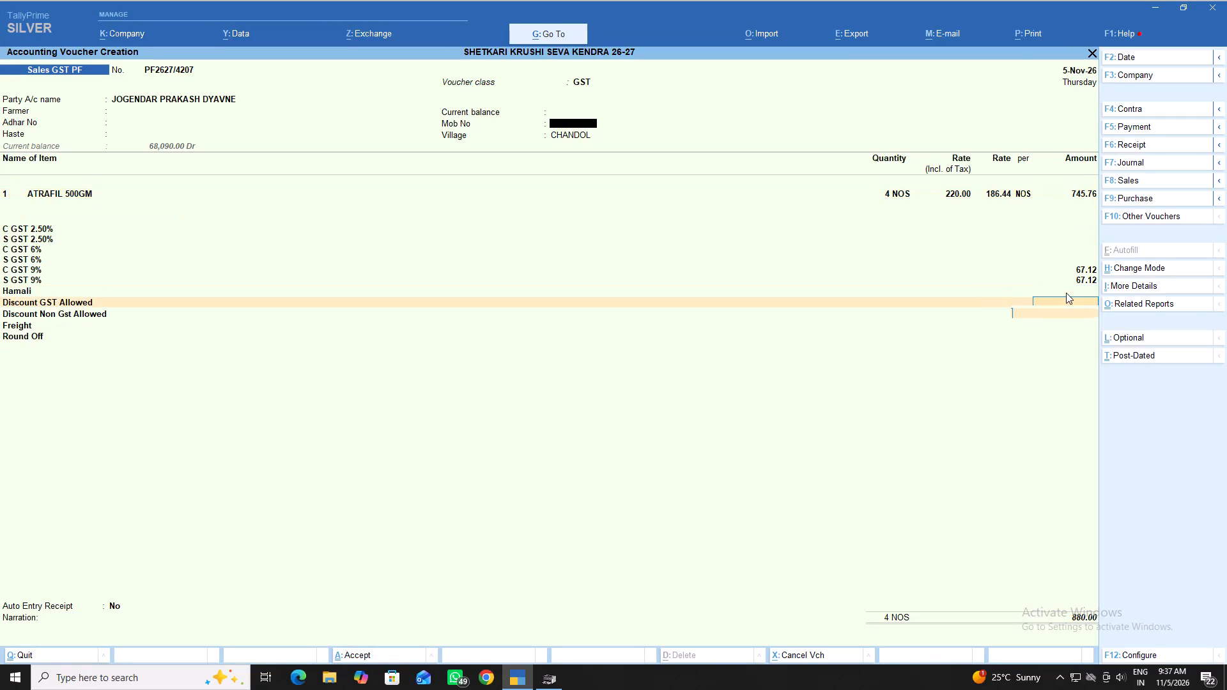
key("Return")
key("Return")
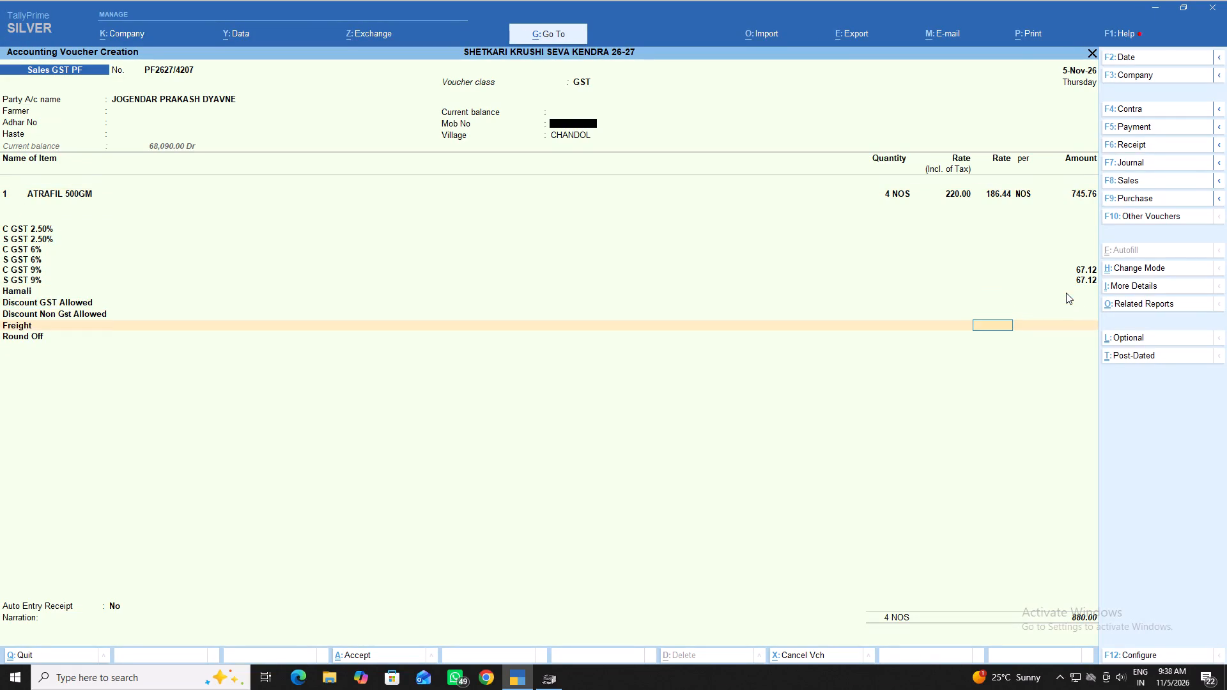
key("Return")
key("Return")
key("Return")
key("Return")
key("Return")
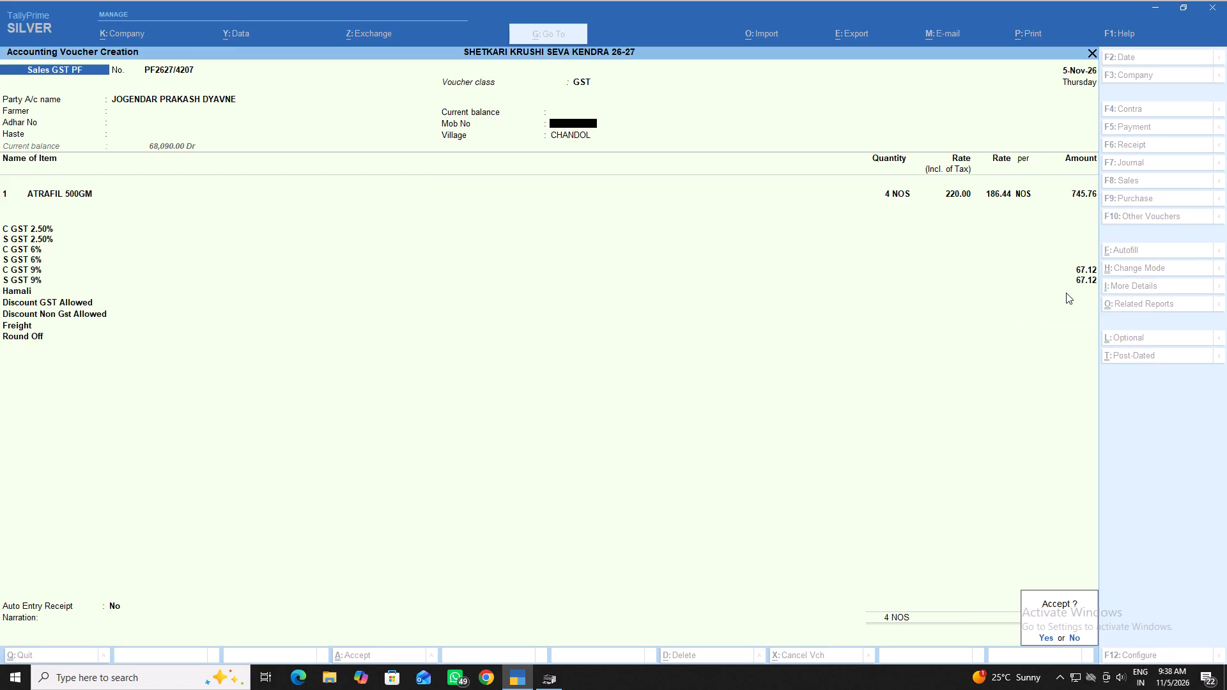
key("Return")
key("Escape")
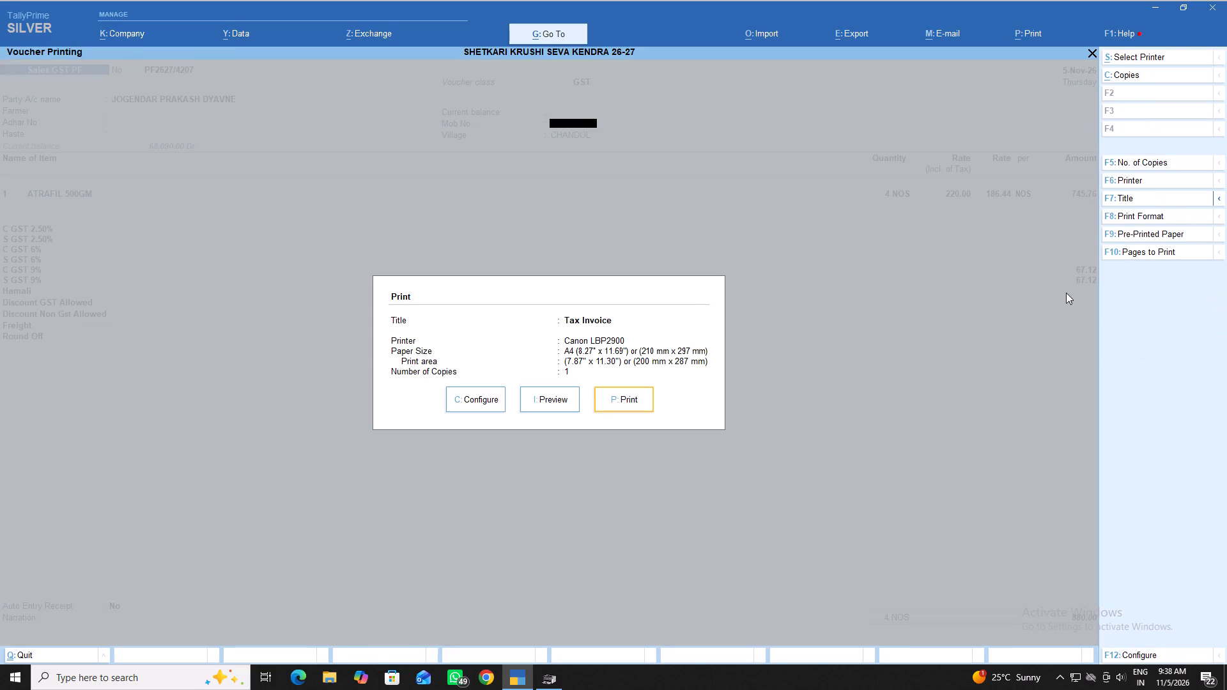